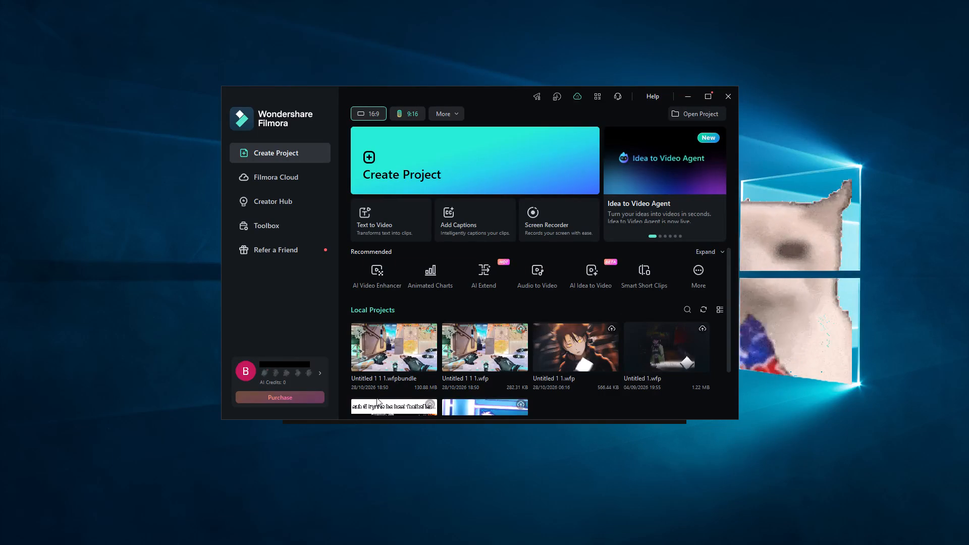
# Open the local project Untitled 1 1 1.wfpbundle in the editor and dismiss the extraction of its archived files.
pyautogui.click(396, 342)
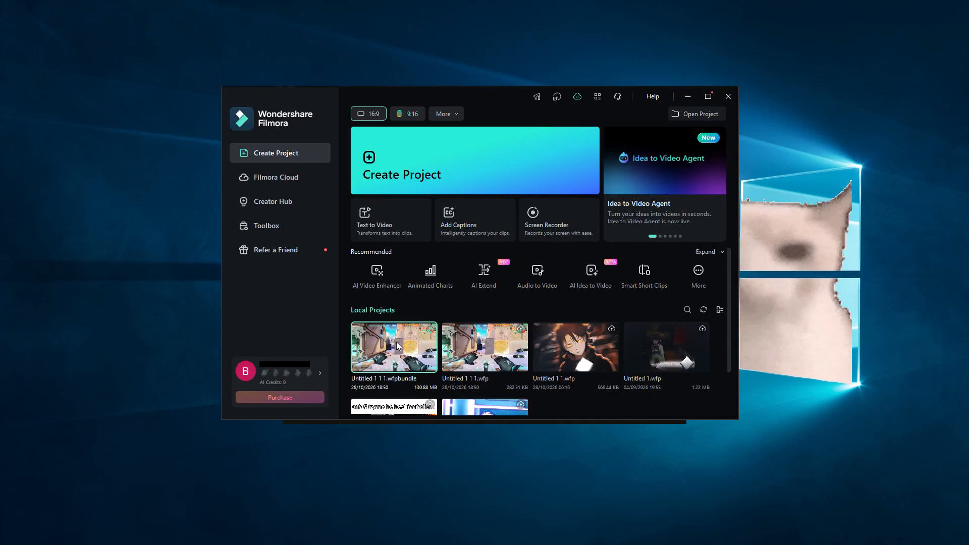
pyautogui.click(396, 342)
pyautogui.doubleClick(396, 342)
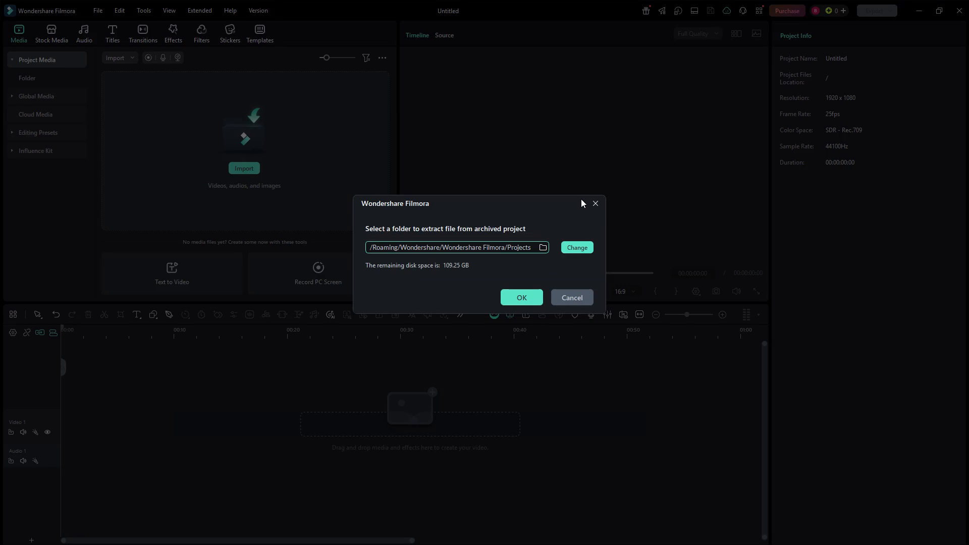
pyautogui.click(587, 197)
pyautogui.click(599, 210)
pyautogui.click(599, 208)
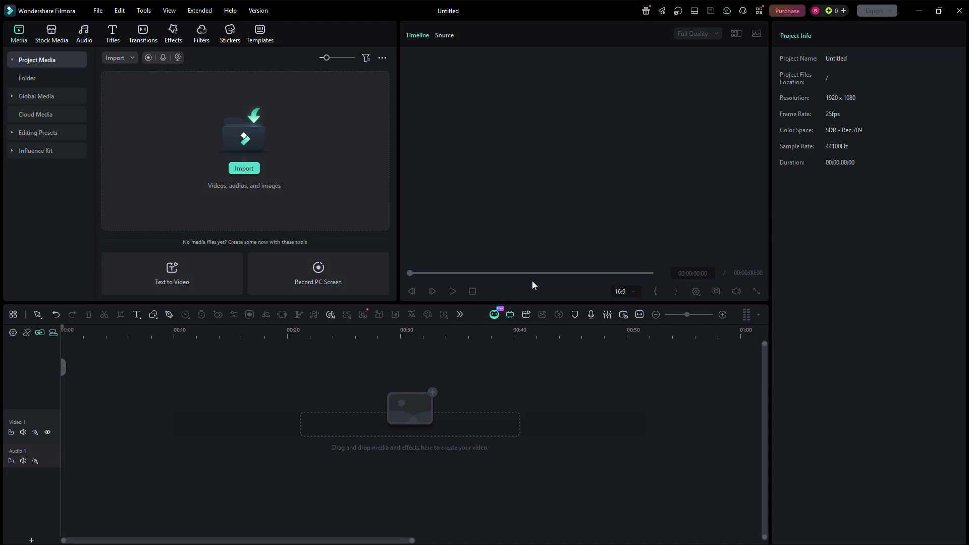
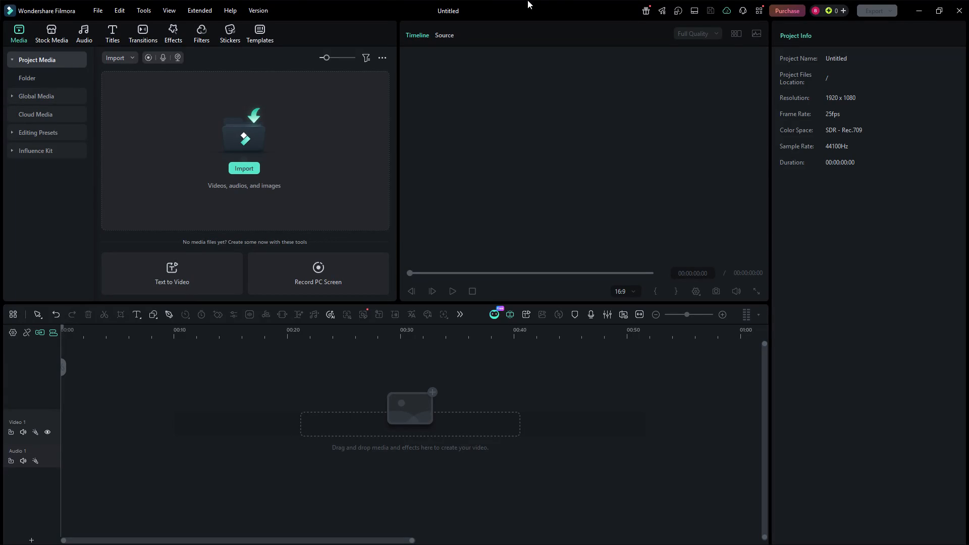
# Leave the empty Untitled project and return to the startup window with the local projects.
pyautogui.click(99, 12)
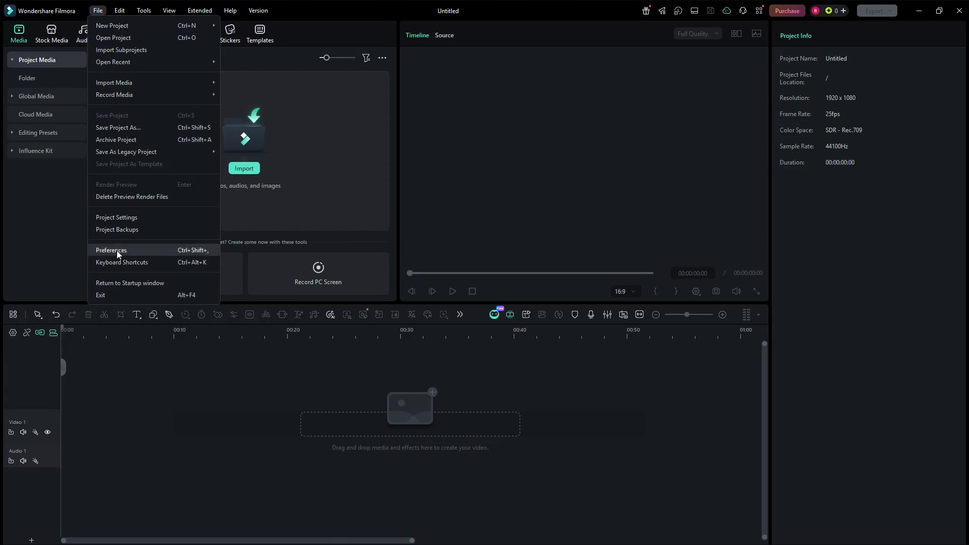
pyautogui.click(114, 290)
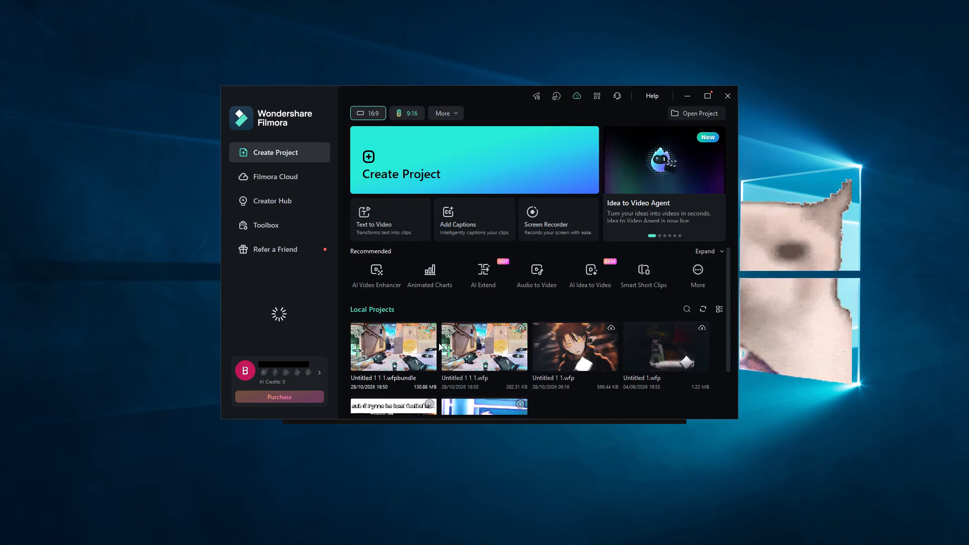
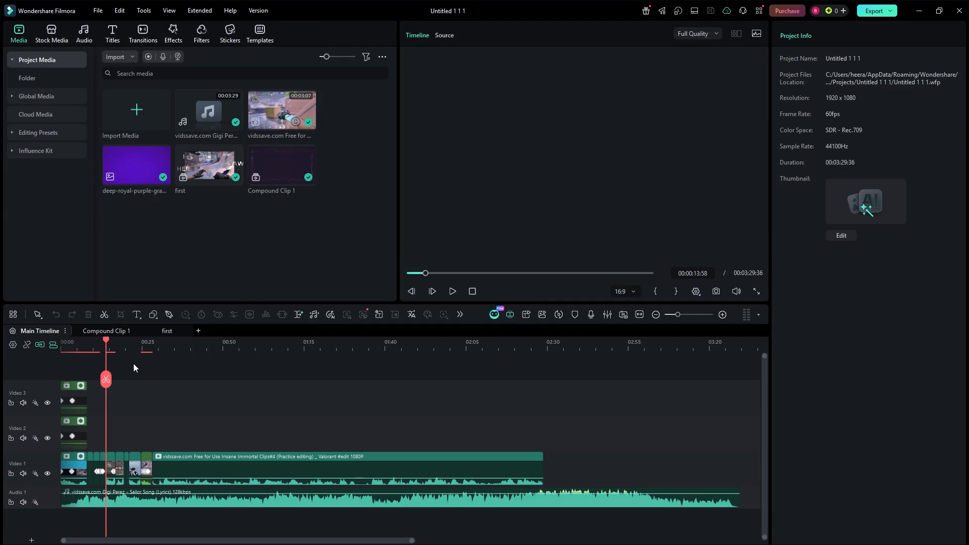
# Play the main timeline from the start to preview the opening seconds of the edit.
pyautogui.moveTo(109, 340); pyautogui.dragTo(99, 341)
pyautogui.moveTo(109, 343); pyautogui.dragTo(291, 354)
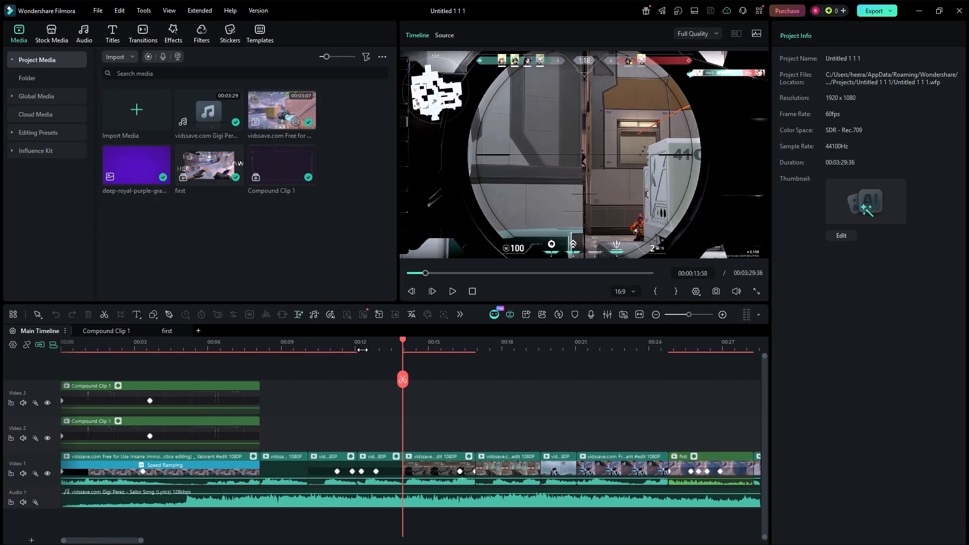
pyautogui.moveTo(403, 348); pyautogui.dragTo(0, 348)
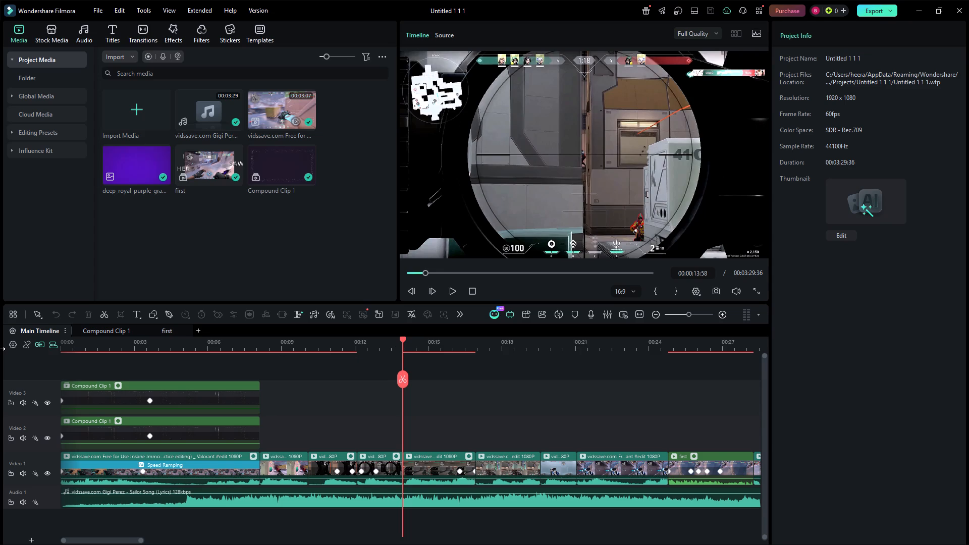
pyautogui.click(450, 293)
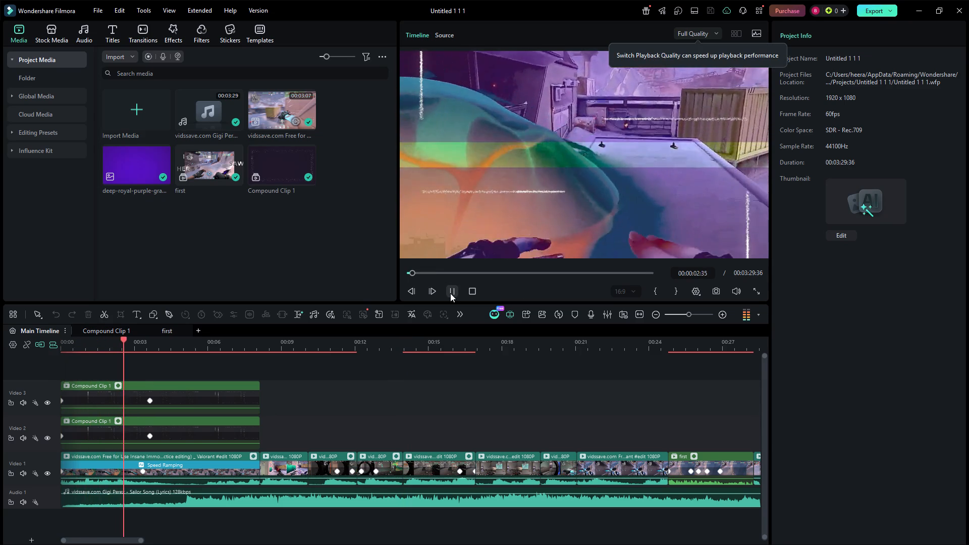
pyautogui.click(450, 293)
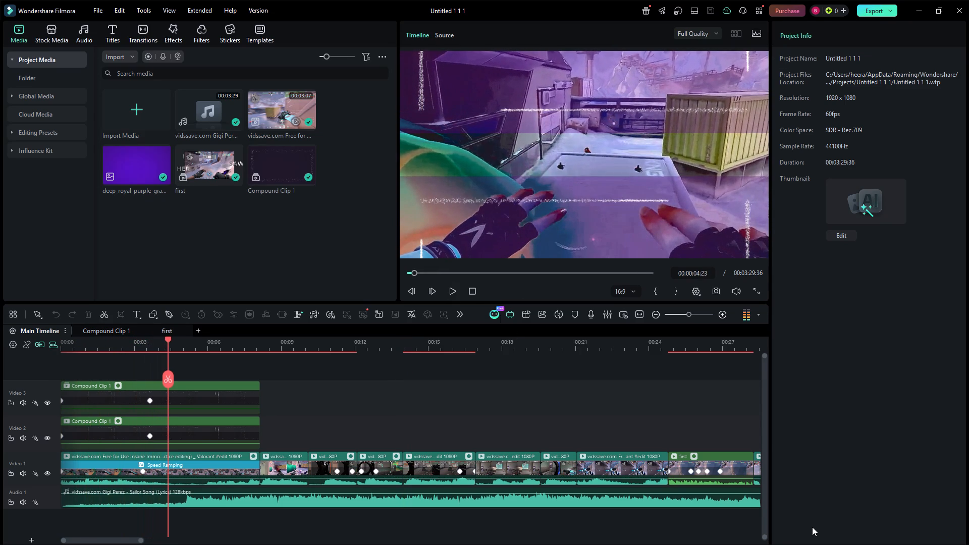
# Turn on Bluetooth in the system quick settings and connect the HTWS006 audio device.
pyautogui.click(881, 532)
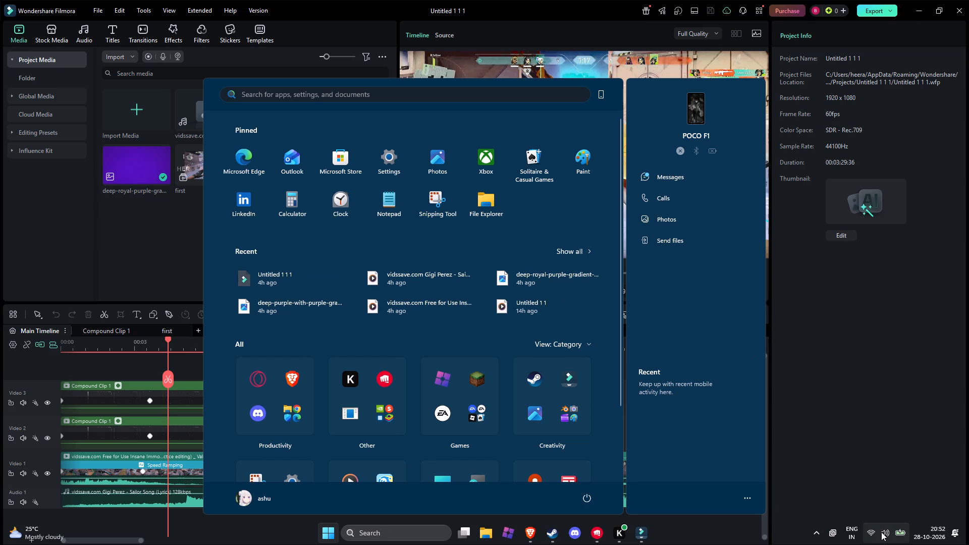
pyautogui.click(880, 344)
pyautogui.click(863, 343)
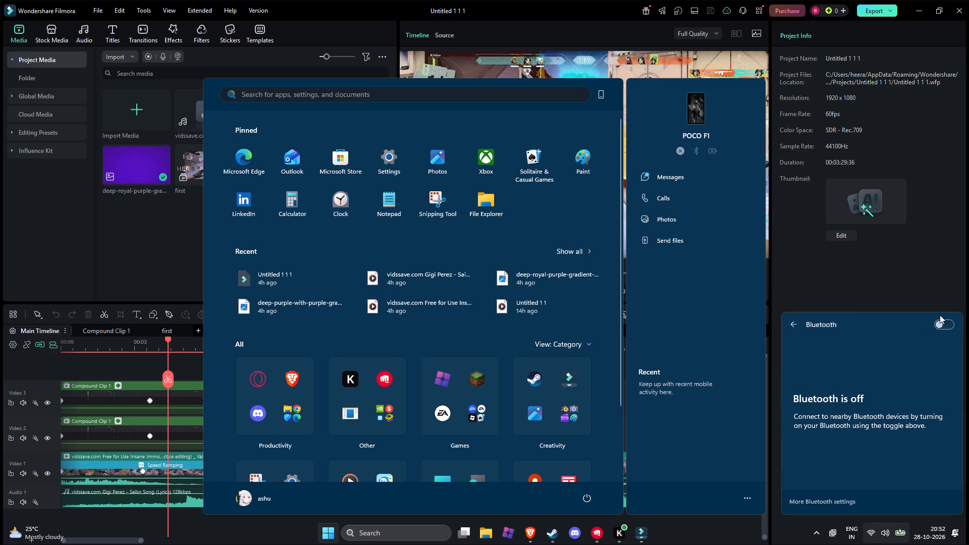
pyautogui.click(946, 322)
pyautogui.click(828, 368)
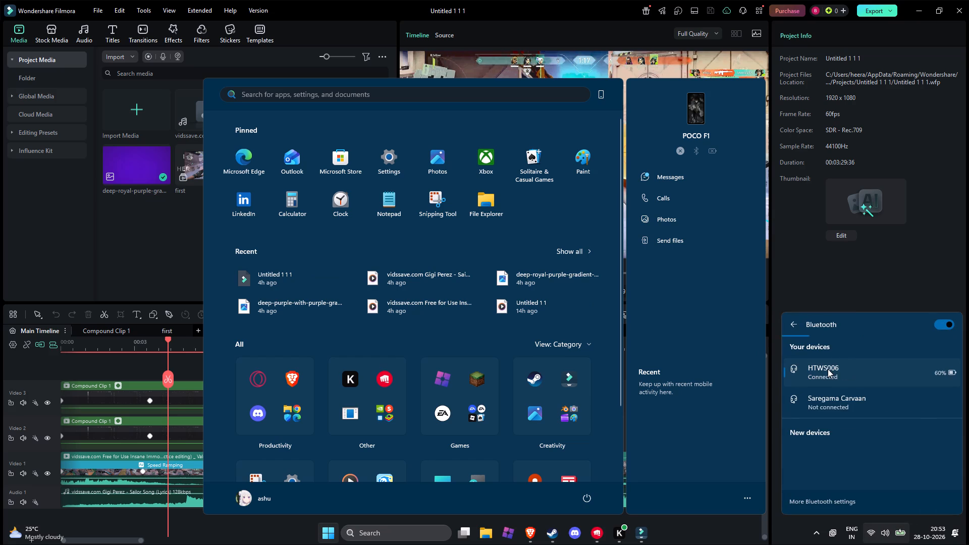
pyautogui.click(829, 255)
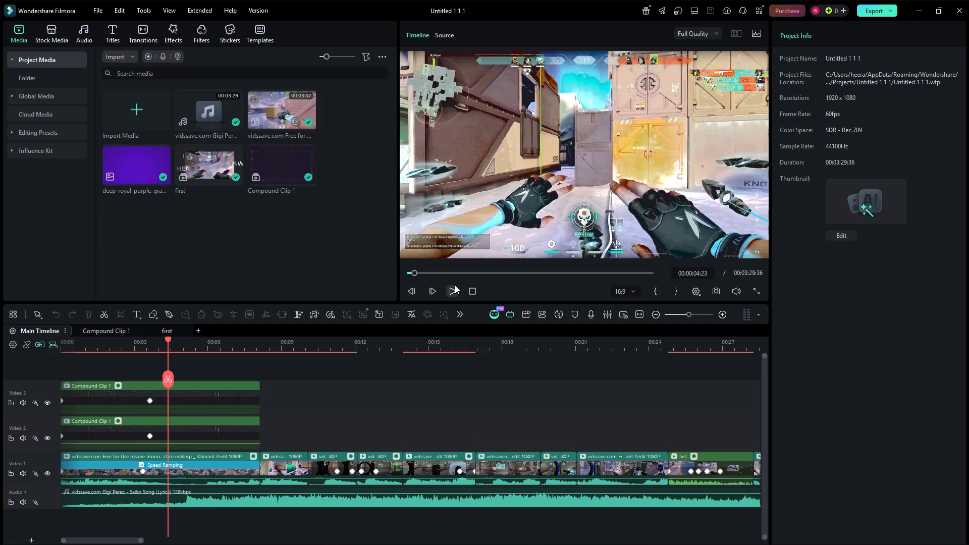
# Play on from 00:00:04:23 and review the frames around the clip transition near 00:00:16:48.
pyautogui.click(457, 285)
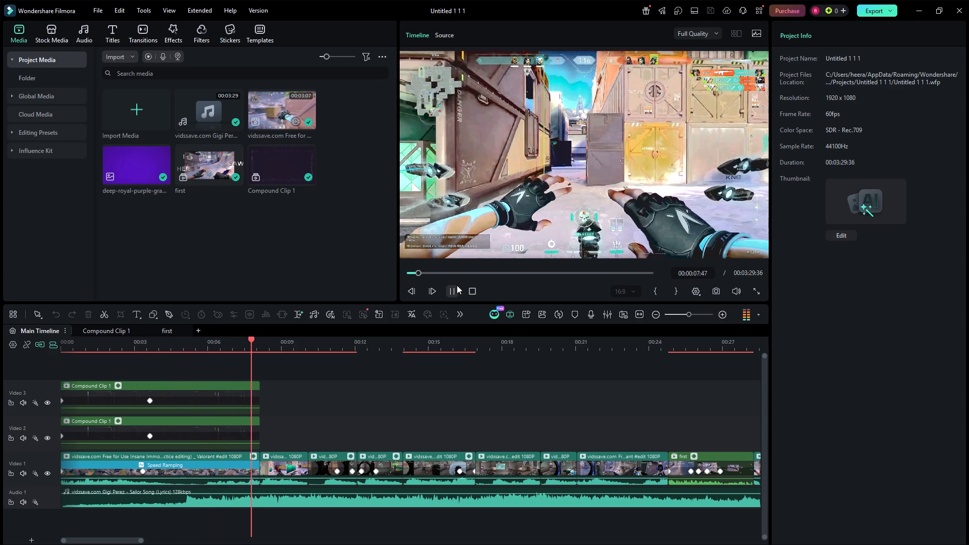
pyautogui.click(457, 285)
pyautogui.click(457, 285)
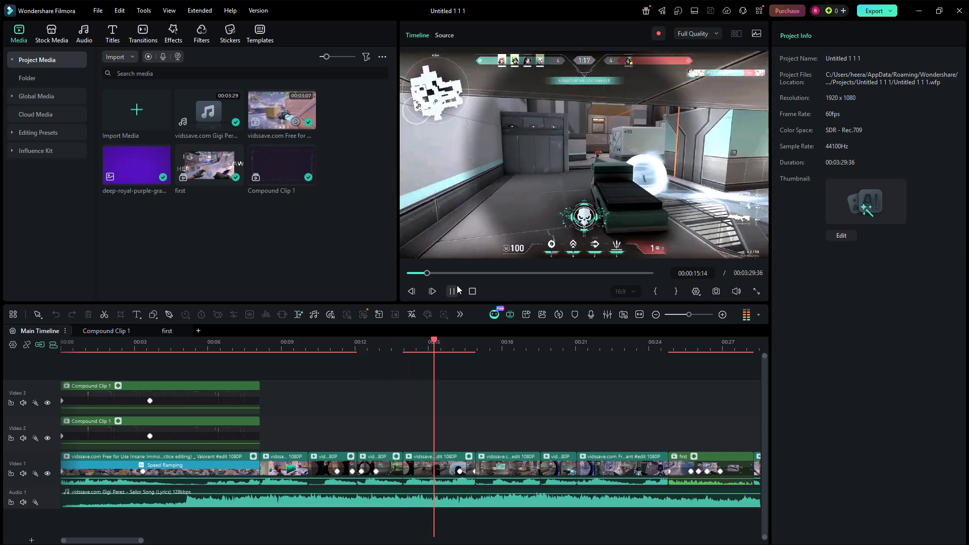
pyautogui.click(457, 285)
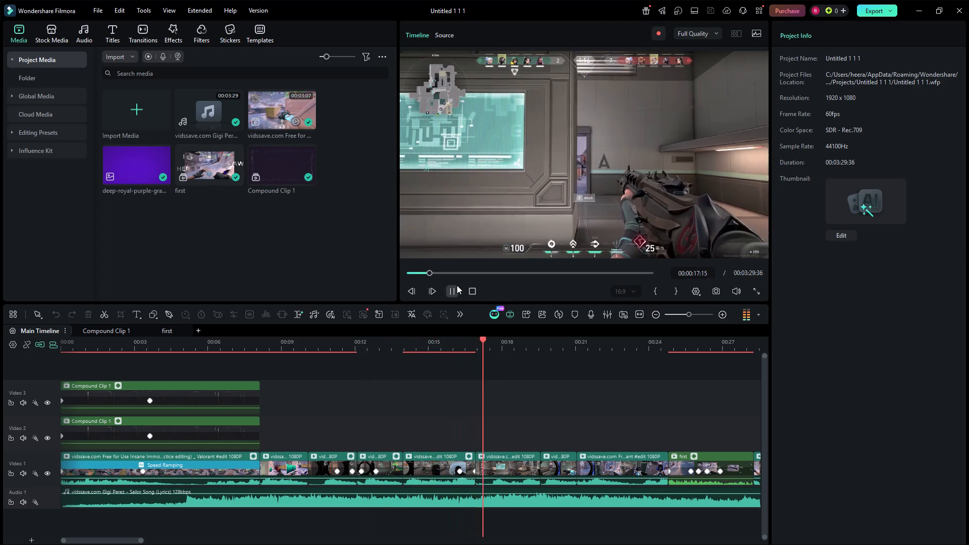
pyautogui.moveTo(486, 349); pyautogui.dragTo(465, 355)
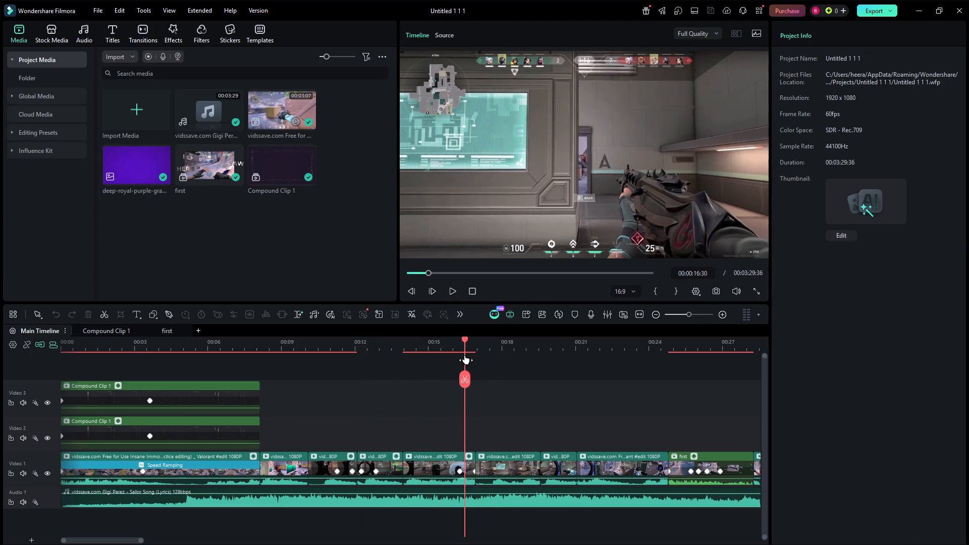
pyautogui.moveTo(465, 355); pyautogui.dragTo(472, 358)
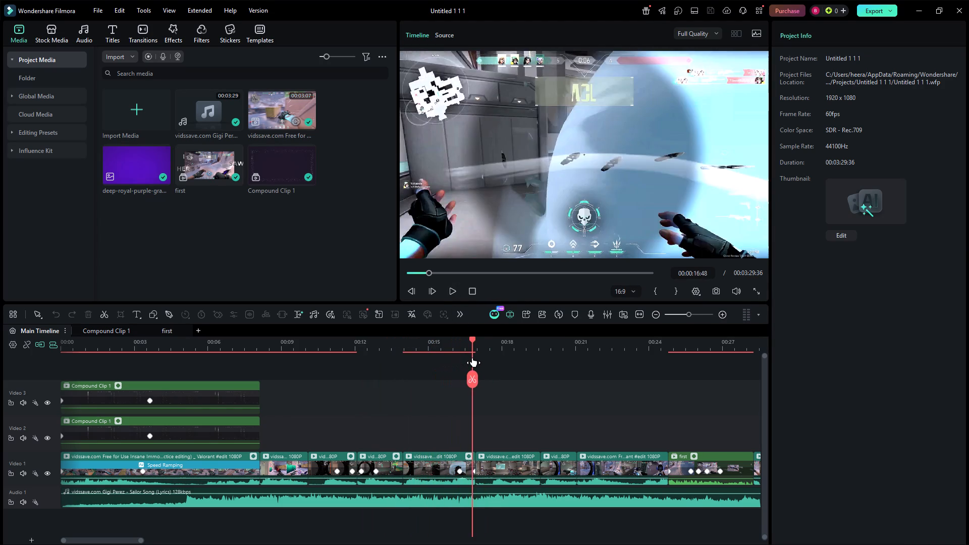
pyautogui.moveTo(472, 358); pyautogui.dragTo(465, 361)
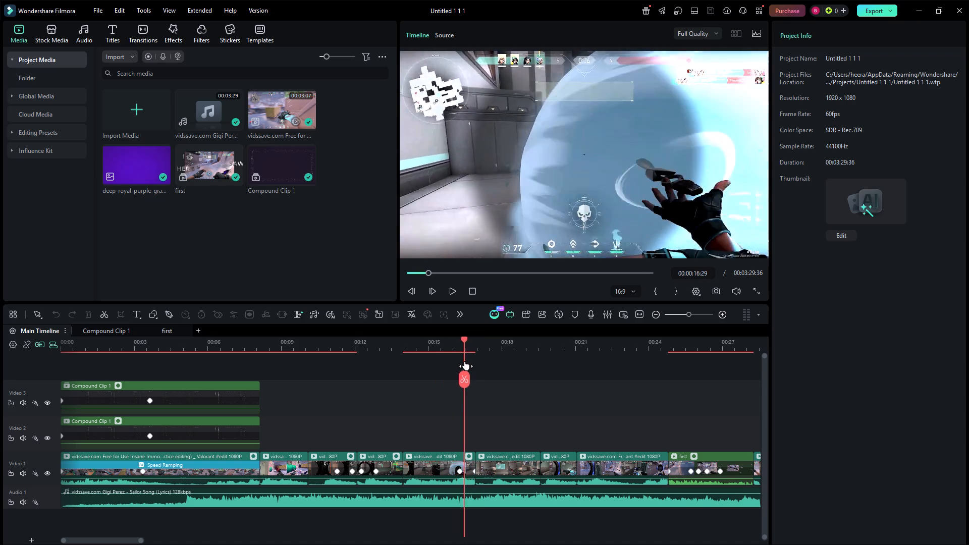
pyautogui.moveTo(465, 361); pyautogui.dragTo(470, 360)
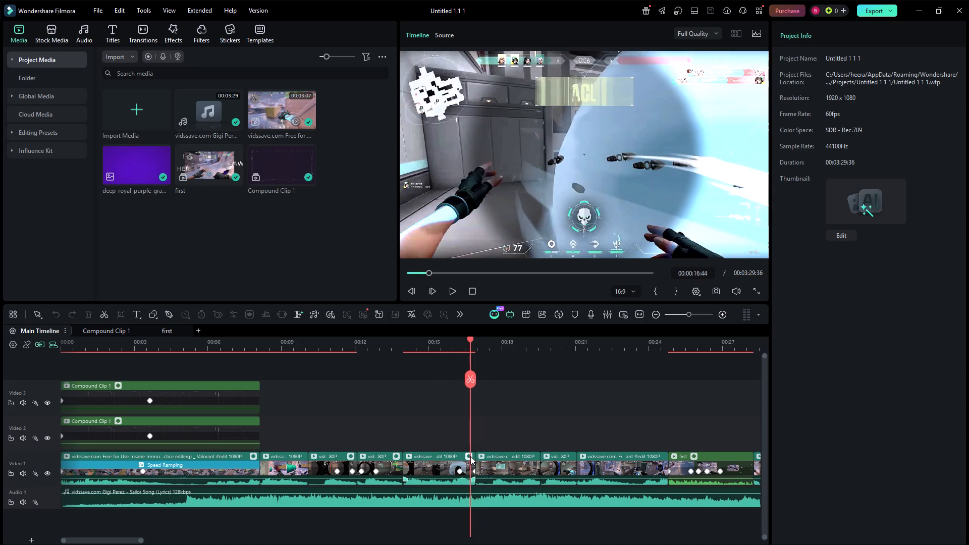
# Select the Video 1 clip ending at 00:00:16:56 and examine its video, mask, audio and color settings.
pyautogui.click(474, 472)
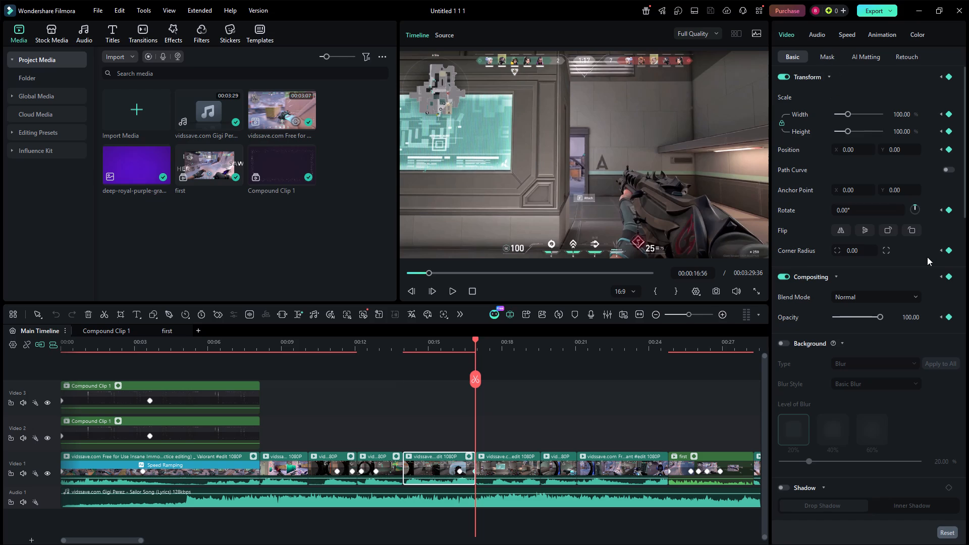
pyautogui.moveTo(964, 165); pyautogui.dragTo(968, 433)
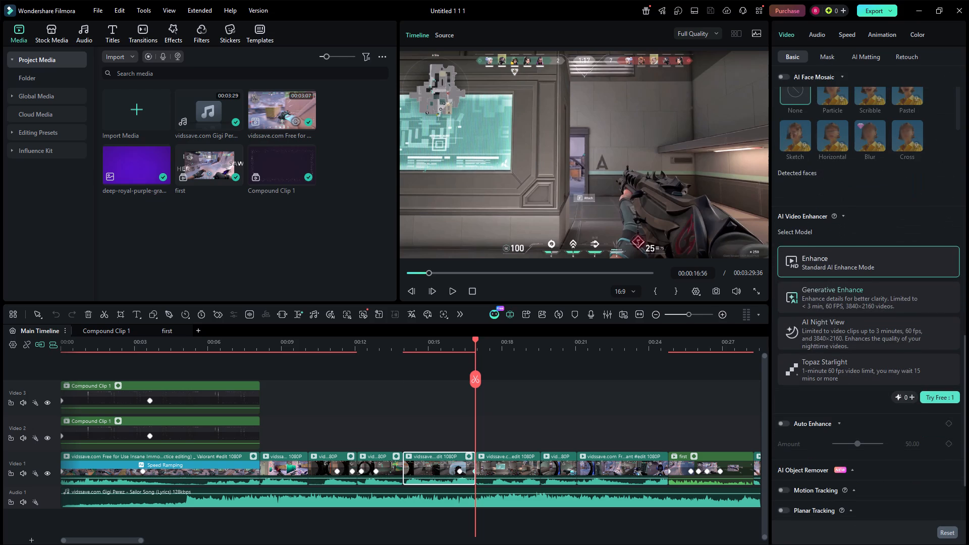
pyautogui.click(826, 54)
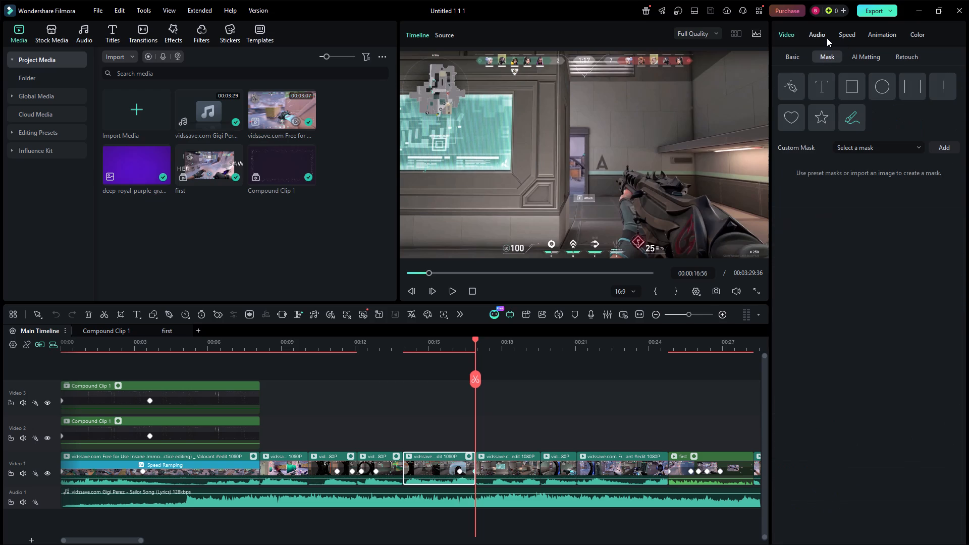
pyautogui.click(827, 38)
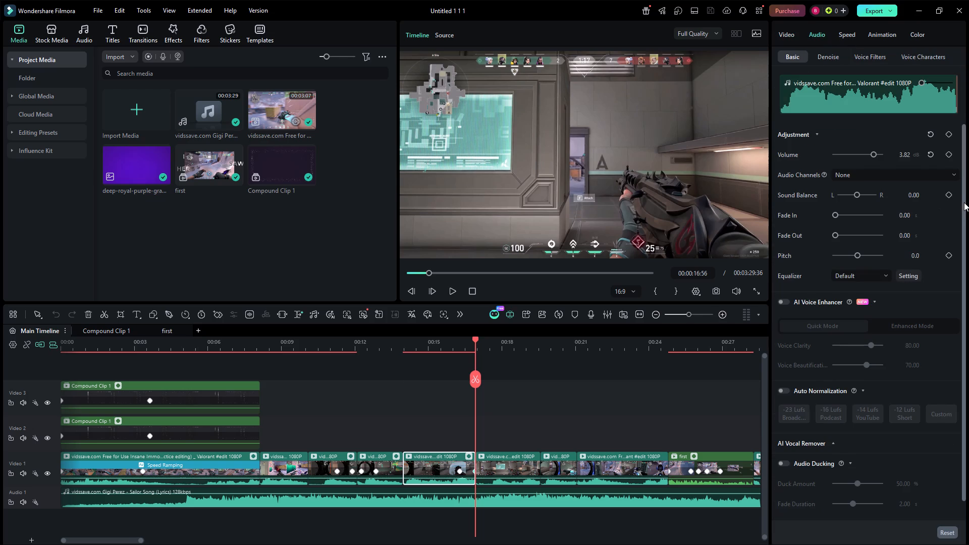
pyautogui.moveTo(964, 205); pyautogui.dragTo(968, 453)
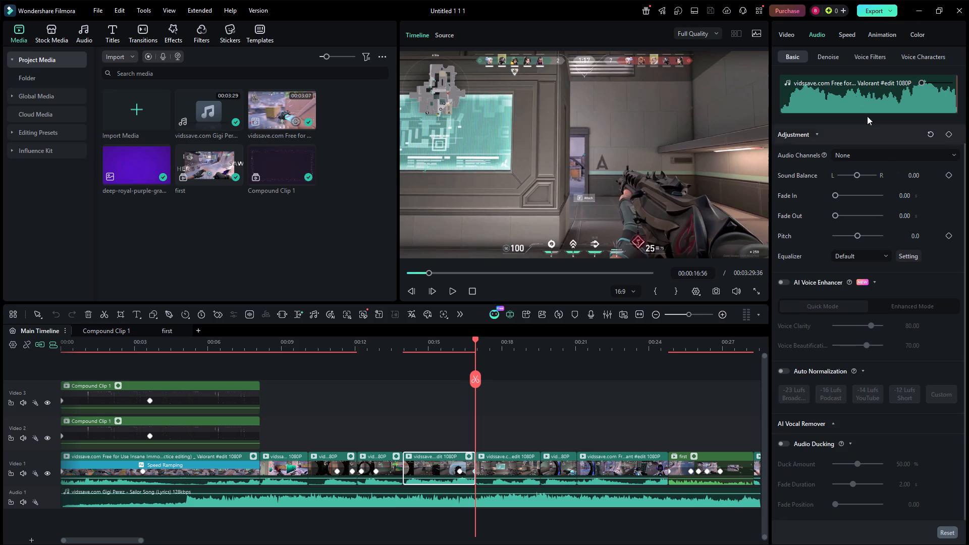
pyautogui.click(870, 32)
pyautogui.click(911, 36)
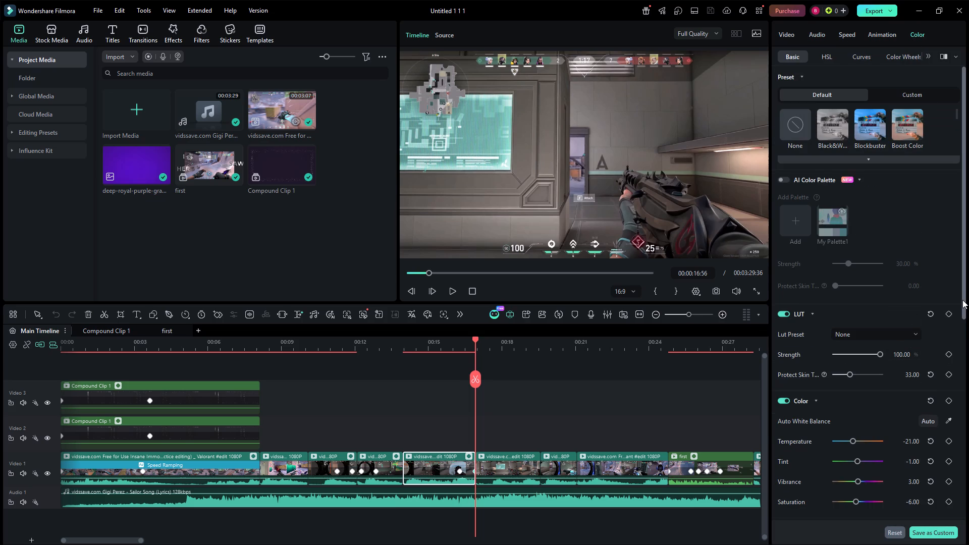
pyautogui.moveTo(962, 299); pyautogui.dragTo(952, 544)
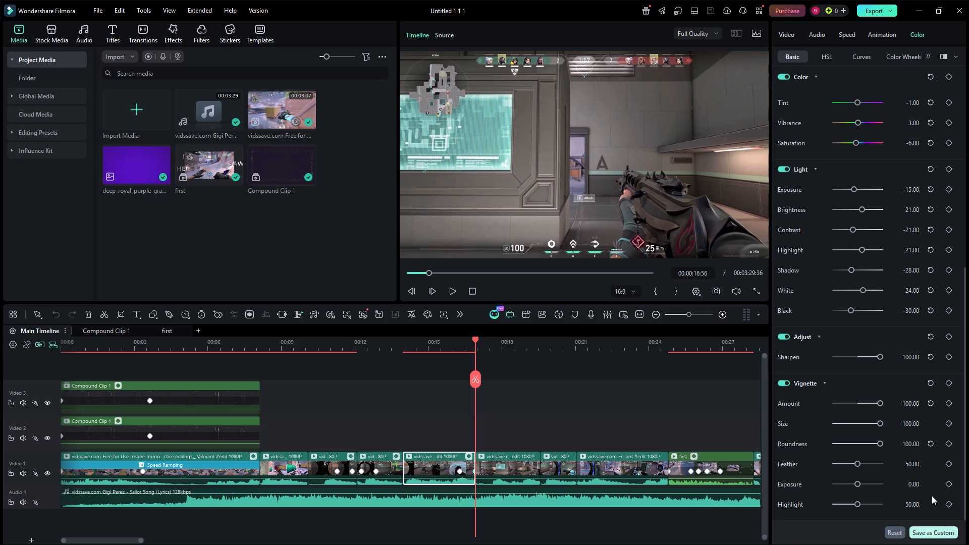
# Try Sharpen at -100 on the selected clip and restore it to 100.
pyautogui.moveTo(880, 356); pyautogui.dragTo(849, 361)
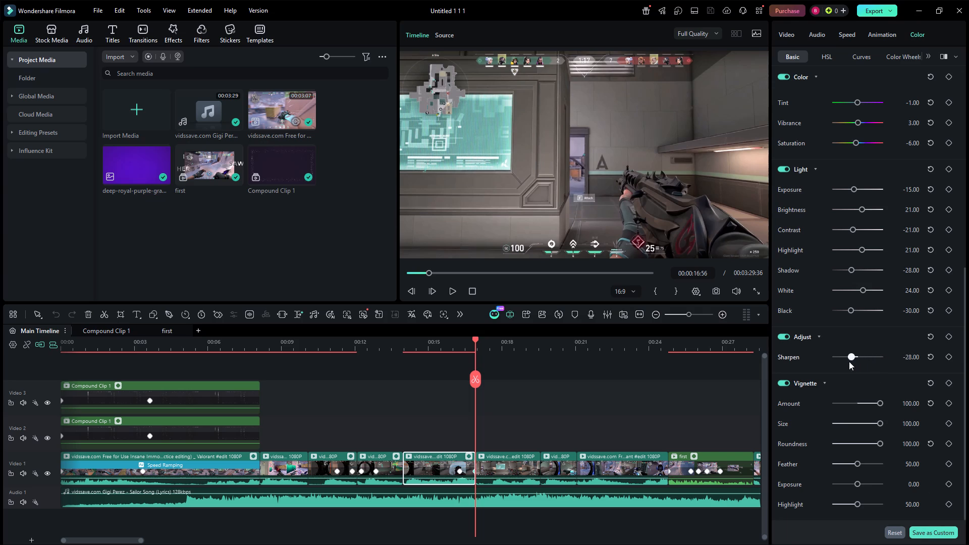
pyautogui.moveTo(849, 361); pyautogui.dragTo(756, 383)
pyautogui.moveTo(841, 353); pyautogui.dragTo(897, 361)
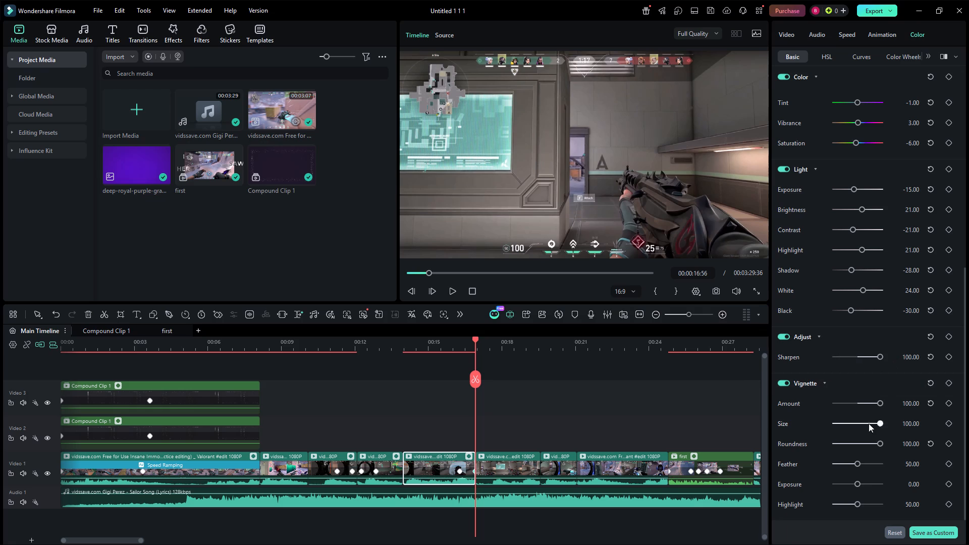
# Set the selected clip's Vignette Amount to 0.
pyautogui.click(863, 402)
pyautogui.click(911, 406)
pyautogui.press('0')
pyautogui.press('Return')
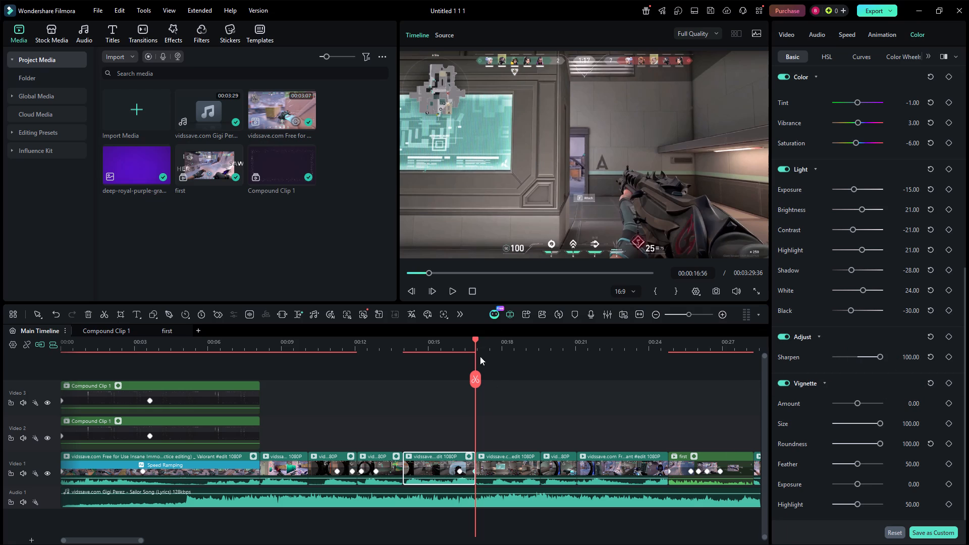
# Add a Vignette Amount keyframe at the clip's existing keyframe position, 00:00:16:17, and set the amount to 51.
pyautogui.moveTo(475, 347); pyautogui.dragTo(465, 350)
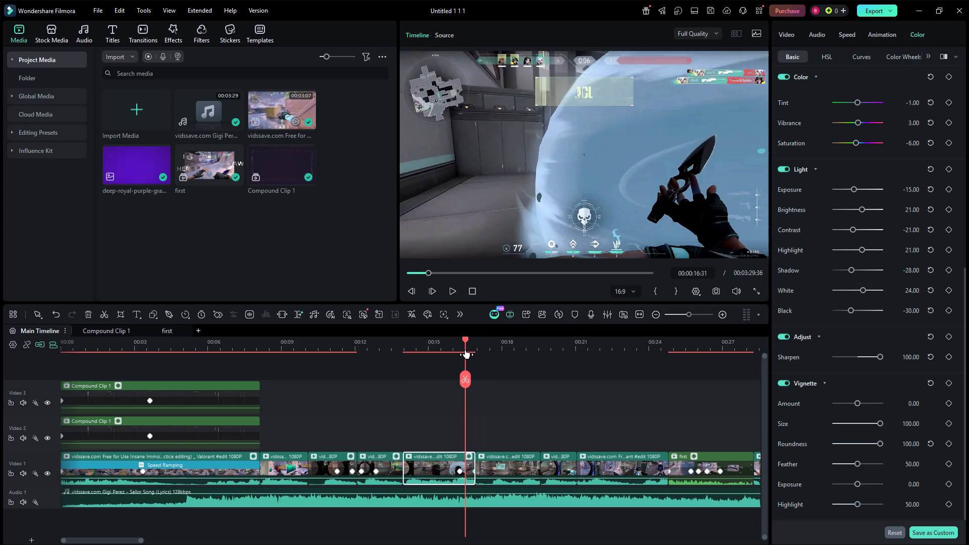
pyautogui.moveTo(465, 350); pyautogui.dragTo(433, 366)
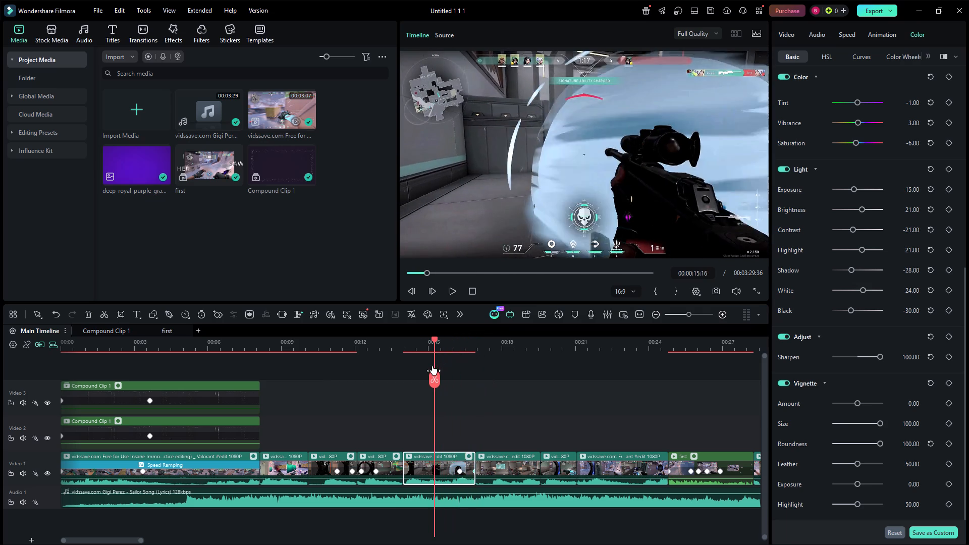
pyautogui.moveTo(433, 366); pyautogui.dragTo(474, 358)
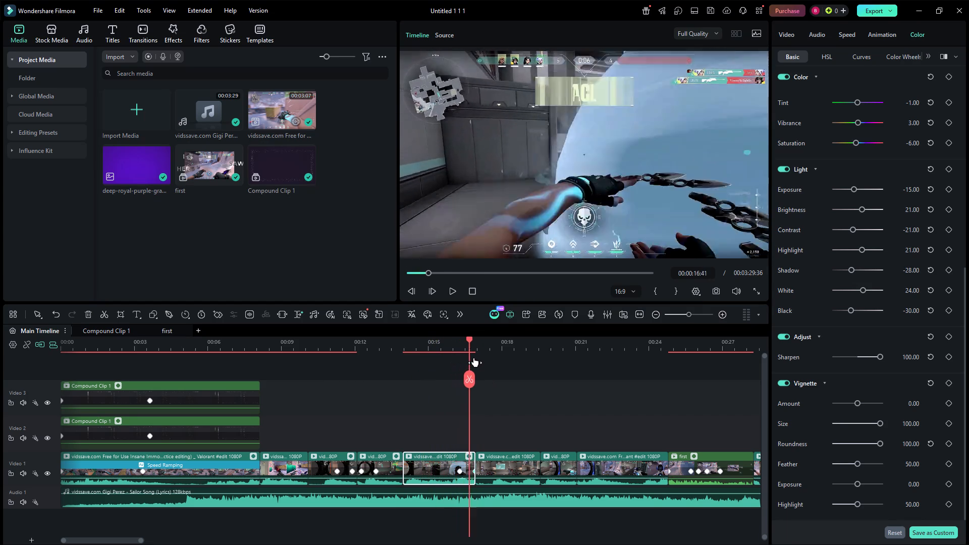
pyautogui.moveTo(474, 358); pyautogui.dragTo(459, 367)
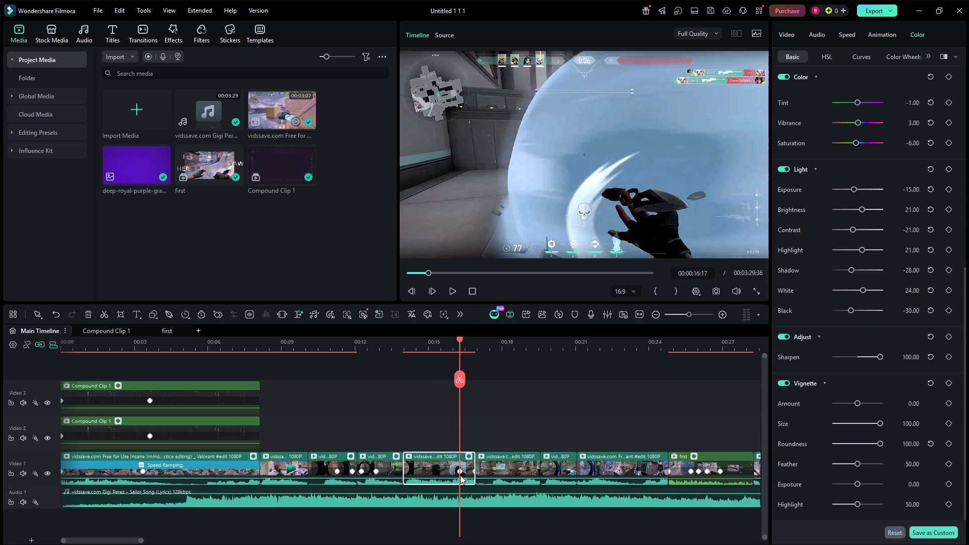
pyautogui.click(459, 469)
pyautogui.click(947, 401)
pyautogui.moveTo(857, 401); pyautogui.dragTo(869, 400)
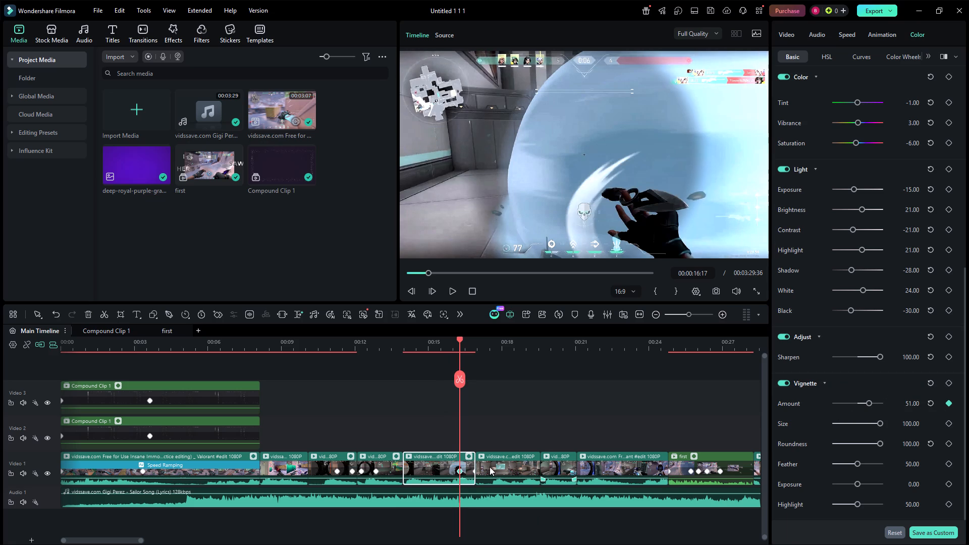
# Add a second Vignette Amount keyframe at the selected clip's end, 00:00:16:56, and set the amount to 0.
pyautogui.click(473, 471)
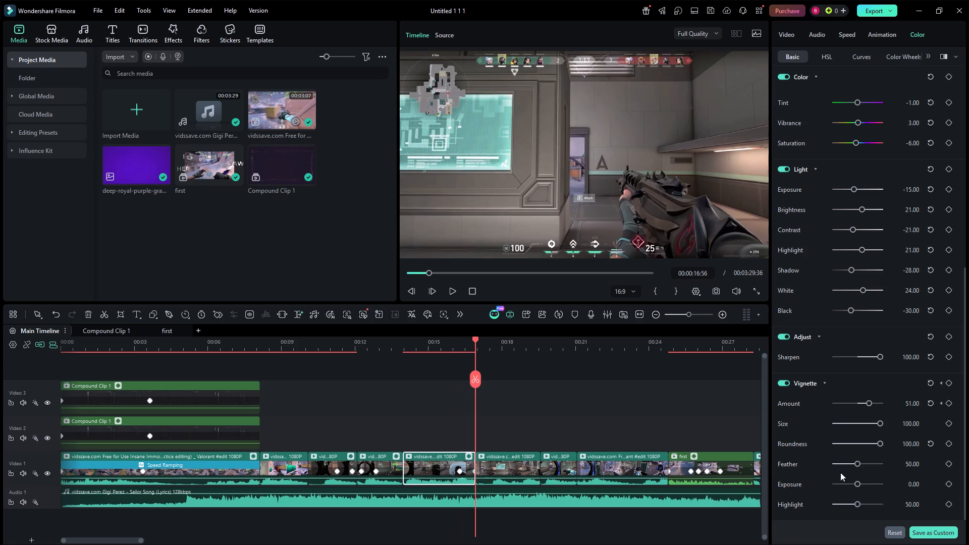
pyautogui.click(948, 406)
pyautogui.click(907, 401)
pyautogui.press('0')
pyautogui.press('Return')
# Preview the montage from 00:00:16:56 and scrub between about 00:00:16:32 and 00:00:18:03 to check the transition into the next clip.
pyautogui.click(633, 395)
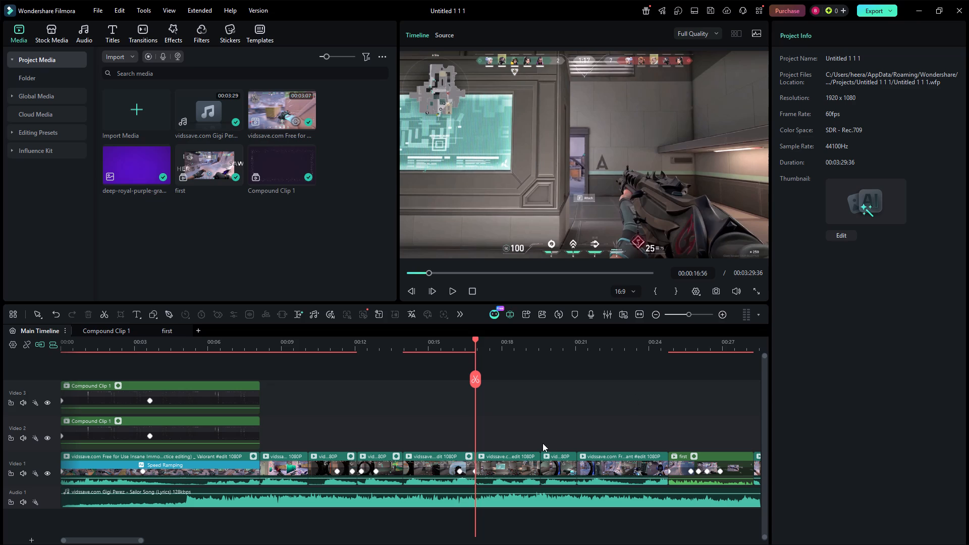
pyautogui.click(456, 294)
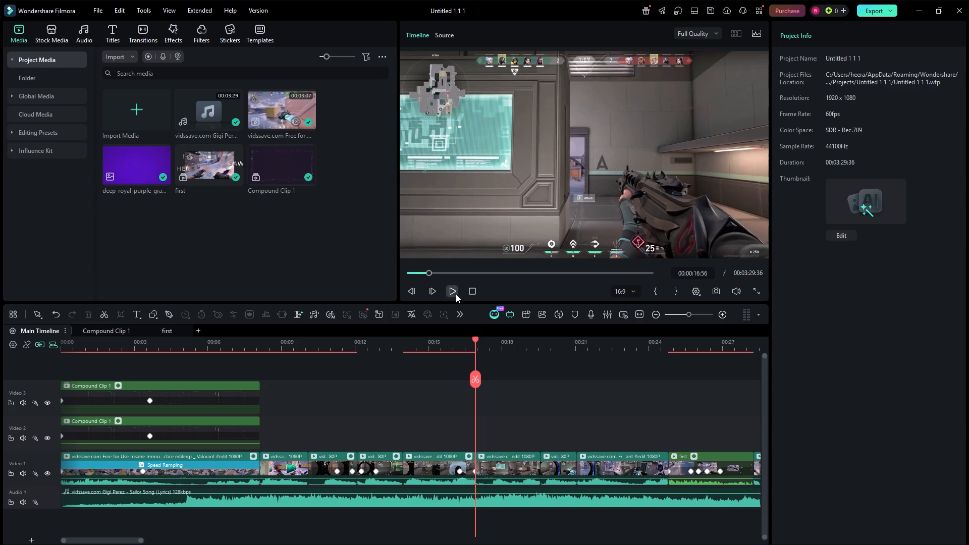
pyautogui.click(456, 294)
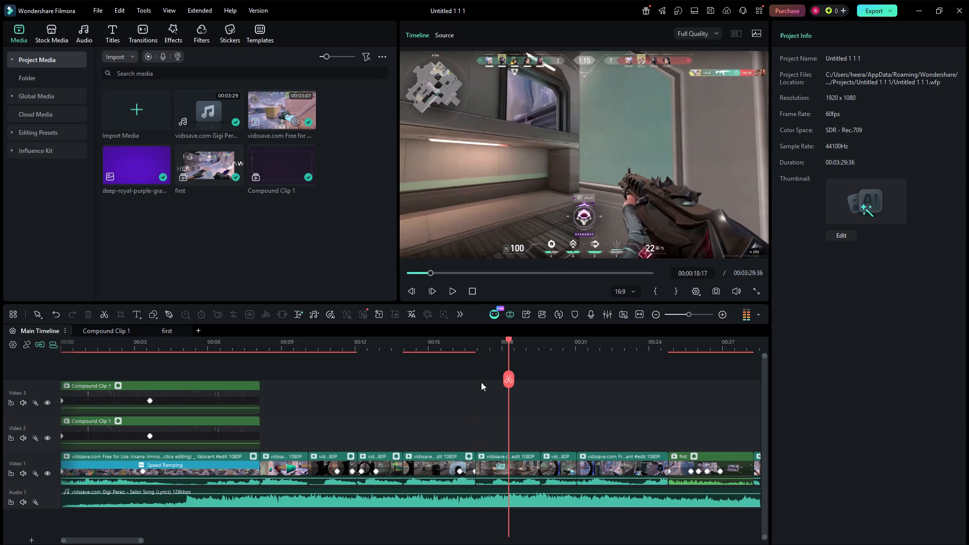
pyautogui.moveTo(508, 348); pyautogui.dragTo(465, 358)
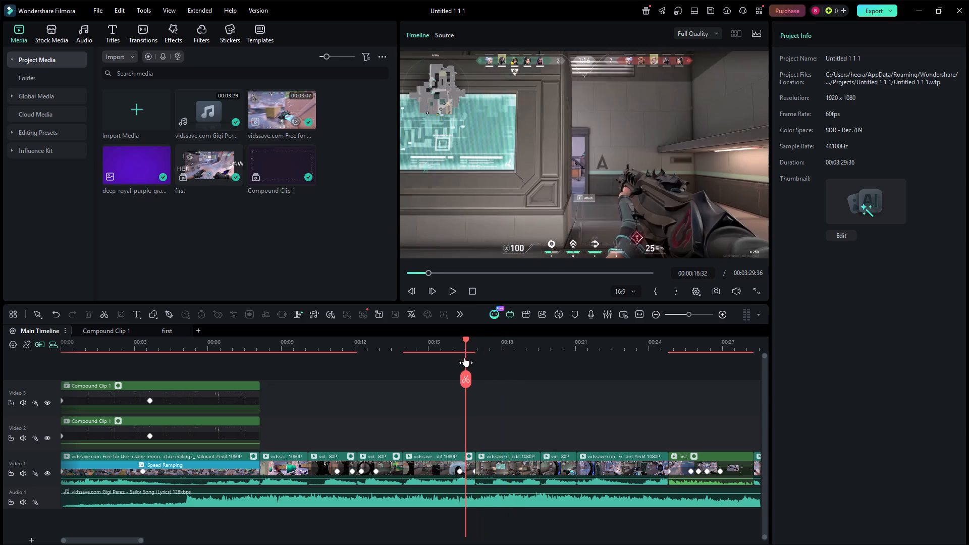
pyautogui.moveTo(465, 358); pyautogui.dragTo(503, 358)
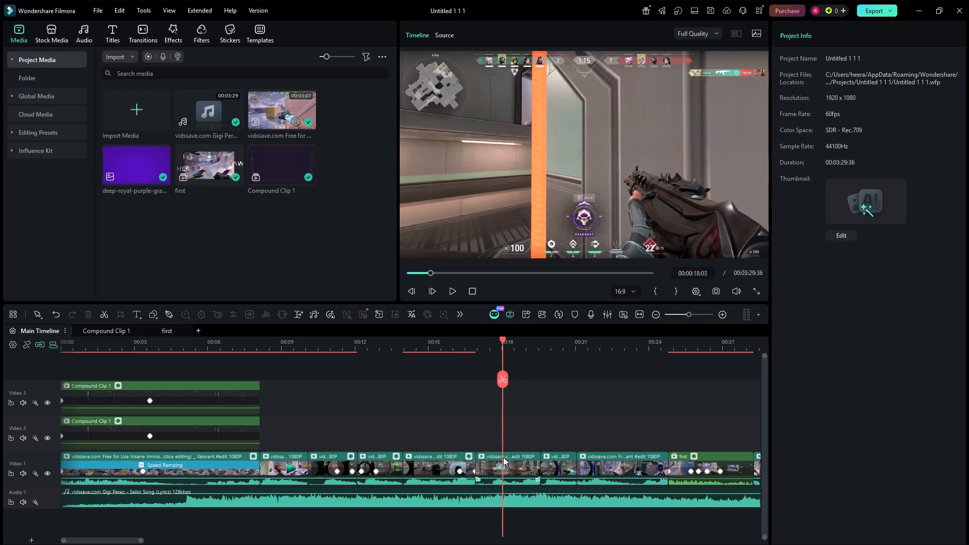
# Select the Video 1 clip at 00:00:18:03 and set its LUT skin tone protection to 42.
pyautogui.click(503, 468)
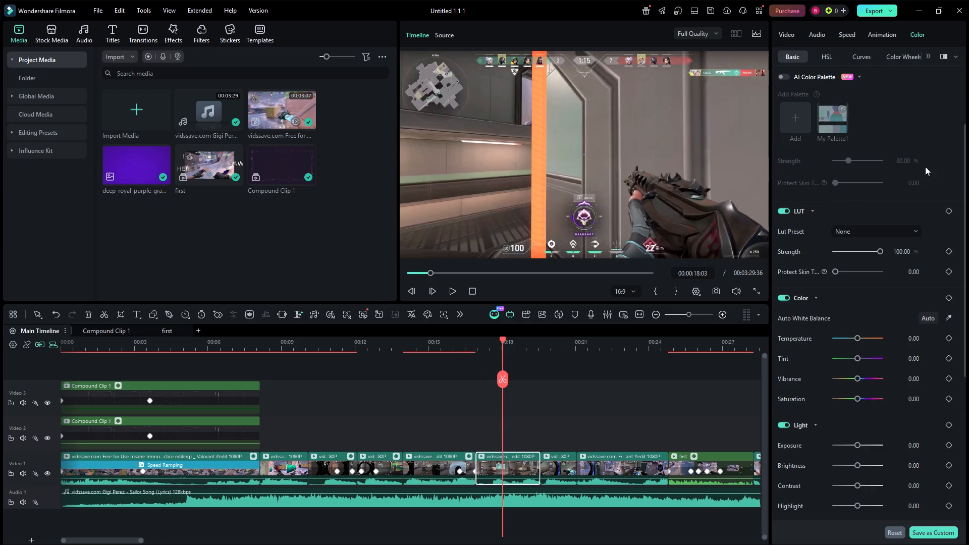
pyautogui.moveTo(963, 194); pyautogui.dragTo(964, 225)
pyautogui.moveTo(838, 220); pyautogui.dragTo(838, 219)
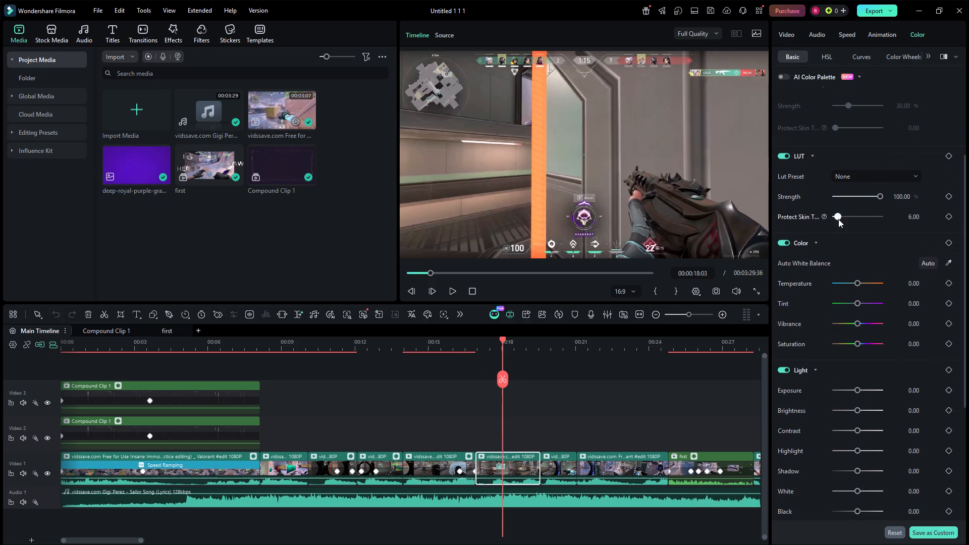
pyautogui.moveTo(838, 219); pyautogui.dragTo(854, 217)
pyautogui.moveTo(841, 217); pyautogui.dragTo(850, 216)
pyautogui.moveTo(850, 216); pyautogui.dragTo(863, 222)
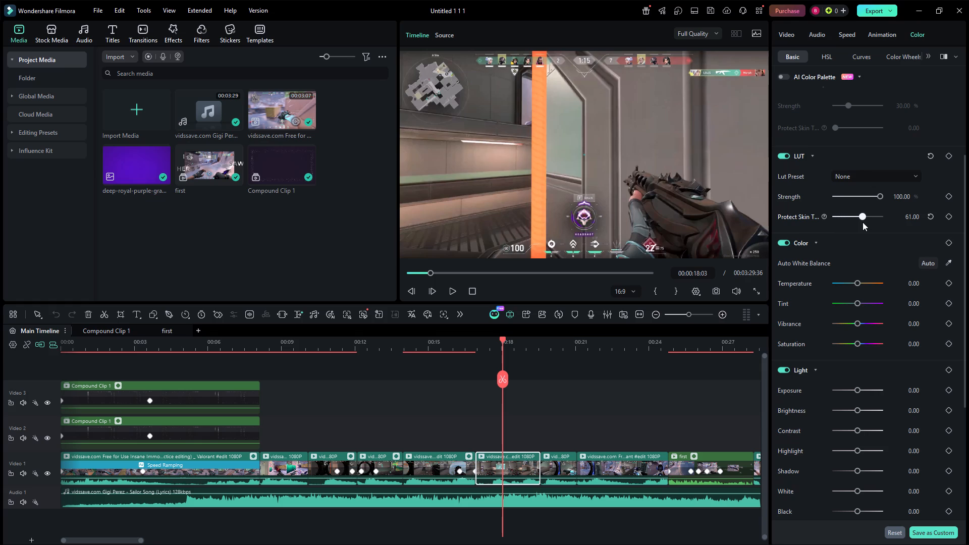
pyautogui.moveTo(863, 222); pyautogui.dragTo(854, 225)
# Set the selected clip's Color values to Temperature -51, Tint -10, Vibrance 42 and Saturation 42.
pyautogui.moveTo(858, 279); pyautogui.dragTo(845, 284)
pyautogui.moveTo(858, 285); pyautogui.dragTo(855, 287)
pyautogui.moveTo(855, 287); pyautogui.dragTo(852, 285)
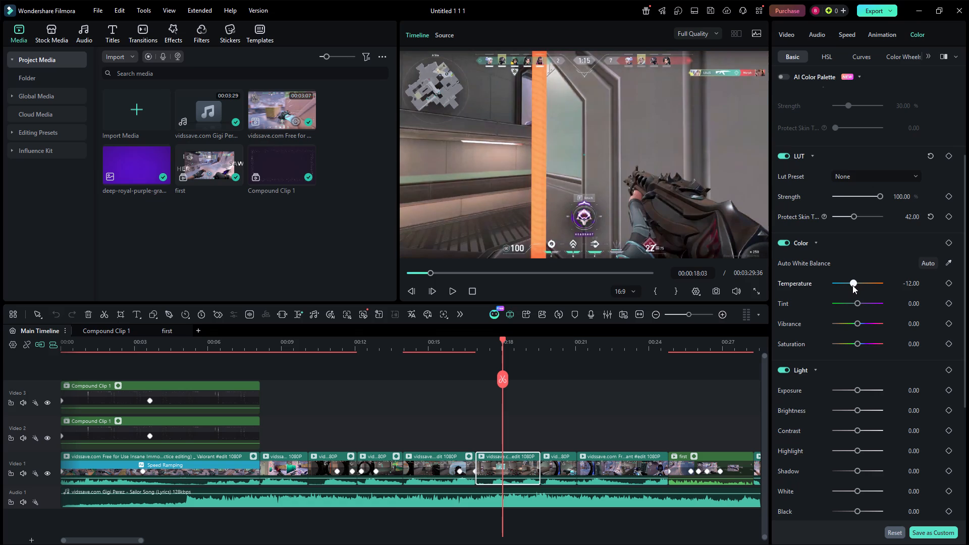
pyautogui.moveTo(852, 285); pyautogui.dragTo(846, 286)
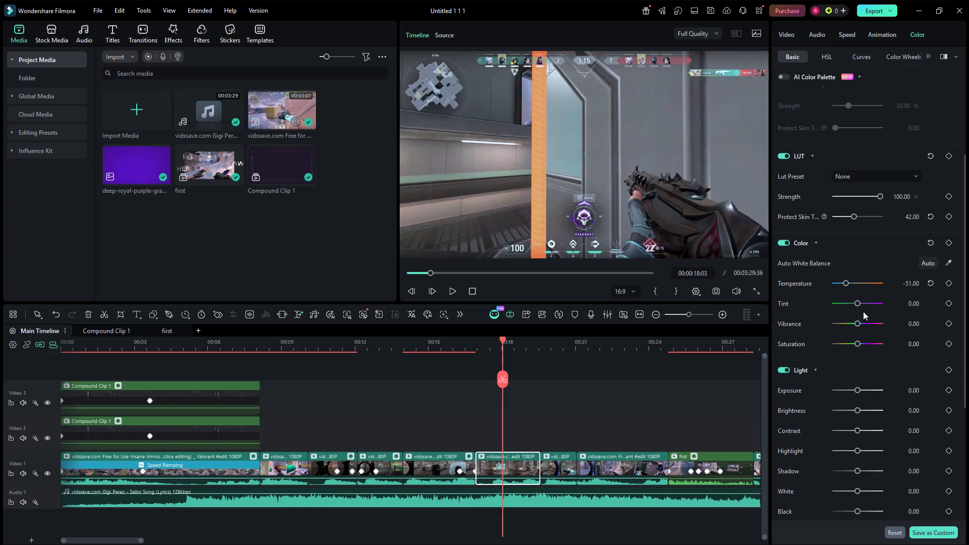
pyautogui.click(857, 306)
pyautogui.moveTo(857, 323); pyautogui.dragTo(851, 326)
pyautogui.moveTo(851, 326); pyautogui.dragTo(867, 323)
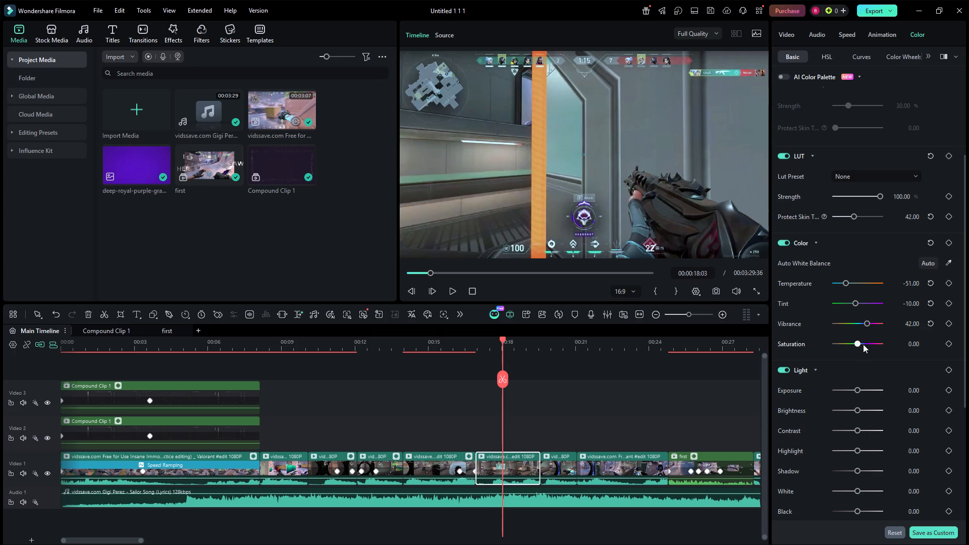
pyautogui.moveTo(857, 342); pyautogui.dragTo(847, 345)
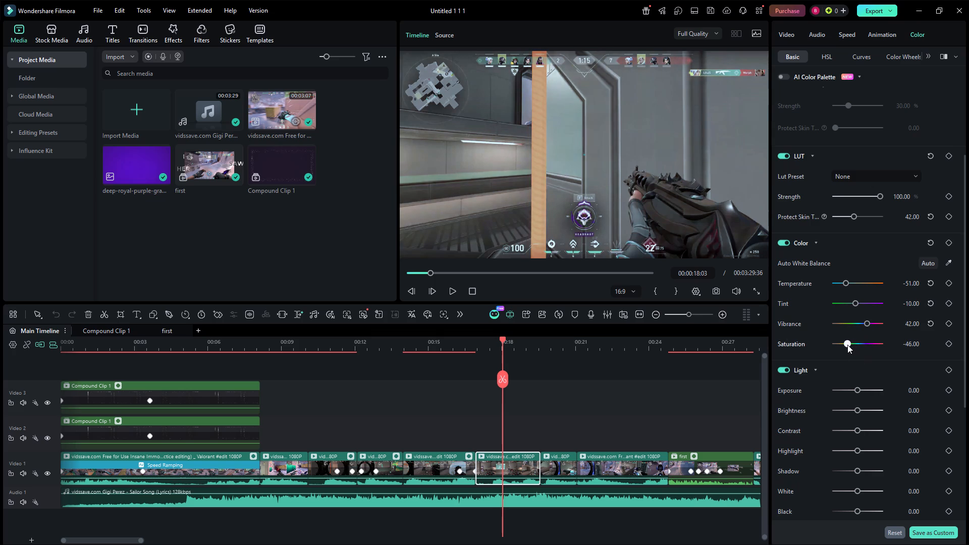
pyautogui.moveTo(847, 345); pyautogui.dragTo(867, 338)
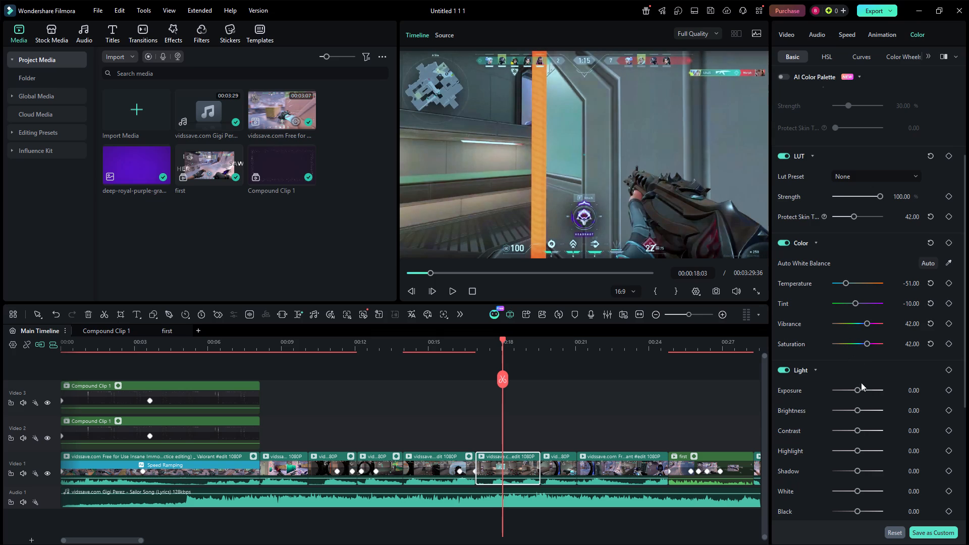
# Set the selected clip's Light values to Exposure -15, Brightness 10, Contrast -46, Highlight -6, Shadow -35, White 37 and Black -15.
pyautogui.moveTo(862, 392); pyautogui.dragTo(864, 392)
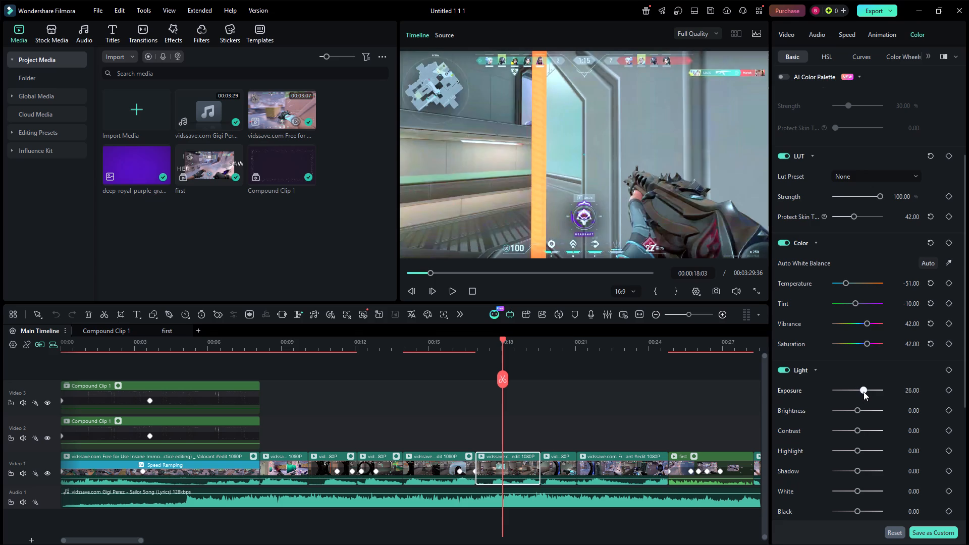
pyautogui.moveTo(864, 392); pyautogui.dragTo(854, 393)
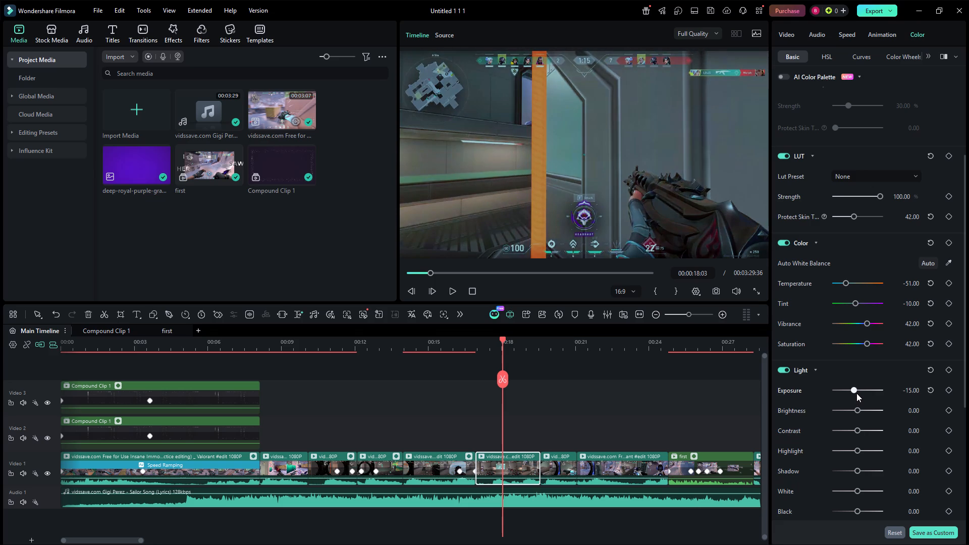
pyautogui.click(856, 408)
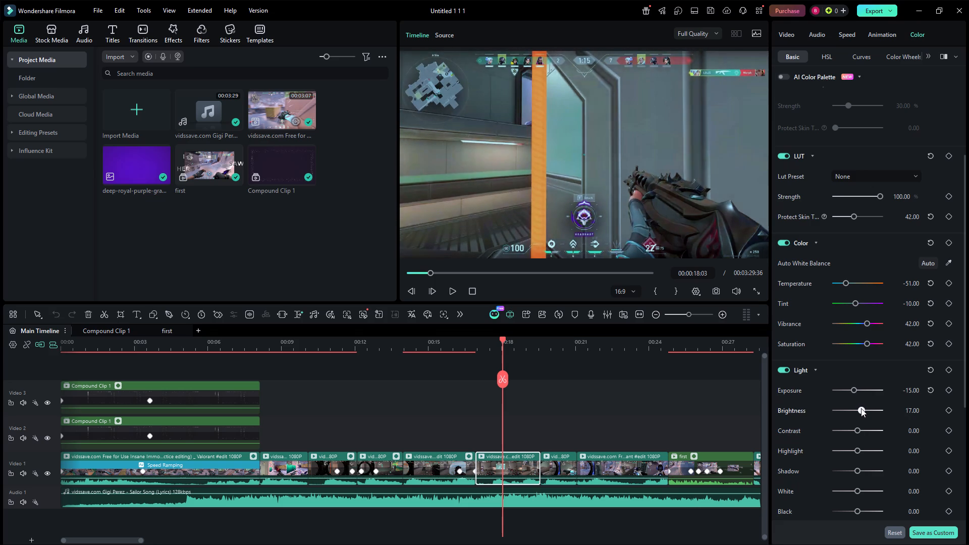
pyautogui.moveTo(858, 430); pyautogui.dragTo(856, 431)
pyautogui.moveTo(856, 431); pyautogui.dragTo(847, 434)
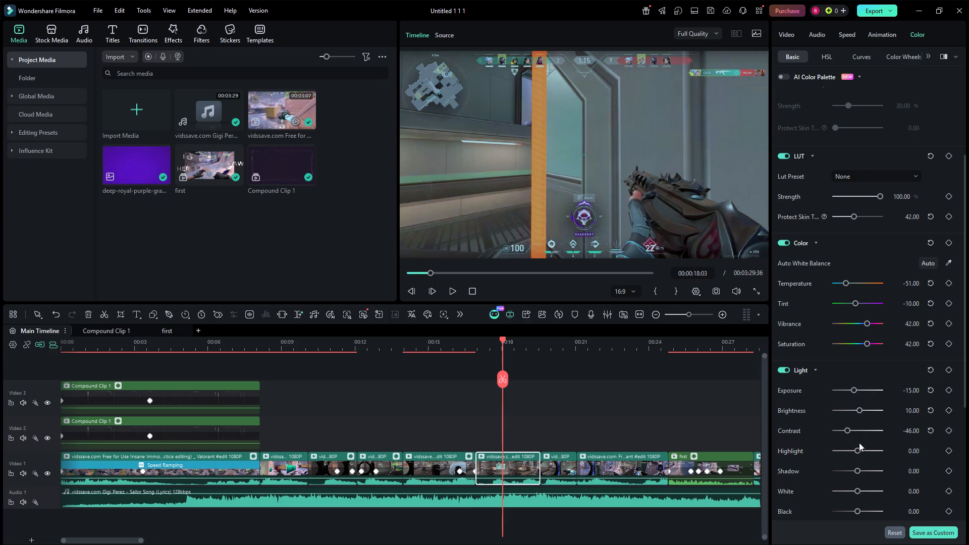
pyautogui.click(858, 449)
pyautogui.moveTo(861, 472); pyautogui.dragTo(850, 475)
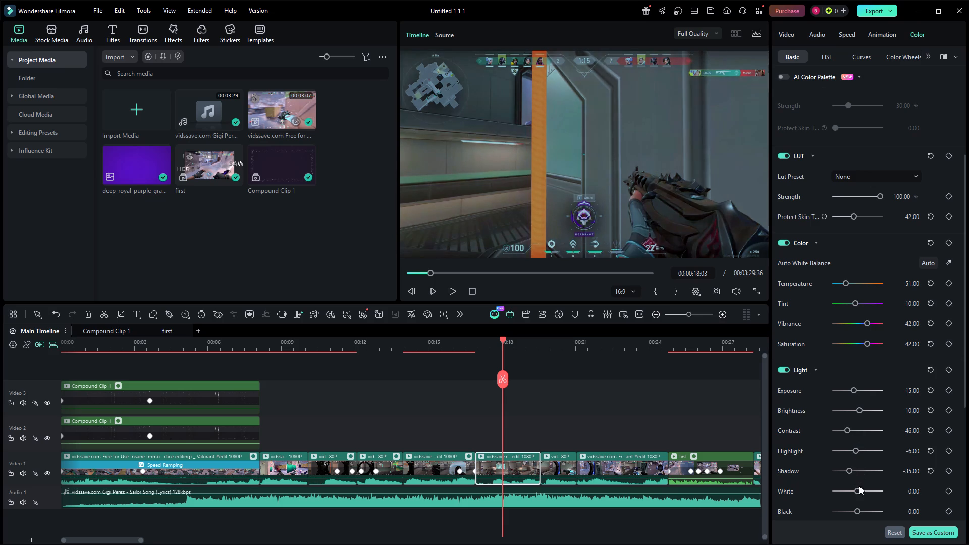
pyautogui.moveTo(858, 489); pyautogui.dragTo(866, 488)
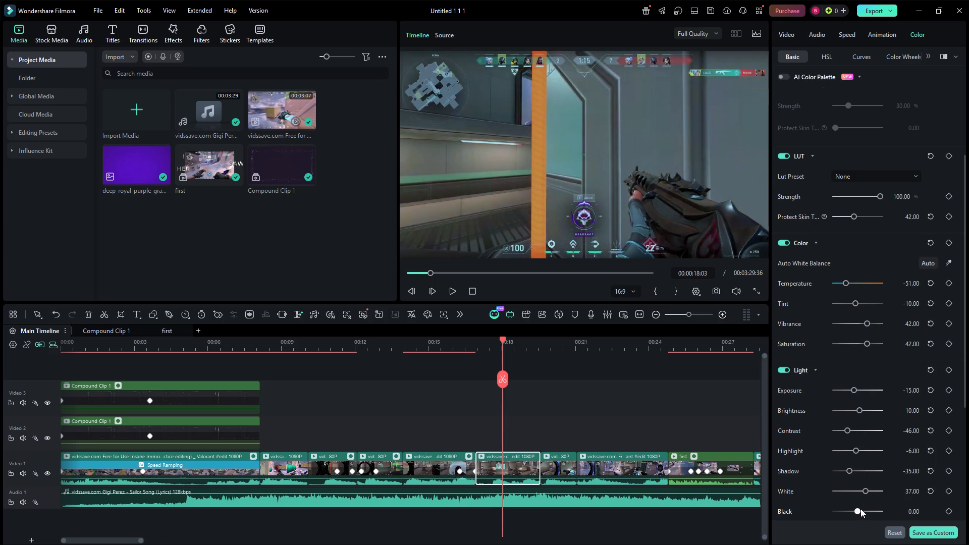
pyautogui.click(858, 510)
# Enable the Adjust settings for the selected clip and set Sharpen to 100.
pyautogui.moveTo(965, 334); pyautogui.dragTo(962, 376)
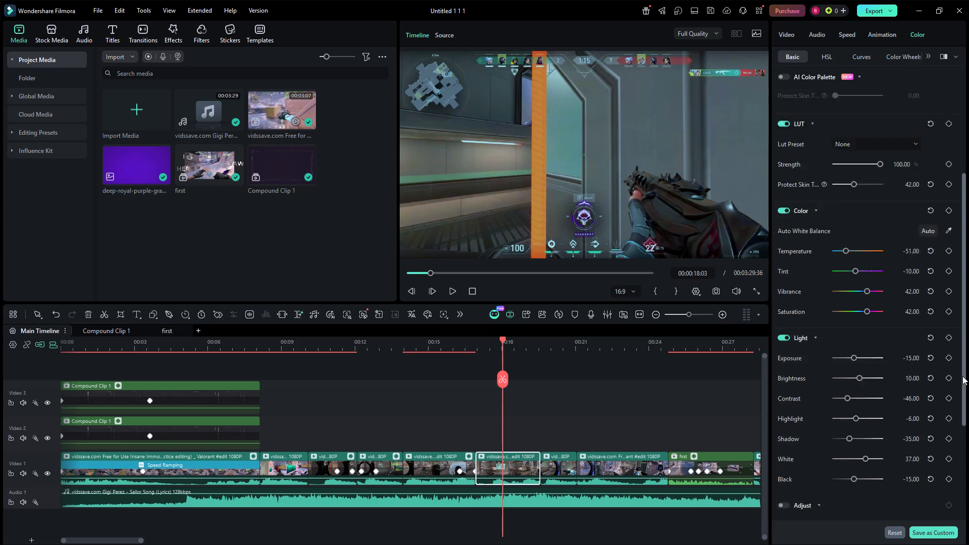
pyautogui.moveTo(962, 376); pyautogui.dragTo(955, 472)
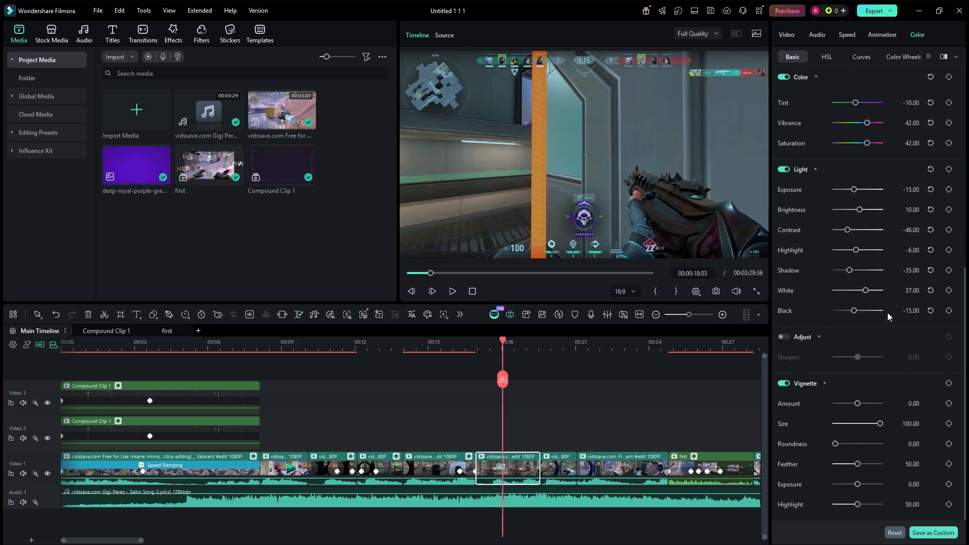
pyautogui.click(788, 343)
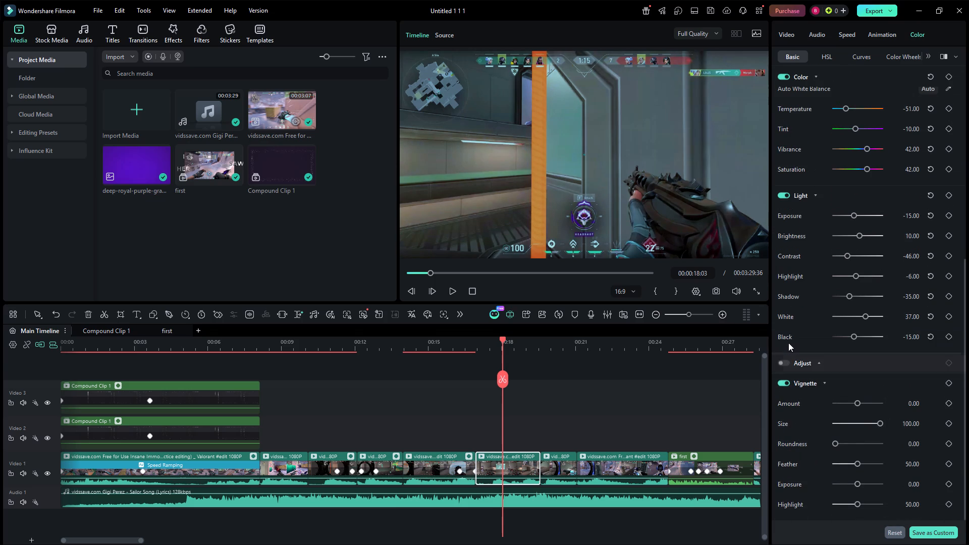
pyautogui.click(782, 359)
pyautogui.click(803, 372)
pyautogui.click(815, 365)
pyautogui.moveTo(857, 384); pyautogui.dragTo(889, 381)
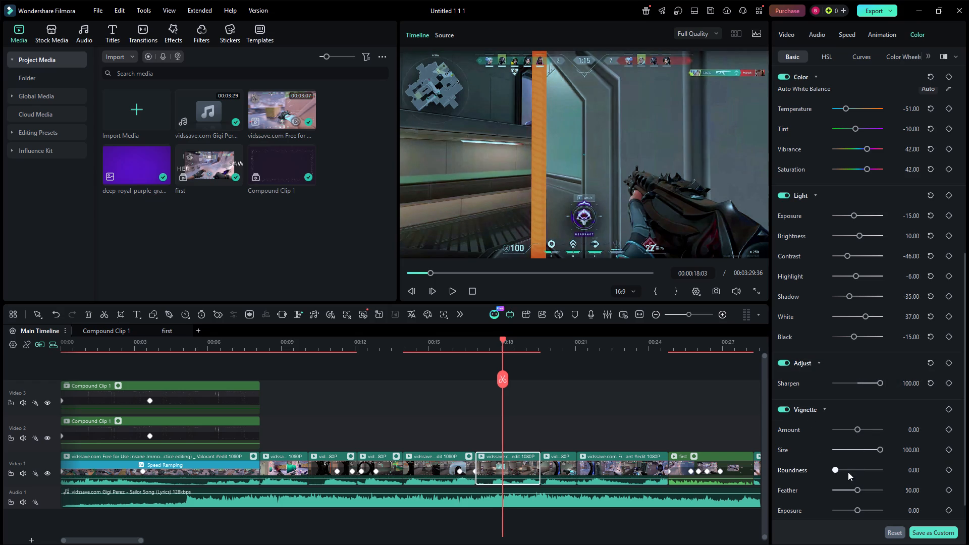
# Set the selected clip's Vignette values to Roundness 100, Feather 49 and Exposure 12.
pyautogui.moveTo(833, 468); pyautogui.dragTo(901, 468)
pyautogui.moveTo(879, 475); pyautogui.dragTo(862, 474)
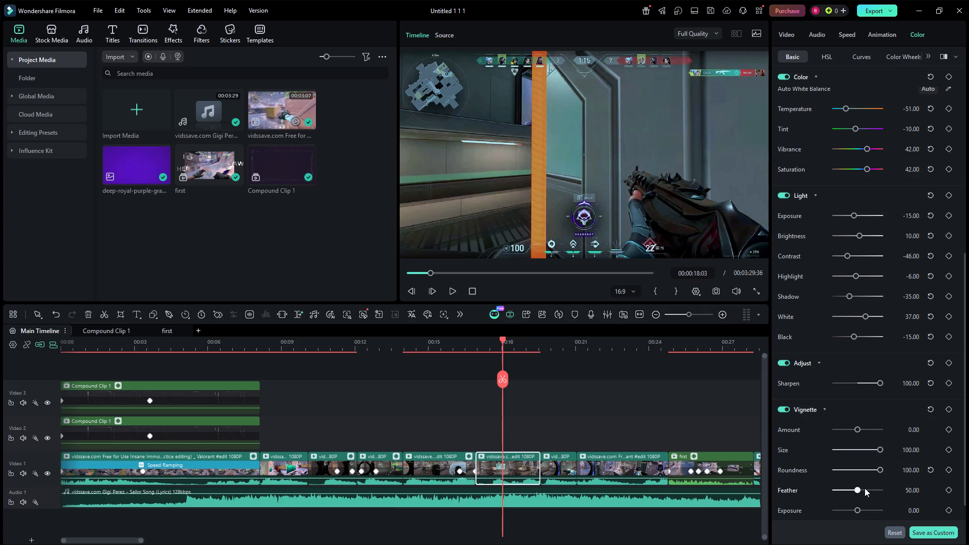
pyautogui.moveTo(859, 489); pyautogui.dragTo(874, 486)
pyautogui.moveTo(874, 486); pyautogui.dragTo(857, 495)
pyautogui.click(857, 512)
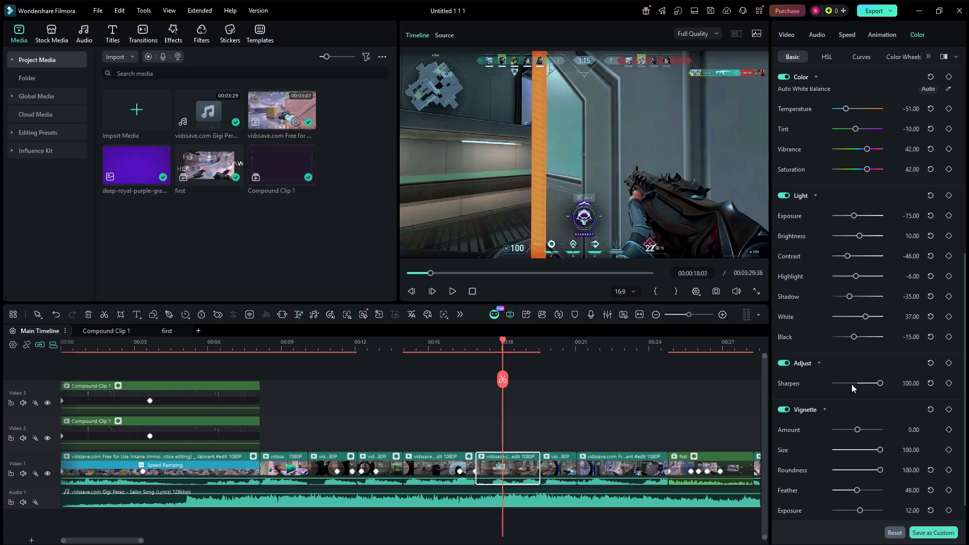
# Set the clip's HSL values for red to Hue 98, Saturation 100 and Luminance 100.
pyautogui.click(817, 57)
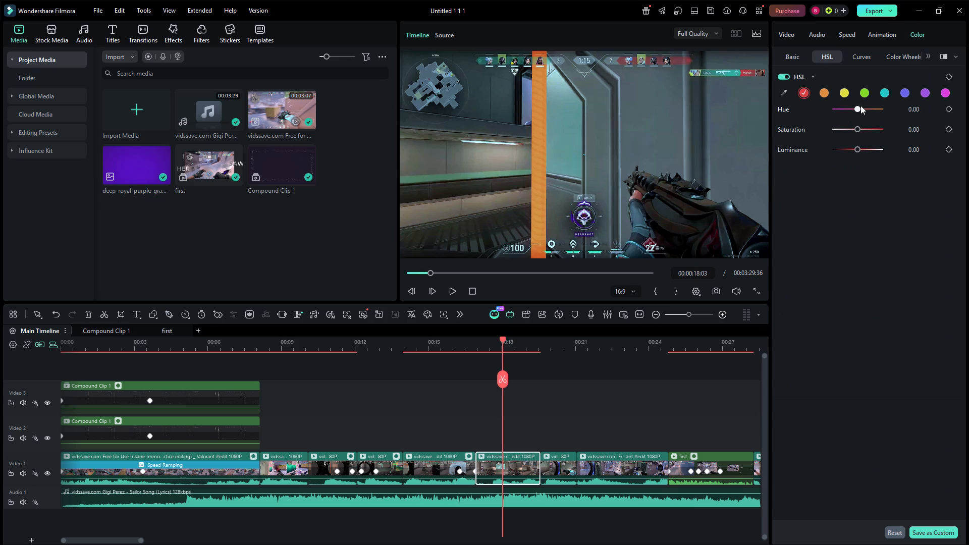
pyautogui.moveTo(858, 151); pyautogui.dragTo(852, 151)
pyautogui.moveTo(852, 151); pyautogui.dragTo(903, 150)
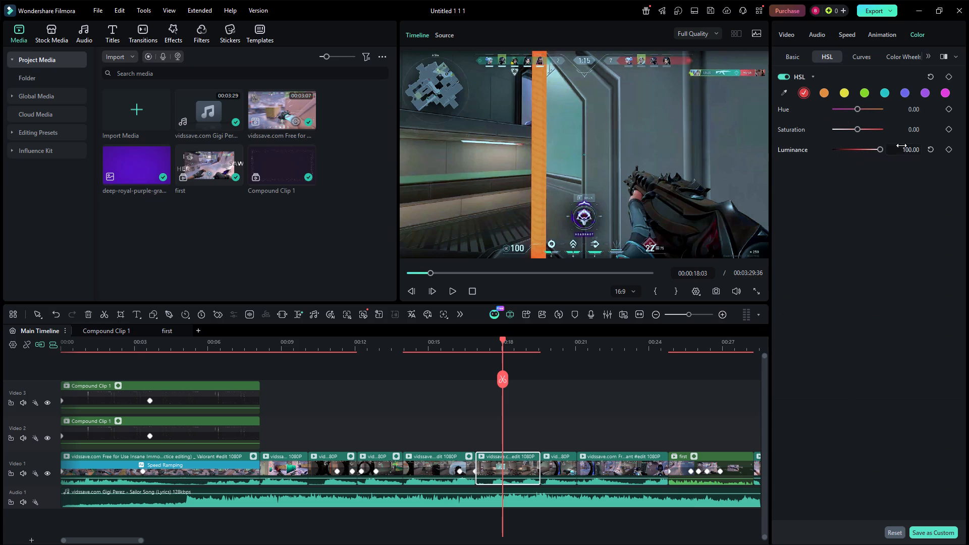
pyautogui.moveTo(857, 127); pyautogui.dragTo(865, 128)
pyautogui.moveTo(865, 128); pyautogui.dragTo(889, 123)
pyautogui.moveTo(857, 108); pyautogui.dragTo(878, 107)
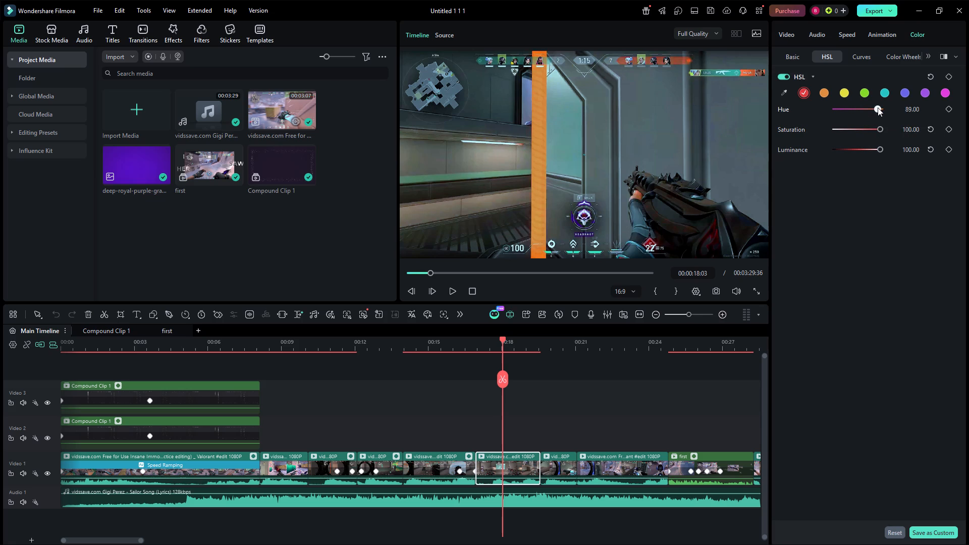
pyautogui.moveTo(878, 107); pyautogui.dragTo(880, 107)
# Sample the gun's dark brown as a custom HSL color and set its Hue, Saturation and Luminance to 100.
pyautogui.doubleClick(777, 89)
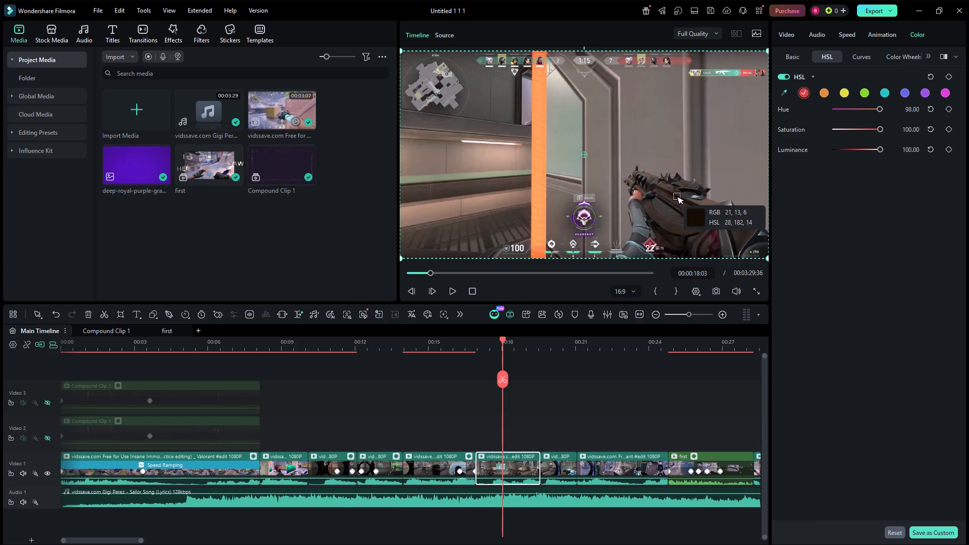
pyautogui.click(677, 196)
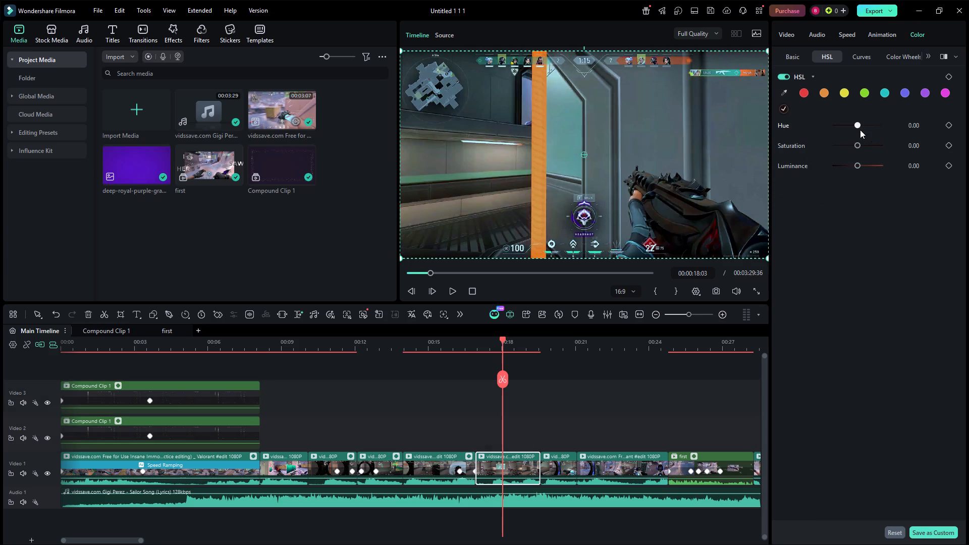
pyautogui.moveTo(856, 119); pyautogui.dragTo(864, 121)
pyautogui.moveTo(853, 126); pyautogui.dragTo(894, 126)
pyautogui.moveTo(894, 126); pyautogui.dragTo(895, 126)
pyautogui.moveTo(853, 145); pyautogui.dragTo(908, 145)
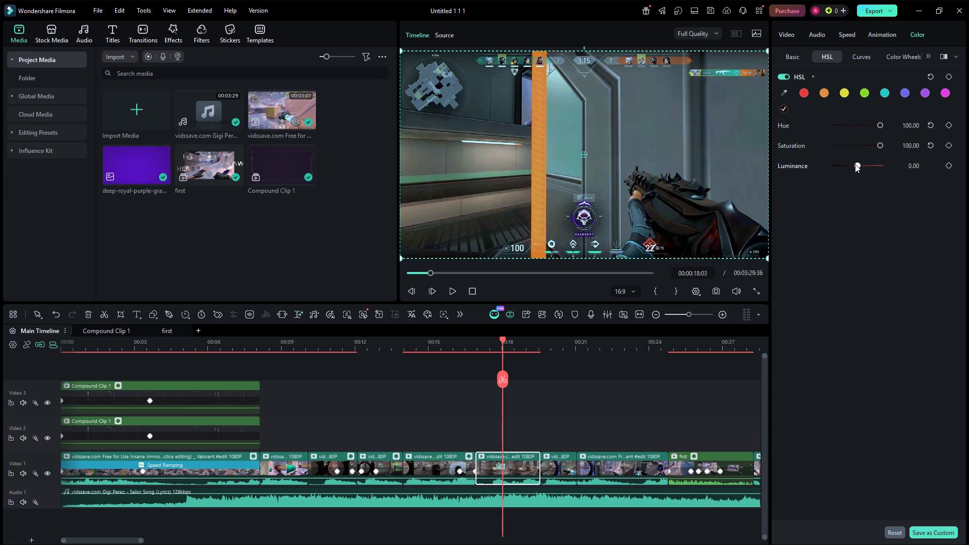
pyautogui.moveTo(855, 164); pyautogui.dragTo(907, 163)
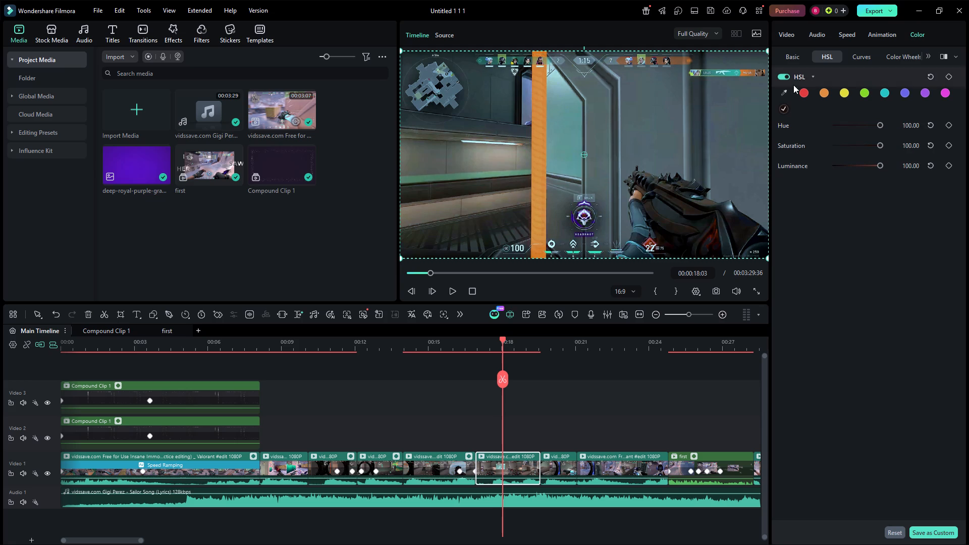
# Sample a reddish-brown tone lower on the gun as a second custom HSL color and set its Hue, Saturation and Luminance to 100.
pyautogui.click(788, 99)
pyautogui.click(787, 92)
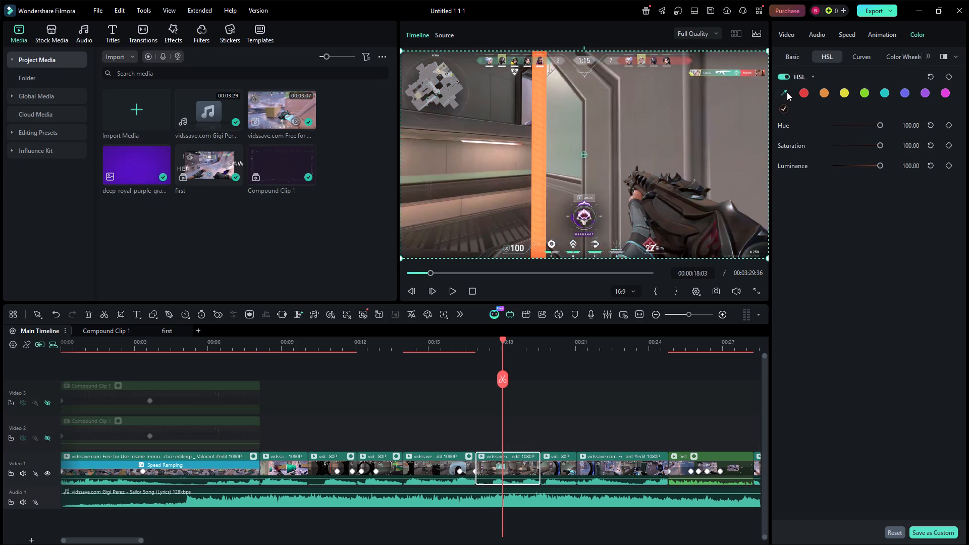
pyautogui.click(688, 230)
pyautogui.moveTo(859, 124); pyautogui.dragTo(874, 120)
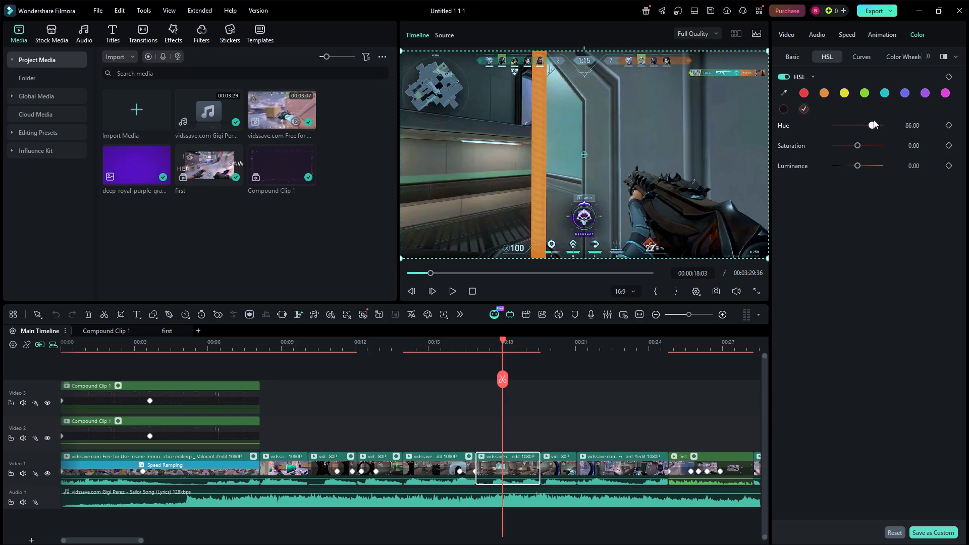
pyautogui.moveTo(874, 120); pyautogui.dragTo(887, 120)
pyautogui.moveTo(855, 142); pyautogui.dragTo(833, 151)
pyautogui.moveTo(833, 151); pyautogui.dragTo(961, 171)
pyautogui.moveTo(858, 165); pyautogui.dragTo(890, 163)
pyautogui.moveTo(881, 167); pyautogui.dragTo(902, 159)
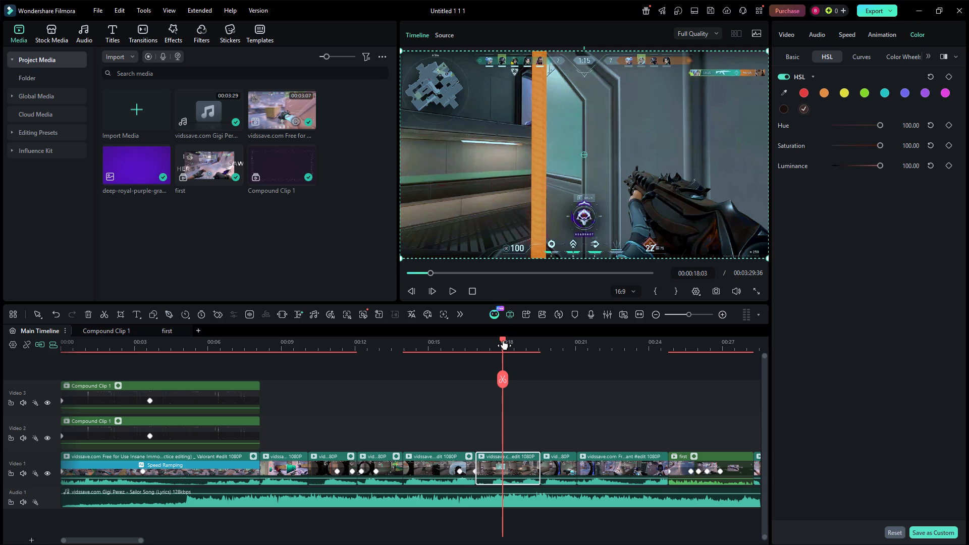
# On the Video 1 clip at 00:00:09:14, sample the blade's blue as a custom HSL color with Hue -100, Saturation 100 and Luminance 100.
pyautogui.moveTo(503, 341); pyautogui.dragTo(290, 365)
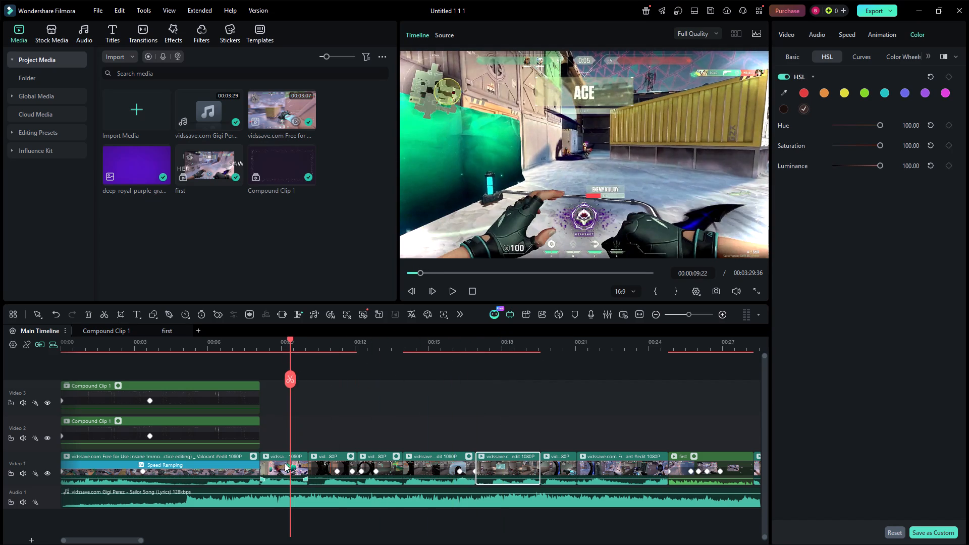
pyautogui.click(282, 469)
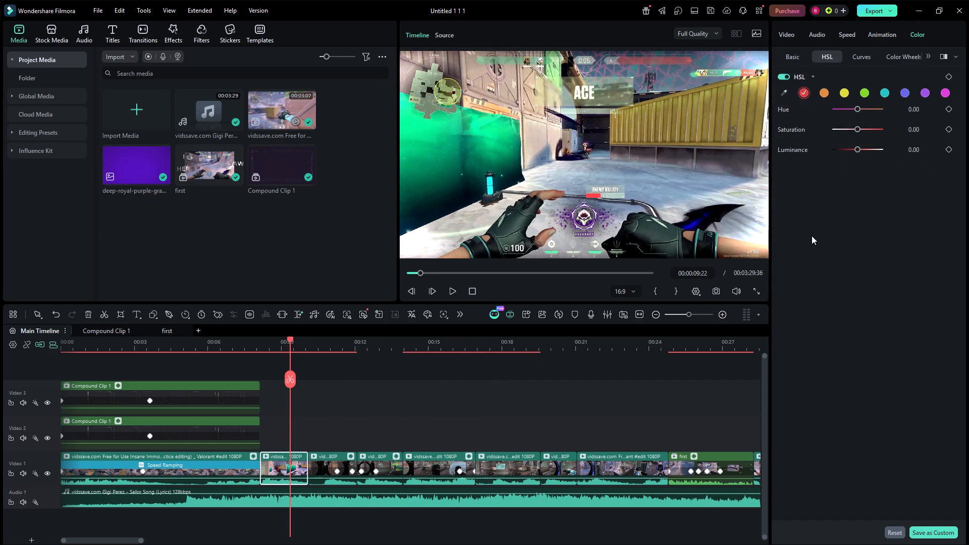
pyautogui.click(288, 342)
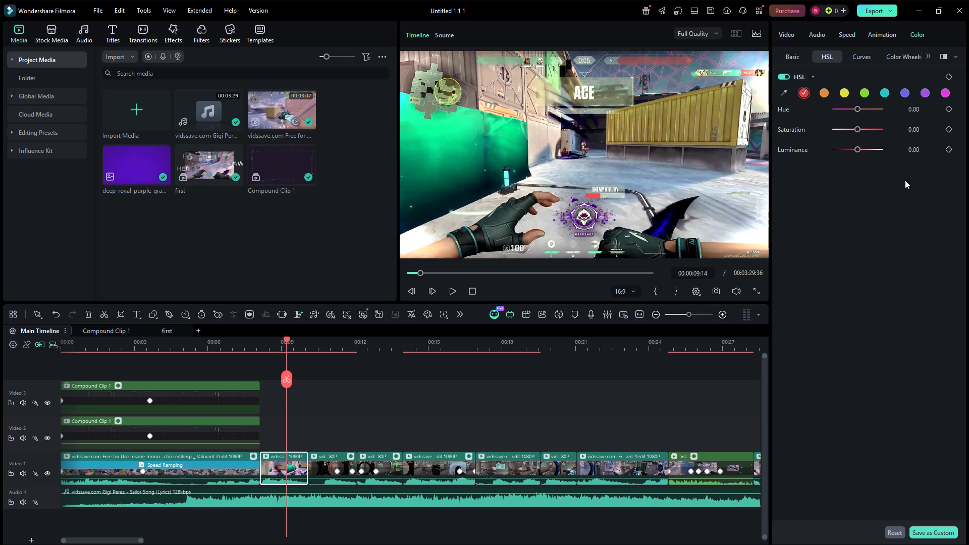
pyautogui.click(784, 92)
pyautogui.click(662, 227)
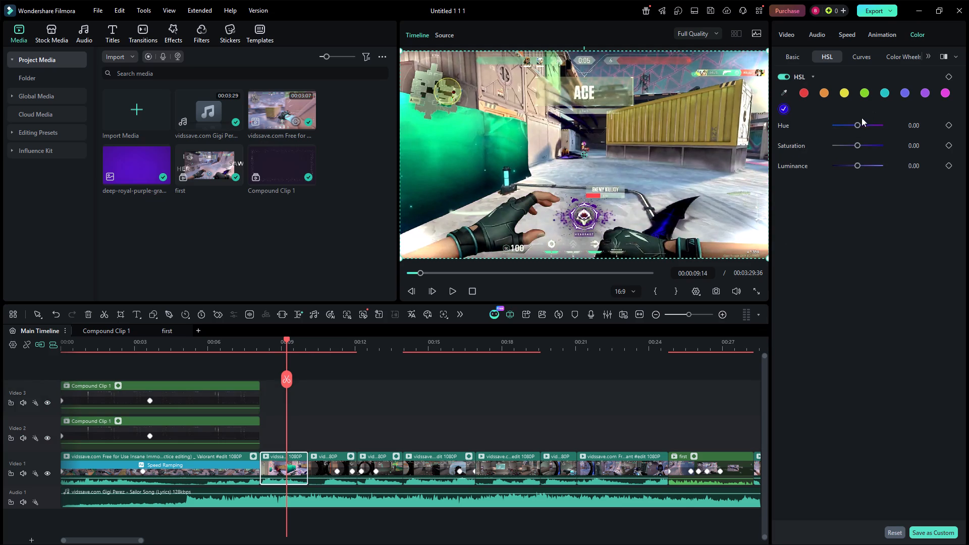
pyautogui.moveTo(854, 123); pyautogui.dragTo(821, 135)
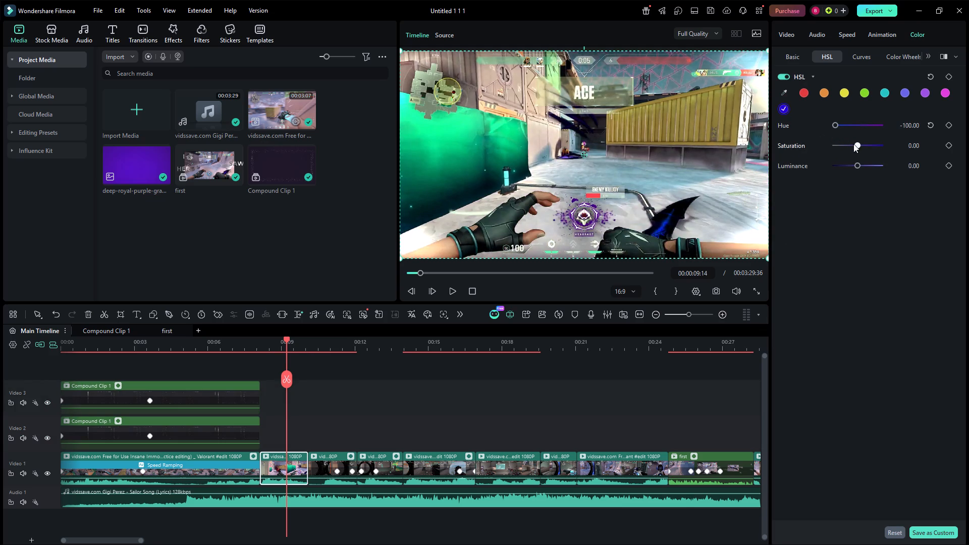
pyautogui.moveTo(854, 144); pyautogui.dragTo(903, 147)
pyautogui.moveTo(857, 167); pyautogui.dragTo(941, 168)
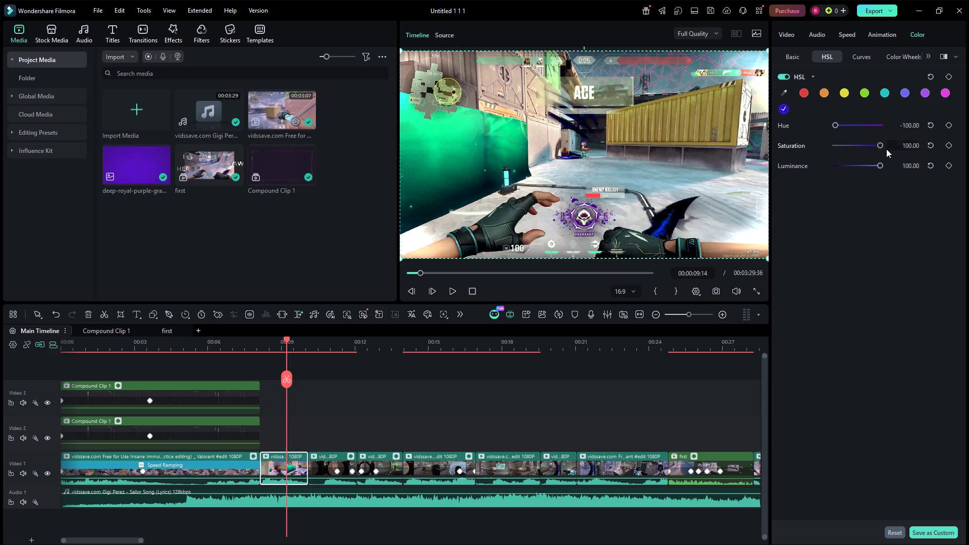
# Sample the shipping container's brown as a second custom HSL color with Hue -100, Saturation 87 and Luminance 46.
pyautogui.click(788, 93)
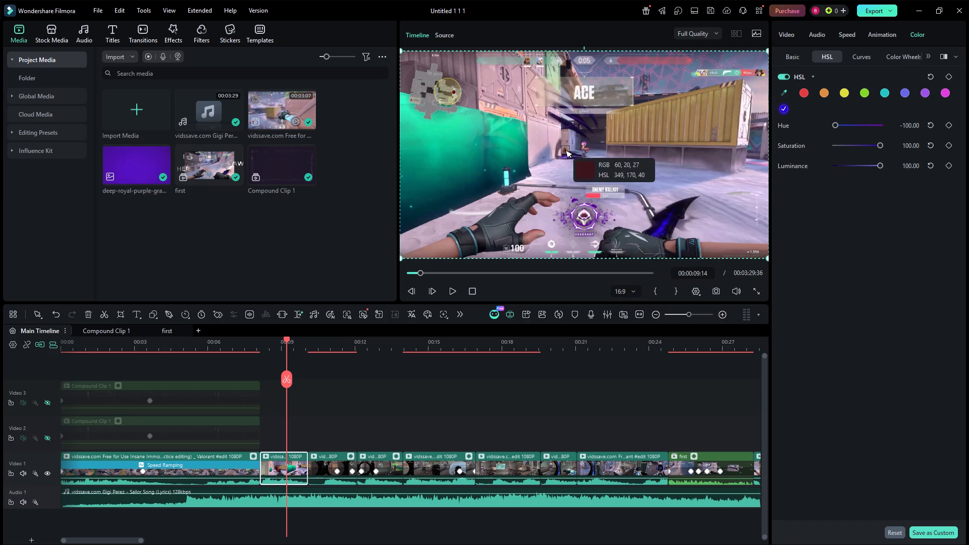
pyautogui.click(713, 110)
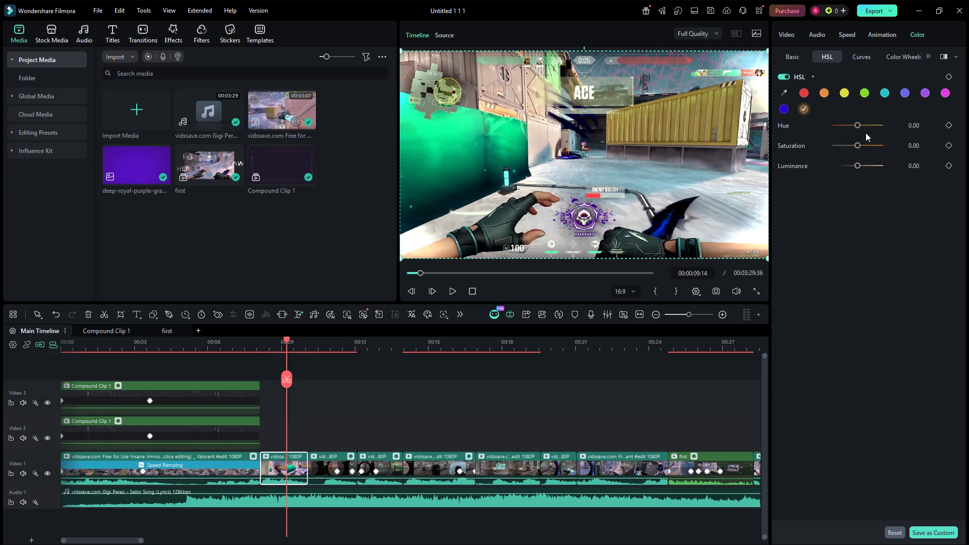
pyautogui.moveTo(856, 126); pyautogui.dragTo(835, 129)
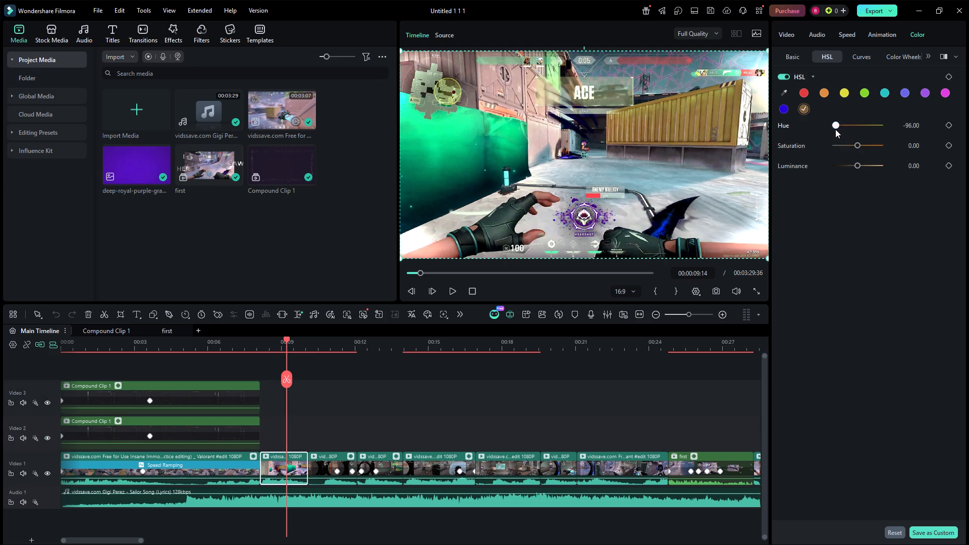
pyautogui.moveTo(835, 129); pyautogui.dragTo(794, 127)
pyautogui.moveTo(857, 146); pyautogui.dragTo(877, 142)
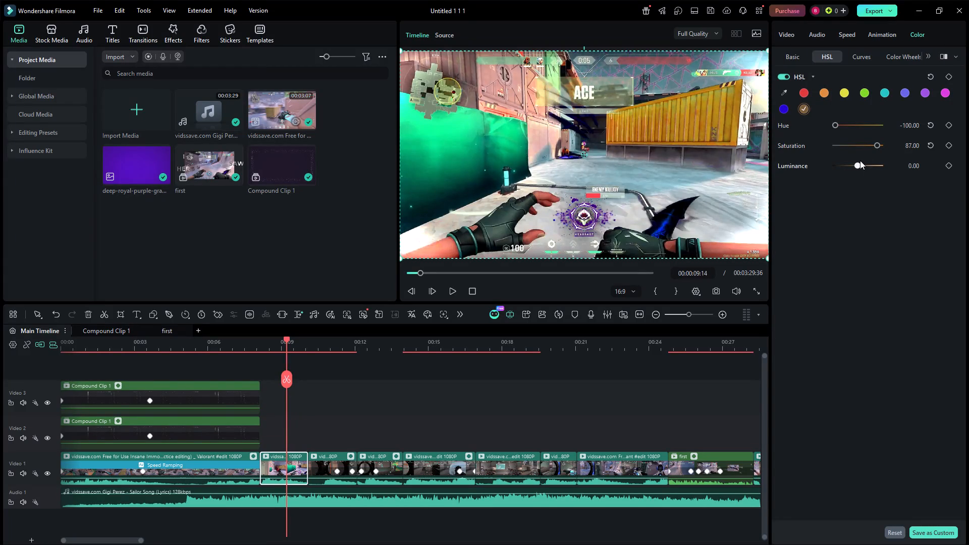
pyautogui.moveTo(855, 167); pyautogui.dragTo(854, 164)
pyautogui.moveTo(854, 164); pyautogui.dragTo(868, 171)
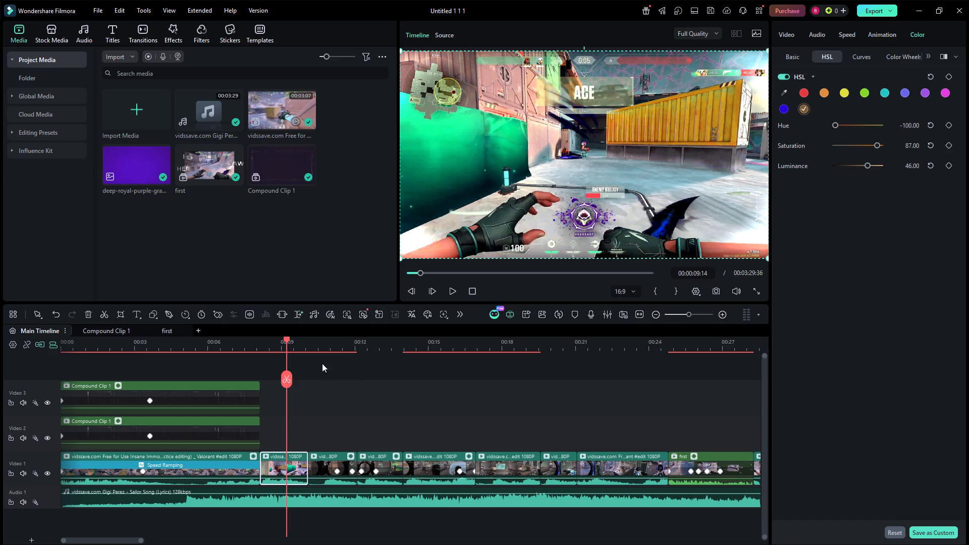
# On the Video 1 clip at 00:00:10:38, set the HSL values for green to Hue 100, Saturation 100 and Luminance 6.
pyautogui.moveTo(287, 347); pyautogui.dragTo(315, 348)
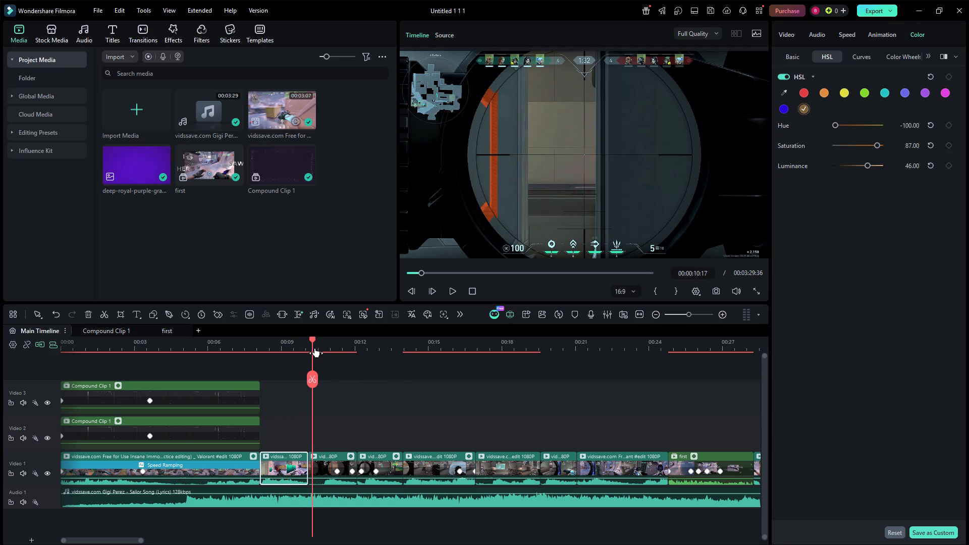
pyautogui.moveTo(315, 348); pyautogui.dragTo(321, 348)
pyautogui.click(321, 348)
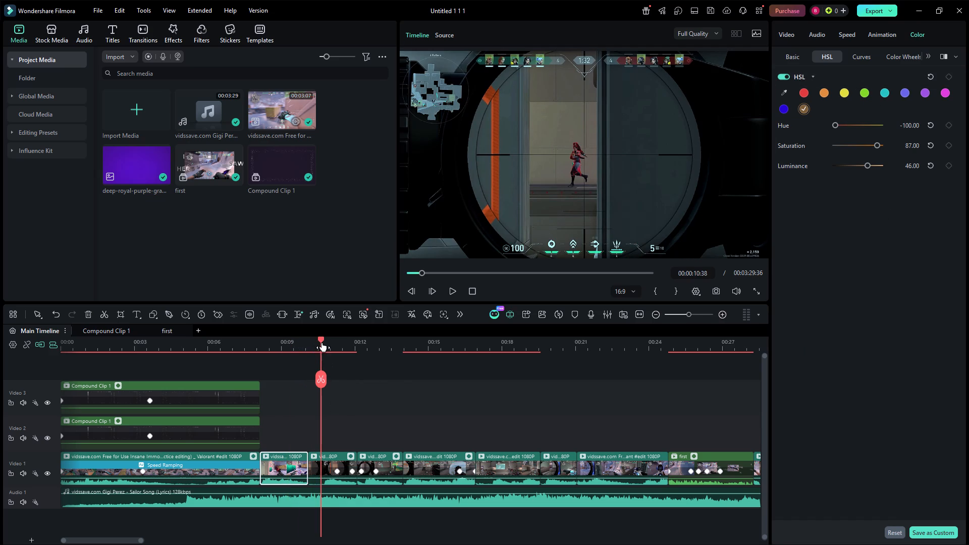
pyautogui.moveTo(322, 343); pyautogui.dragTo(355, 341)
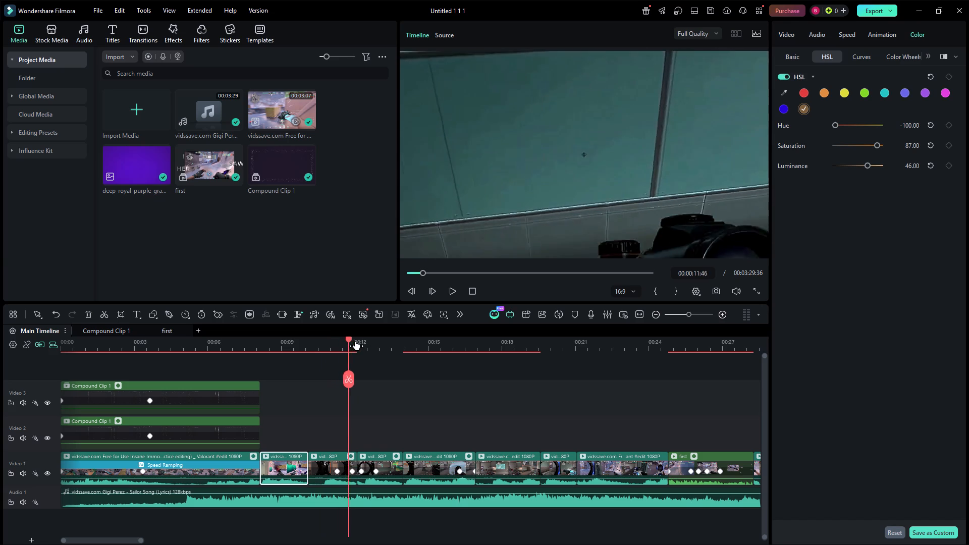
pyautogui.moveTo(355, 341); pyautogui.dragTo(327, 352)
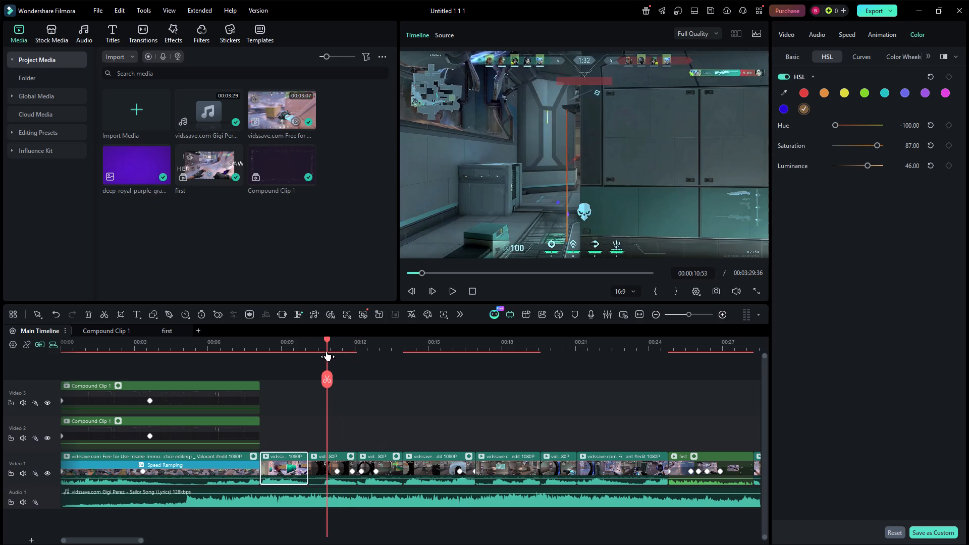
pyautogui.moveTo(327, 352); pyautogui.dragTo(321, 357)
pyautogui.click(322, 462)
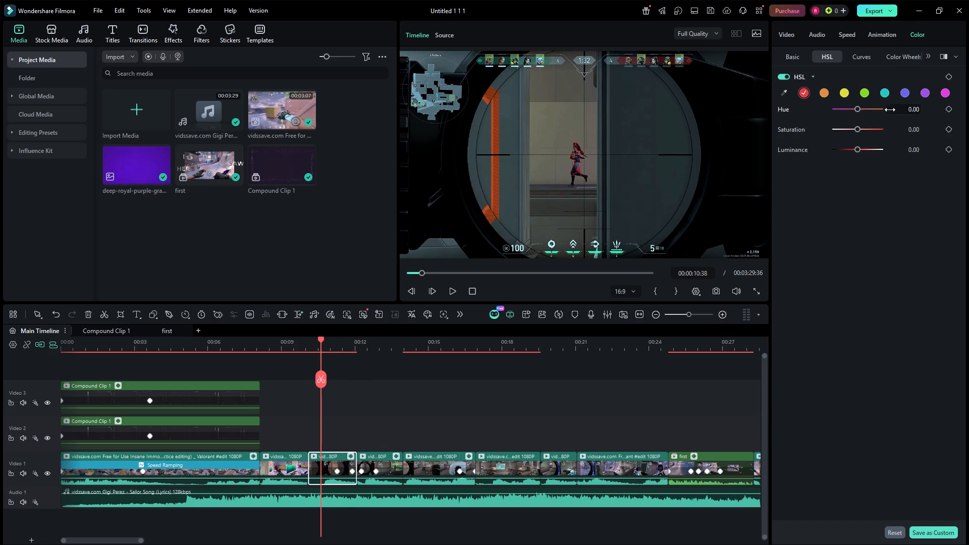
pyautogui.click(866, 98)
pyautogui.click(853, 112)
pyautogui.moveTo(857, 111); pyautogui.dragTo(879, 105)
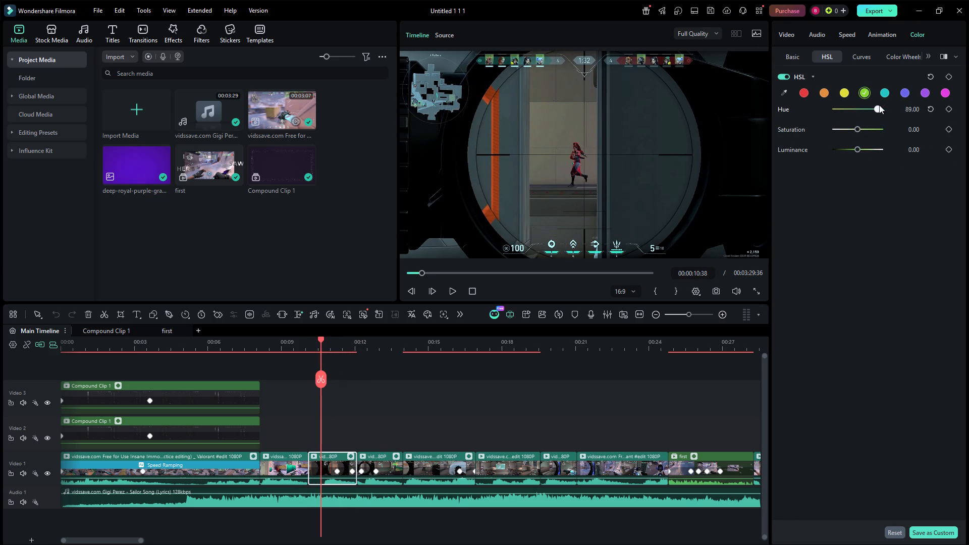
pyautogui.moveTo(879, 105); pyautogui.dragTo(883, 105)
pyautogui.moveTo(857, 127); pyautogui.dragTo(890, 127)
pyautogui.moveTo(854, 146); pyautogui.dragTo(888, 147)
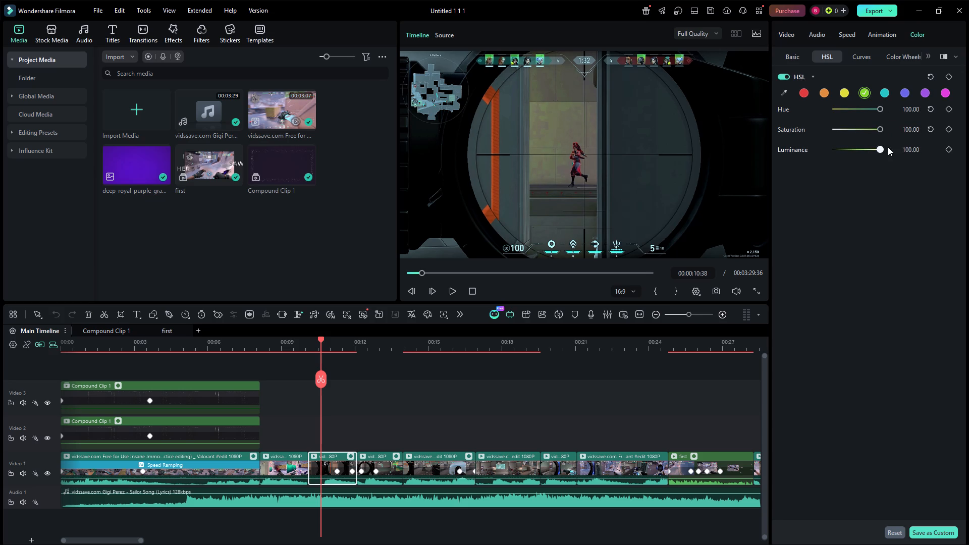
pyautogui.moveTo(888, 147); pyautogui.dragTo(859, 156)
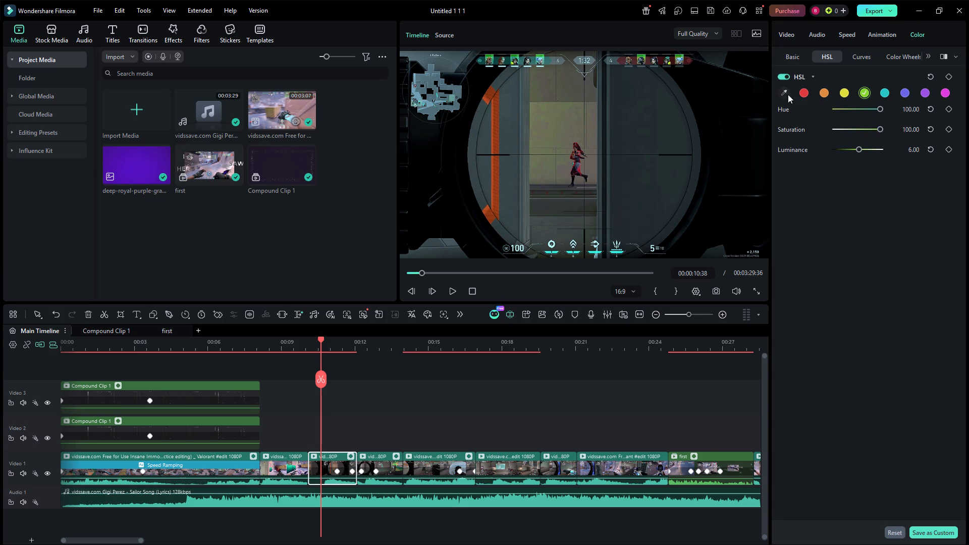
# Sample the running enemy's dark red as a custom HSL color and set its Hue, Saturation and Luminance to 100.
pyautogui.click(786, 94)
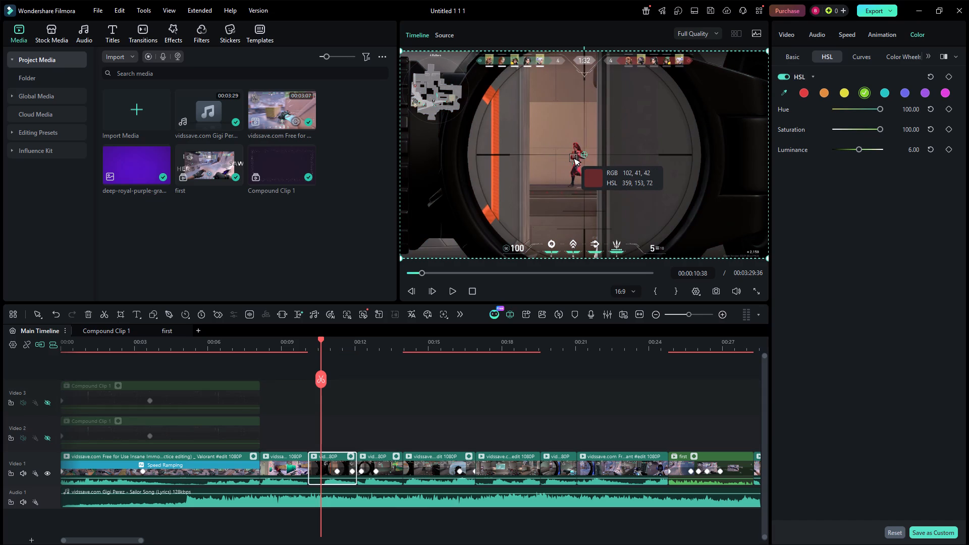
pyautogui.click(573, 158)
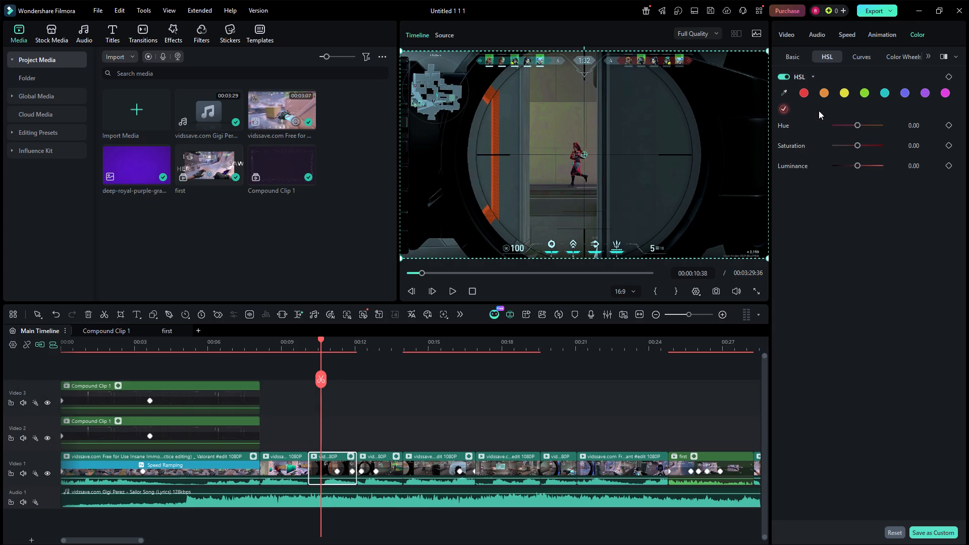
pyautogui.moveTo(859, 125); pyautogui.dragTo(878, 121)
pyautogui.moveTo(878, 121); pyautogui.dragTo(896, 116)
pyautogui.moveTo(896, 116); pyautogui.dragTo(898, 116)
pyautogui.moveTo(857, 144); pyautogui.dragTo(884, 141)
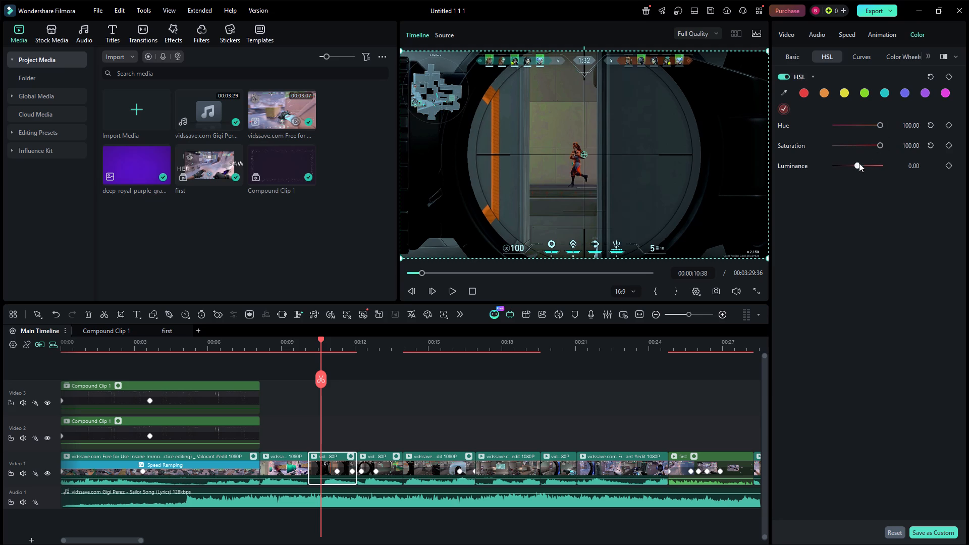
pyautogui.moveTo(855, 165); pyautogui.dragTo(897, 162)
# Sample the orange stripe in the scope as a second custom HSL color with Hue 100 and Saturation -100.
pyautogui.click(782, 89)
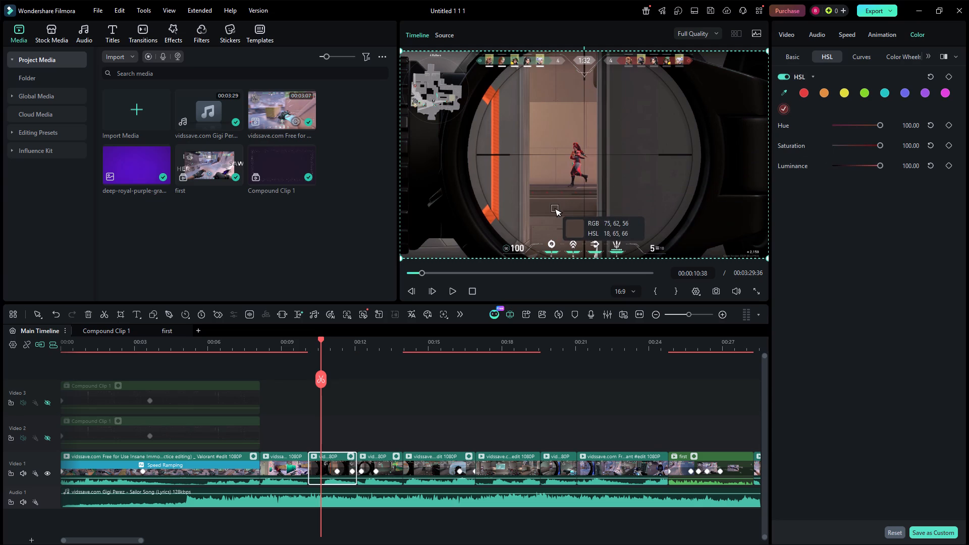
pyautogui.click(496, 182)
pyautogui.moveTo(858, 126); pyautogui.dragTo(886, 126)
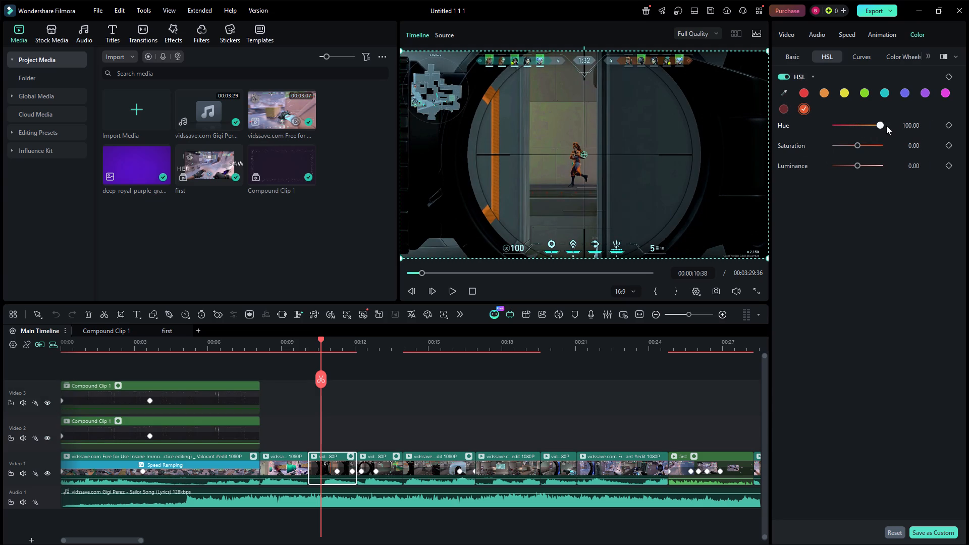
pyautogui.moveTo(886, 126); pyautogui.dragTo(887, 126)
pyautogui.moveTo(862, 144); pyautogui.dragTo(896, 150)
pyautogui.moveTo(874, 148); pyautogui.dragTo(847, 149)
pyautogui.moveTo(847, 149); pyautogui.dragTo(823, 154)
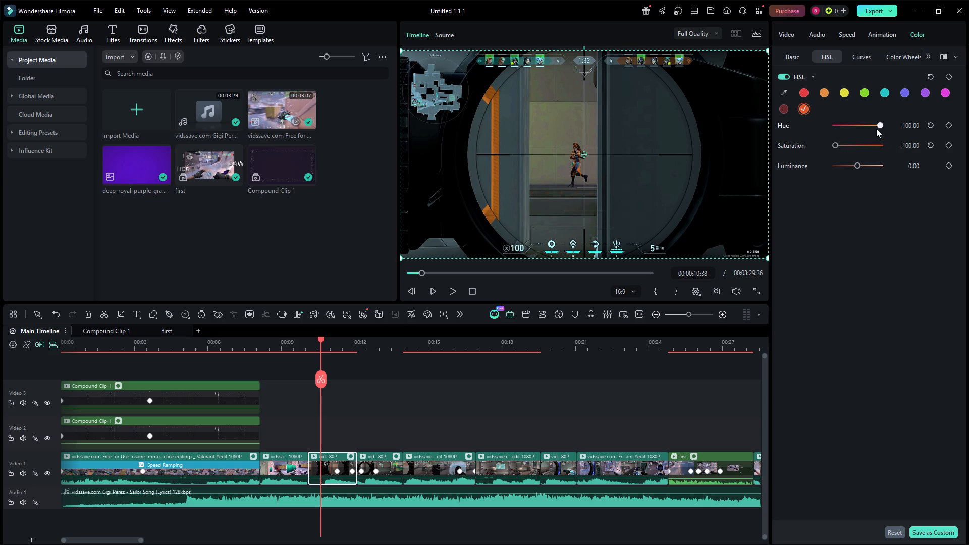
# Readjust the sampled orange to Hue -100, Saturation 100 and Luminance 100.
pyautogui.moveTo(875, 129); pyautogui.dragTo(861, 129)
pyautogui.moveTo(880, 120); pyautogui.dragTo(863, 128)
pyautogui.moveTo(880, 127); pyautogui.dragTo(879, 127)
pyautogui.moveTo(879, 127); pyautogui.dragTo(875, 128)
pyautogui.moveTo(875, 128); pyautogui.dragTo(856, 134)
pyautogui.moveTo(853, 146); pyautogui.dragTo(891, 142)
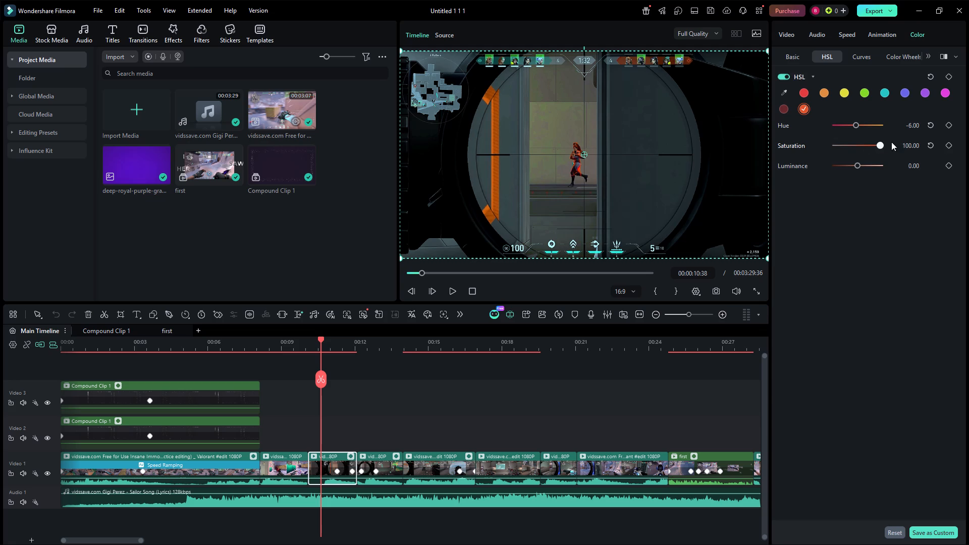
pyautogui.moveTo(891, 142); pyautogui.dragTo(893, 142)
pyautogui.moveTo(858, 126); pyautogui.dragTo(816, 123)
pyautogui.moveTo(858, 164); pyautogui.dragTo(836, 167)
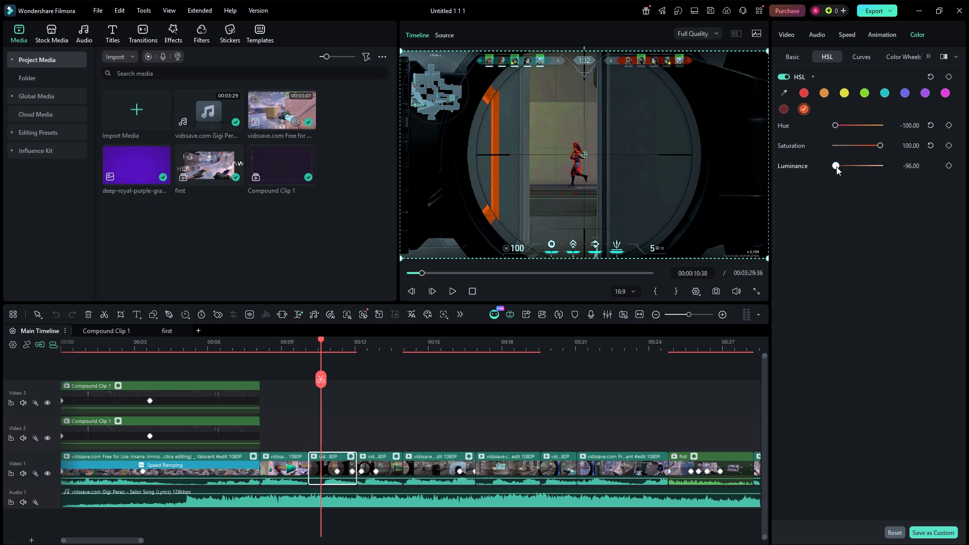
pyautogui.moveTo(836, 167); pyautogui.dragTo(968, 162)
# On the Video 1 clip at 00:00:12:53, set the HSL values for green to Hue 28, Saturation 100 and Luminance 64.
pyautogui.moveTo(319, 347); pyautogui.dragTo(374, 345)
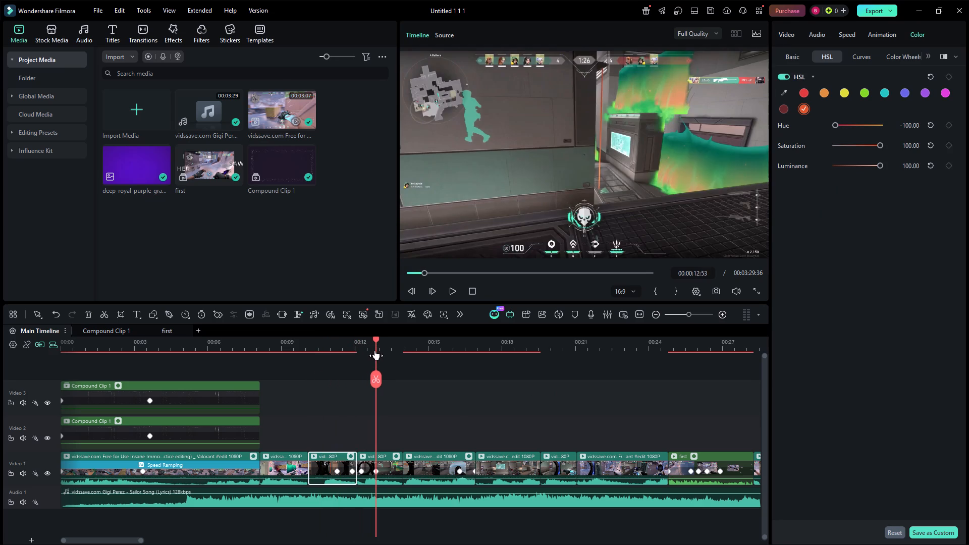
pyautogui.click(372, 464)
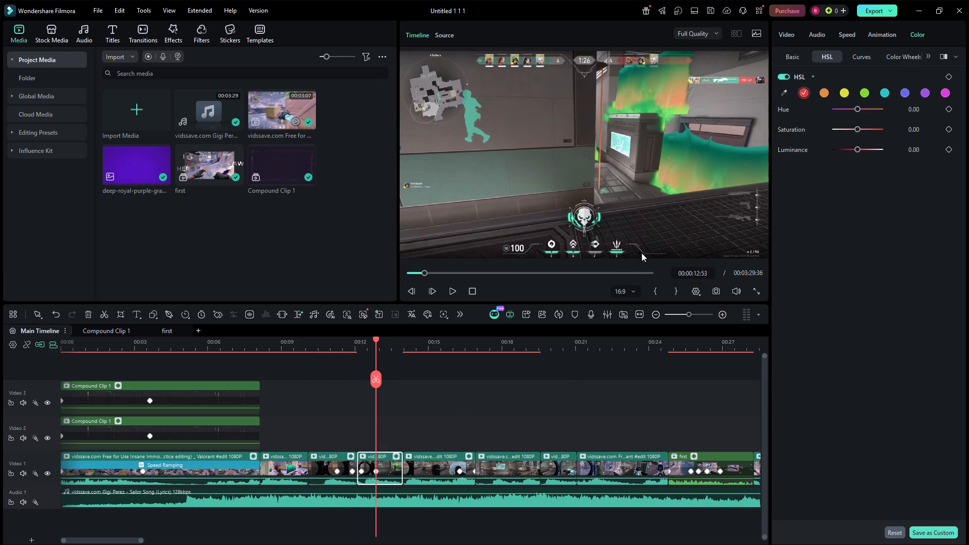
pyautogui.click(860, 91)
pyautogui.moveTo(857, 109); pyautogui.dragTo(865, 106)
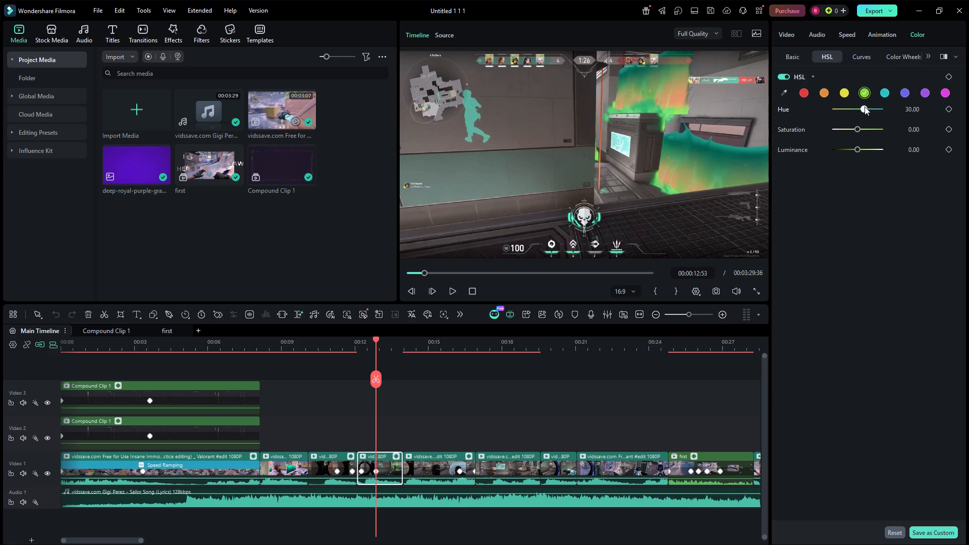
pyautogui.moveTo(865, 106); pyautogui.dragTo(813, 116)
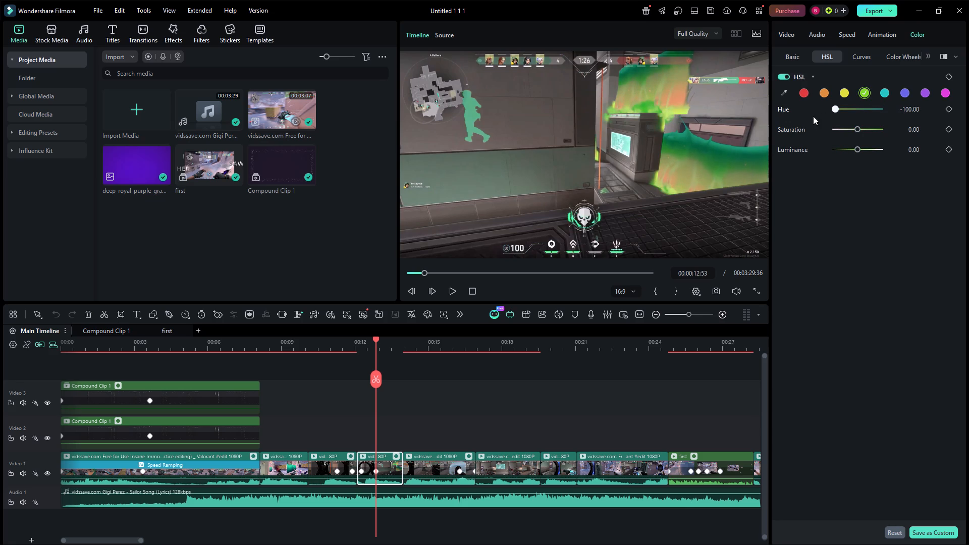
pyautogui.moveTo(813, 116); pyautogui.dragTo(904, 125)
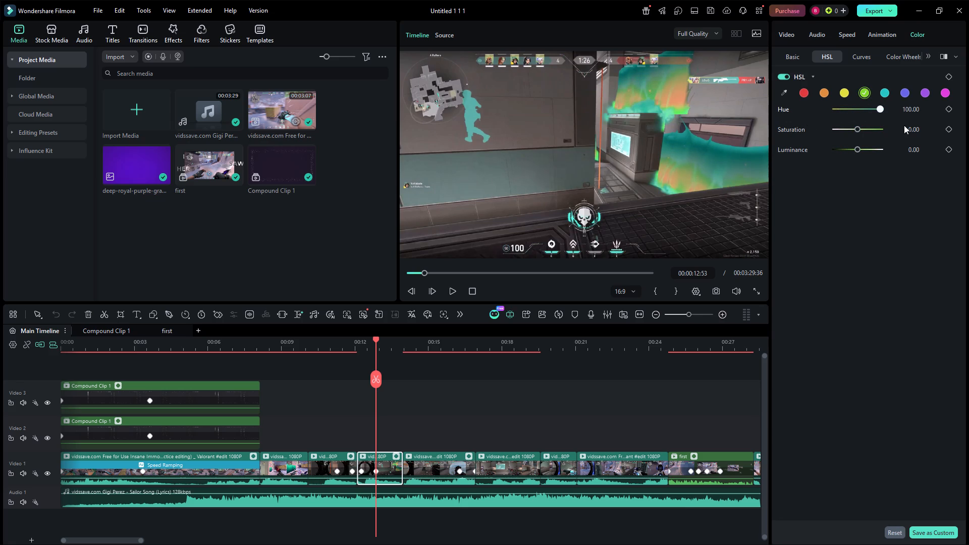
pyautogui.moveTo(904, 125); pyautogui.dragTo(864, 123)
pyautogui.moveTo(857, 127); pyautogui.dragTo(882, 127)
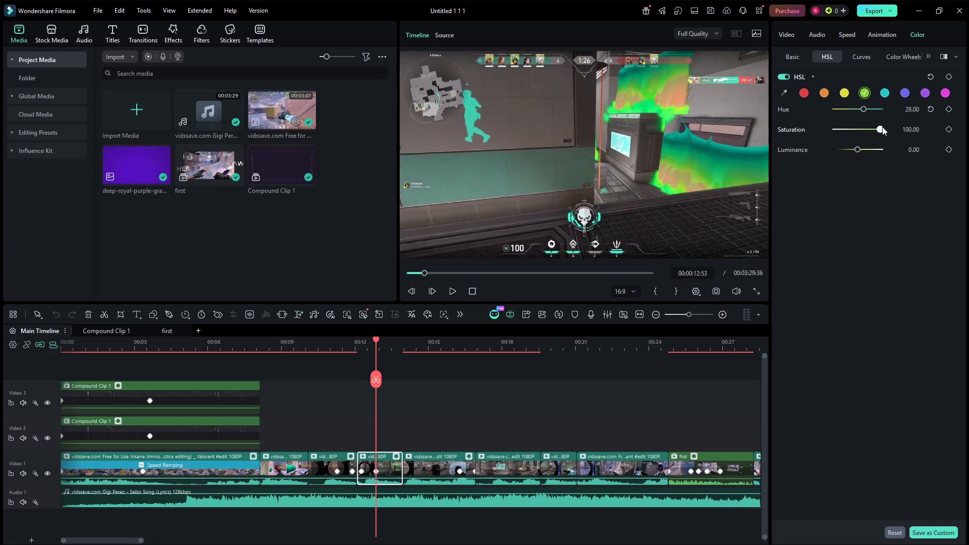
pyautogui.moveTo(882, 127); pyautogui.dragTo(888, 127)
pyautogui.moveTo(856, 148); pyautogui.dragTo(895, 149)
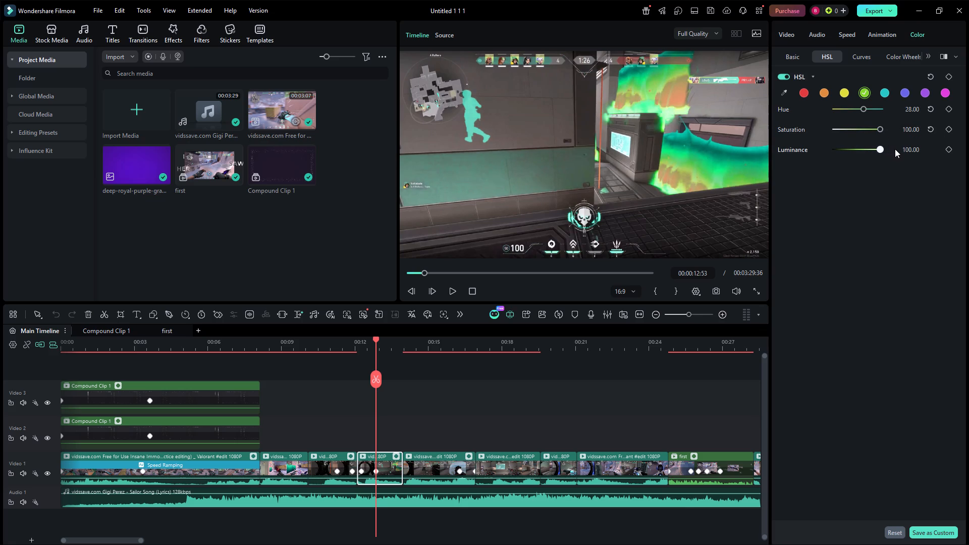
pyautogui.moveTo(895, 149); pyautogui.dragTo(872, 147)
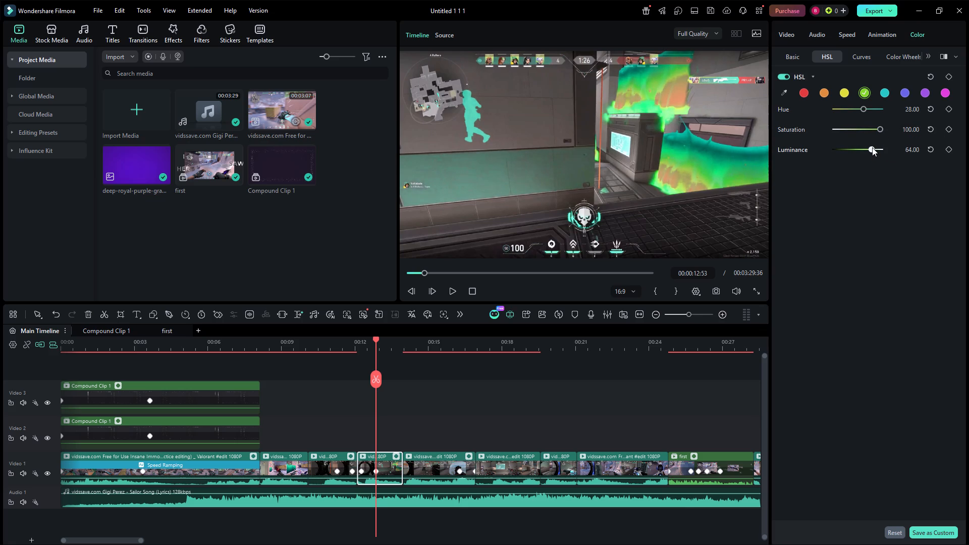
# At 00:00:13:41, sample the weapon's blue-violet as a custom HSL color with Hue -44, Saturation 100 and Luminance 96.
pyautogui.click(791, 93)
pyautogui.moveTo(376, 345); pyautogui.dragTo(384, 343)
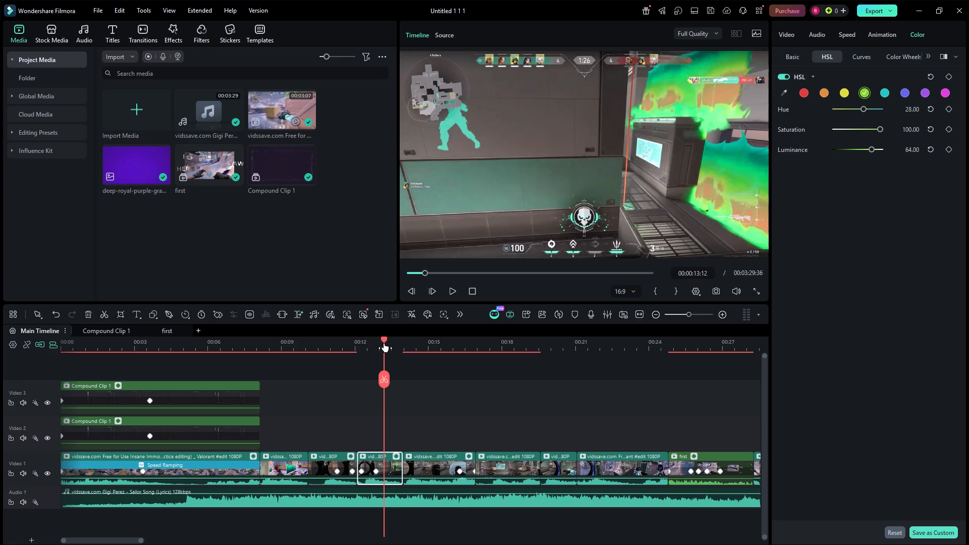
pyautogui.moveTo(384, 343); pyautogui.dragTo(392, 341)
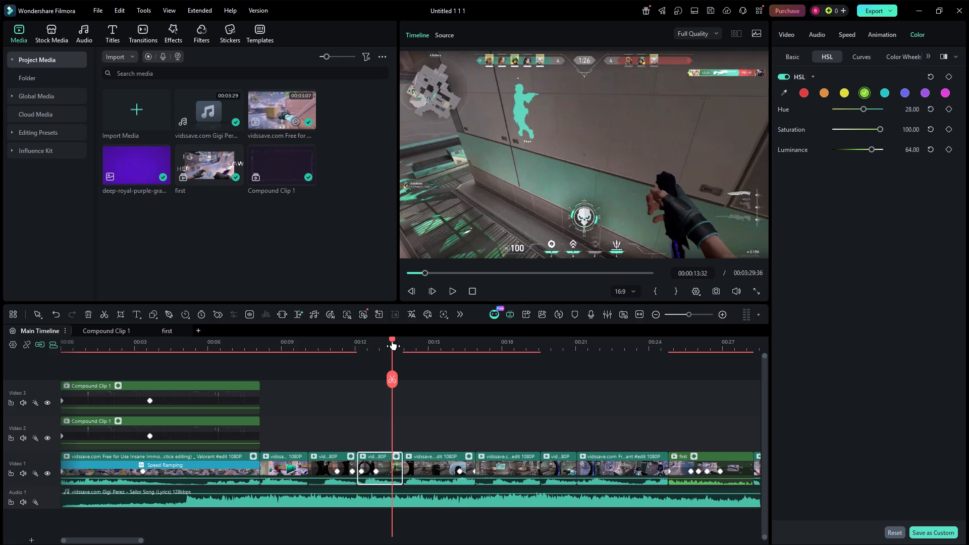
pyautogui.moveTo(392, 341); pyautogui.dragTo(396, 340)
pyautogui.click(785, 97)
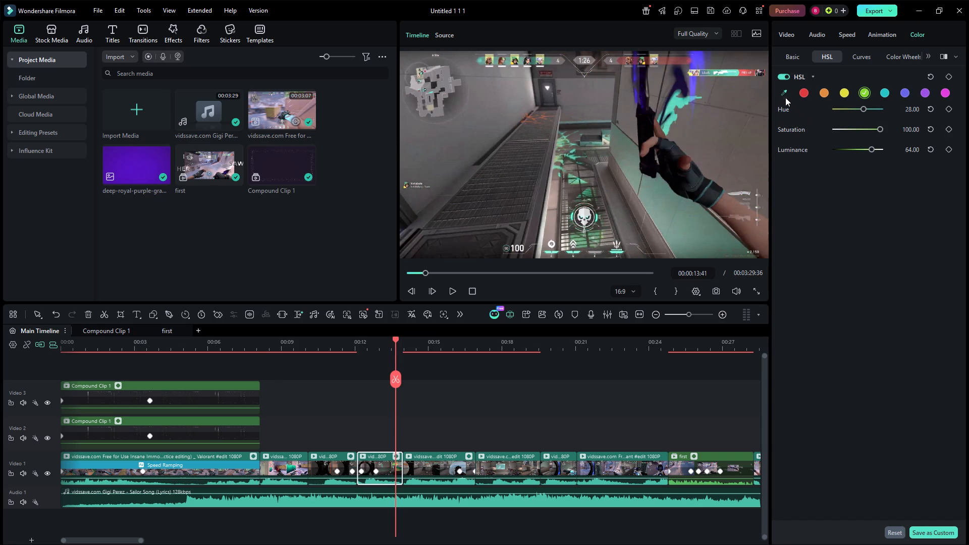
pyautogui.click(694, 81)
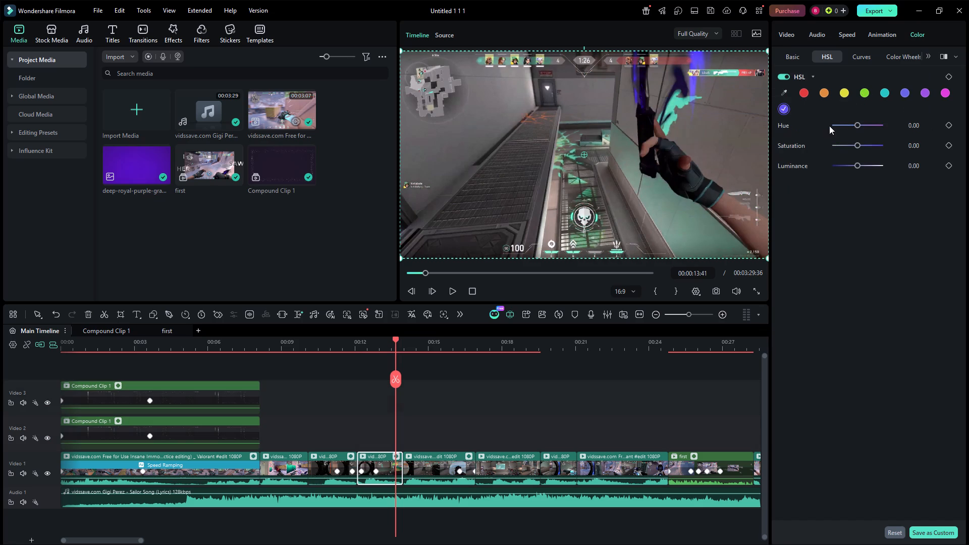
pyautogui.moveTo(861, 129); pyautogui.dragTo(876, 125)
pyautogui.moveTo(857, 125); pyautogui.dragTo(887, 126)
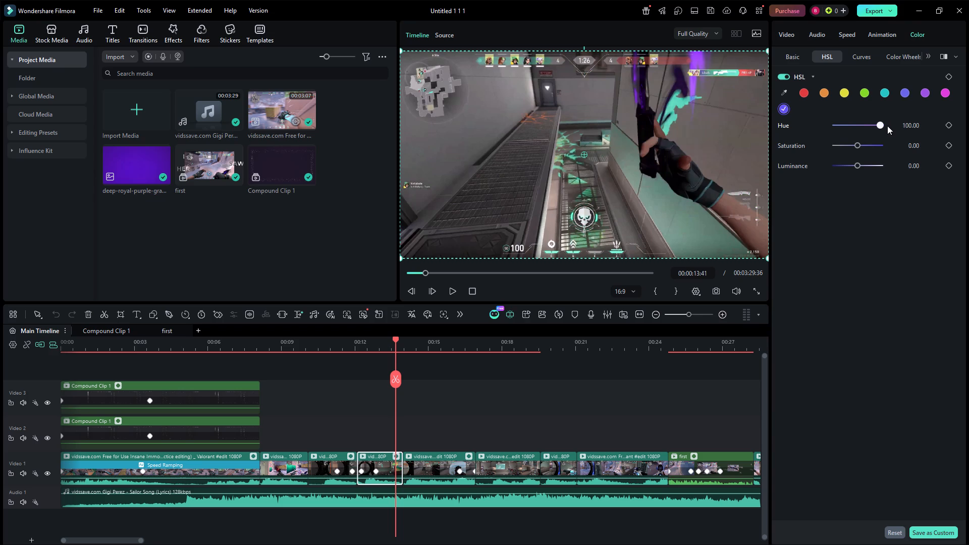
pyautogui.moveTo(887, 126); pyautogui.dragTo(848, 127)
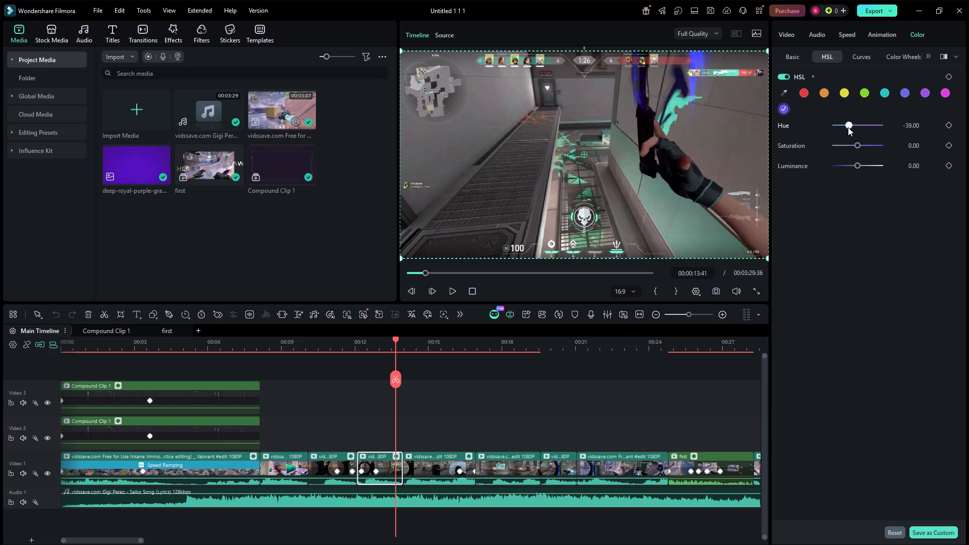
pyautogui.moveTo(848, 127); pyautogui.dragTo(848, 128)
pyautogui.moveTo(854, 146); pyautogui.dragTo(861, 144)
pyautogui.moveTo(861, 144); pyautogui.dragTo(887, 141)
pyautogui.moveTo(856, 165); pyautogui.dragTo(853, 167)
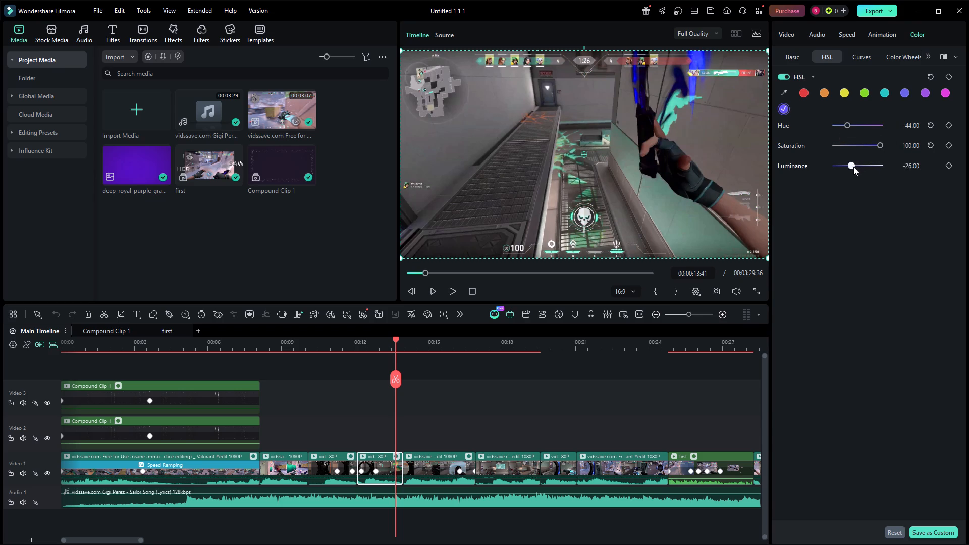
pyautogui.moveTo(853, 167); pyautogui.dragTo(879, 167)
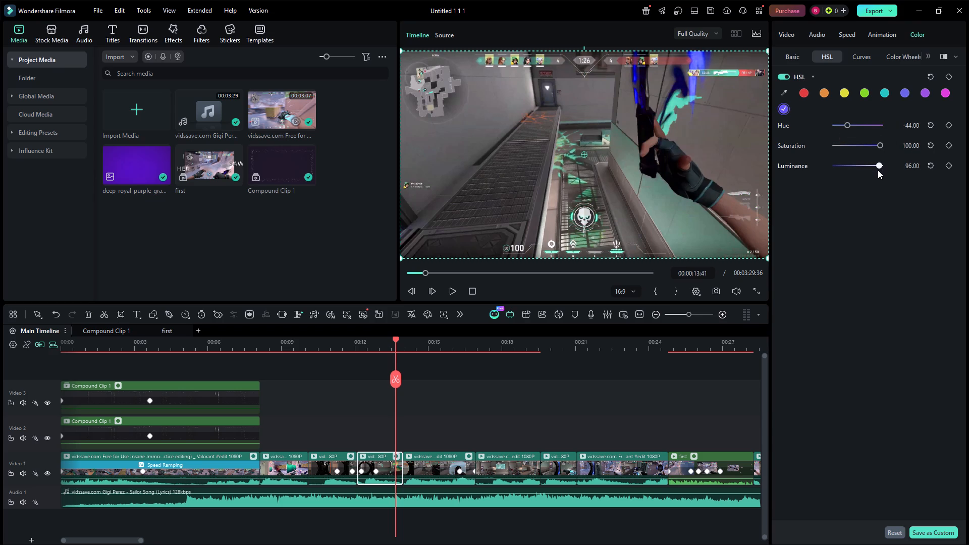
# Sample the dark red of the enemy score bar as a second custom HSL color with Hue -28, Saturation 100 and Luminance 26.
pyautogui.click(784, 94)
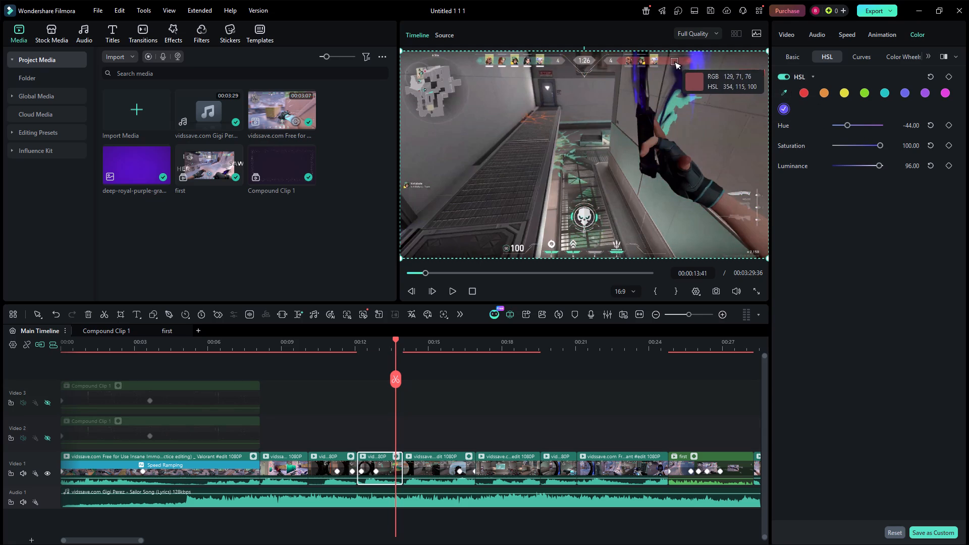
pyautogui.click(674, 62)
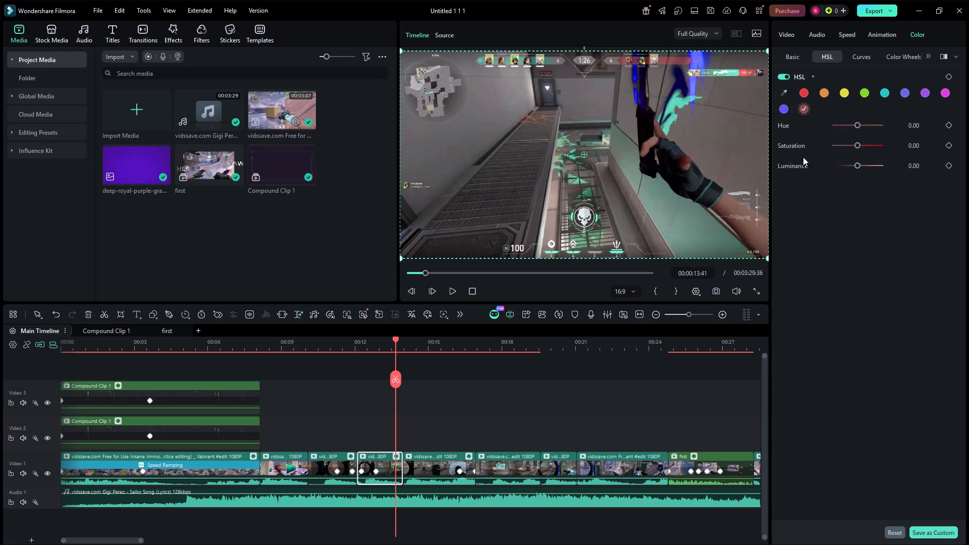
pyautogui.moveTo(856, 122); pyautogui.dragTo(879, 128)
pyautogui.moveTo(879, 128); pyautogui.dragTo(822, 132)
pyautogui.moveTo(838, 124); pyautogui.dragTo(851, 125)
pyautogui.moveTo(859, 146); pyautogui.dragTo(897, 149)
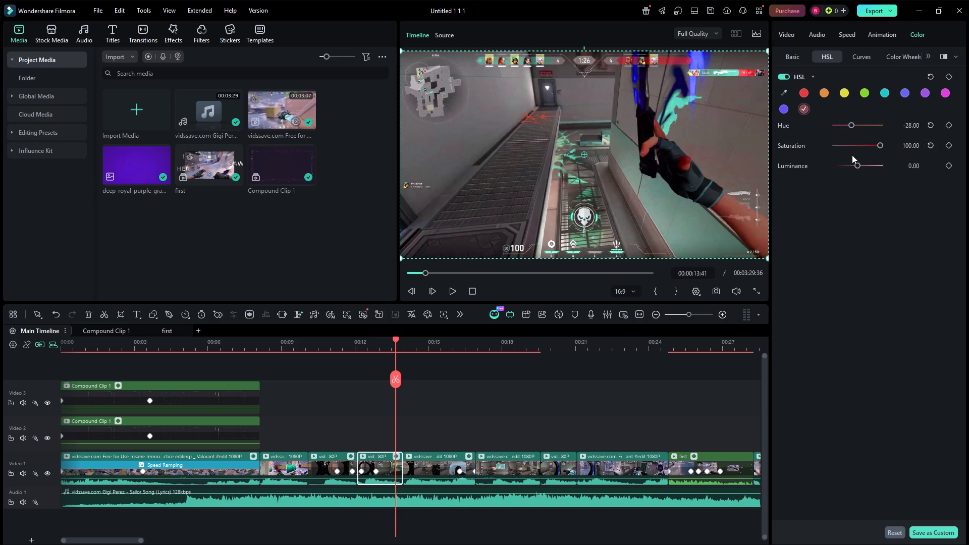
pyautogui.moveTo(858, 165); pyautogui.dragTo(877, 168)
pyautogui.moveTo(877, 168); pyautogui.dragTo(864, 167)
# On the Video 1 clip at 00:00:14:55, set the HSL values for red to Hue -21, Saturation 100 and Luminance -30.
pyautogui.moveTo(393, 348); pyautogui.dragTo(426, 344)
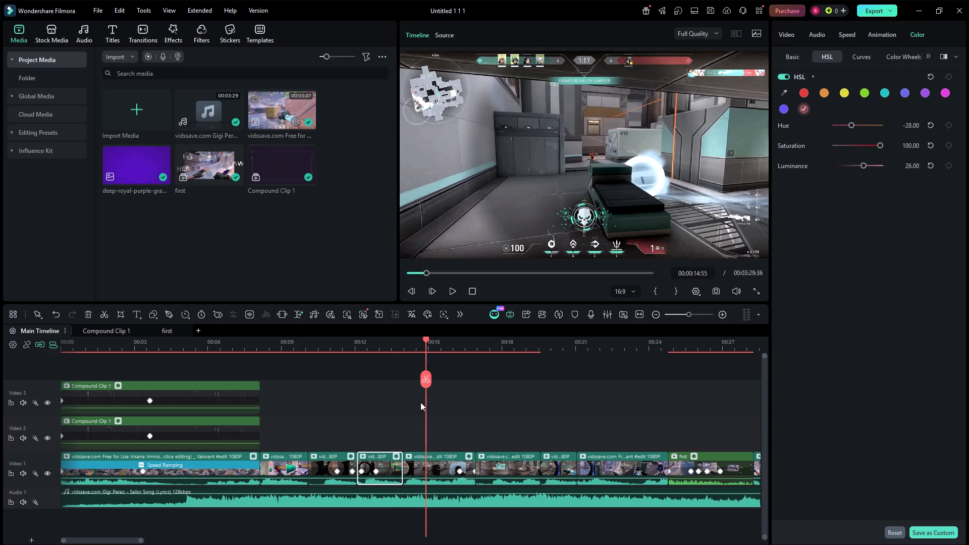
pyautogui.click(413, 461)
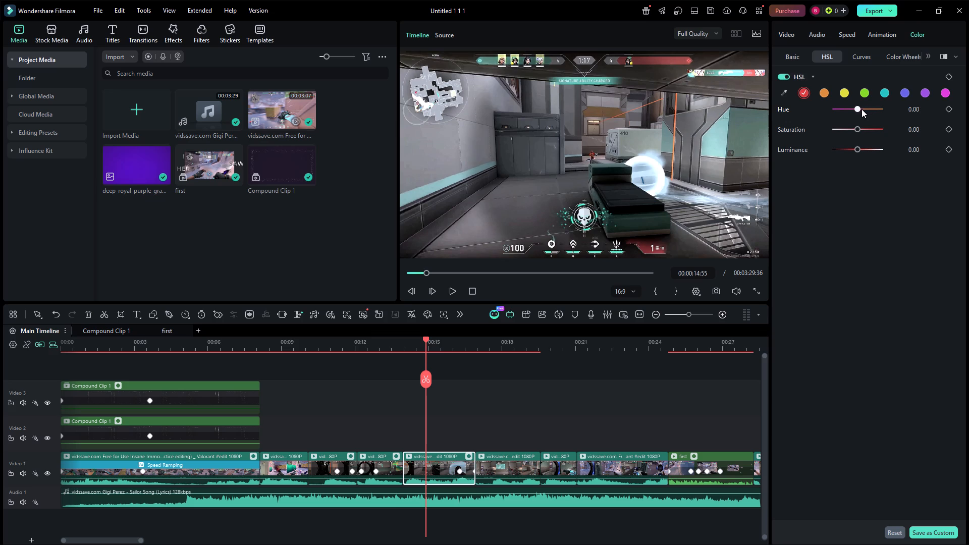
pyautogui.moveTo(858, 110); pyautogui.dragTo(859, 114)
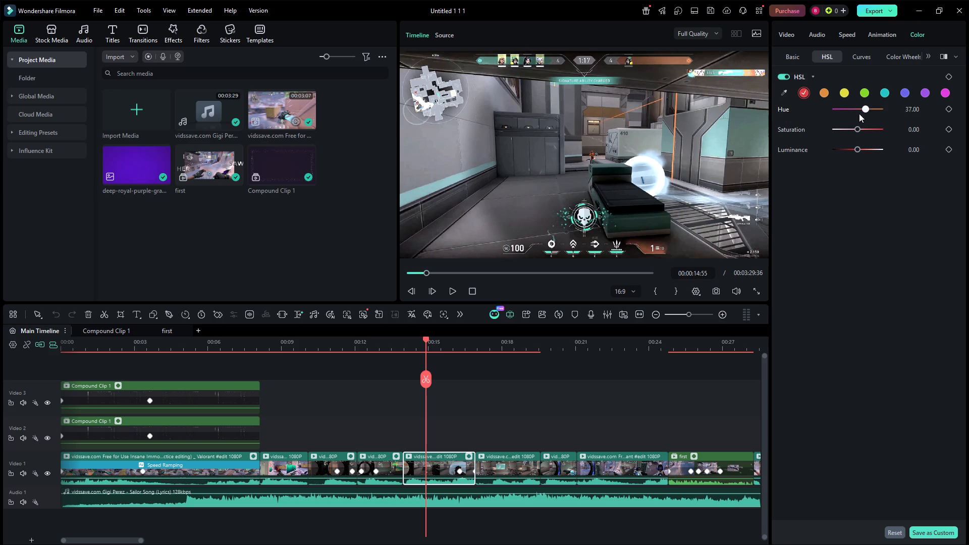
pyautogui.moveTo(859, 114); pyautogui.dragTo(832, 122)
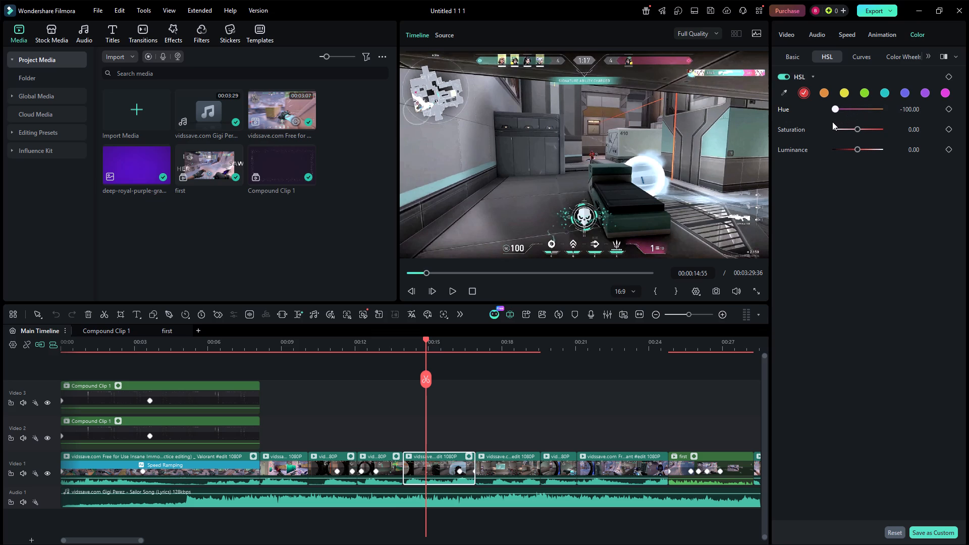
pyautogui.moveTo(832, 122); pyautogui.dragTo(887, 119)
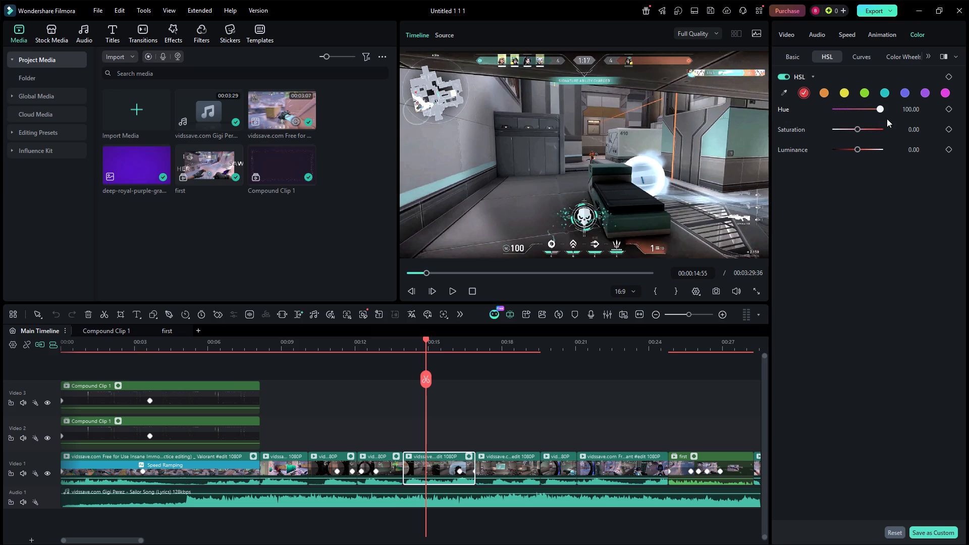
pyautogui.moveTo(887, 119); pyautogui.dragTo(853, 123)
pyautogui.moveTo(857, 131); pyautogui.dragTo(858, 131)
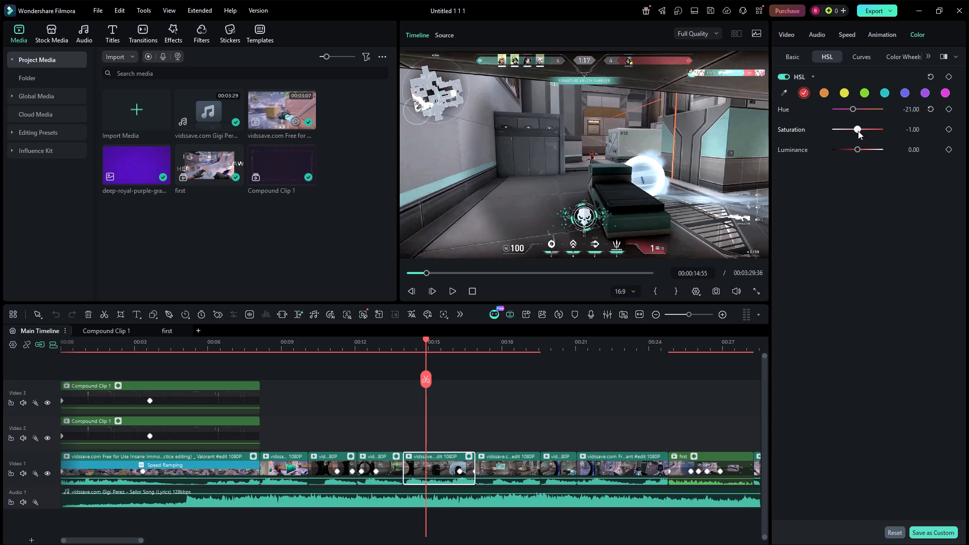
pyautogui.moveTo(858, 131); pyautogui.dragTo(885, 126)
pyautogui.moveTo(851, 147); pyautogui.dragTo(899, 149)
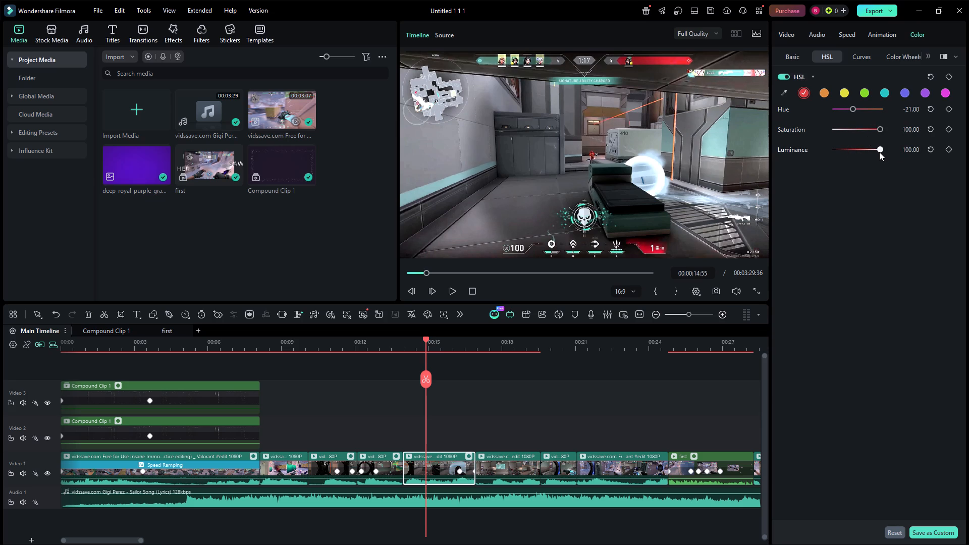
pyautogui.moveTo(879, 151); pyautogui.dragTo(851, 149)
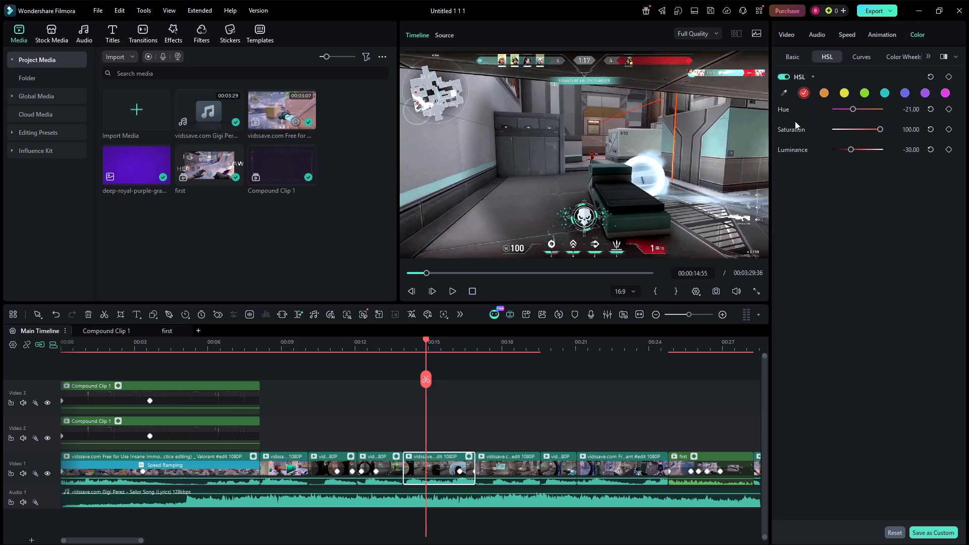
# At 00:00:15:39, sample the sniper rifle's near-black as a custom HSL color with Hue 100, Saturation 1 and Luminance -100.
pyautogui.click(444, 343)
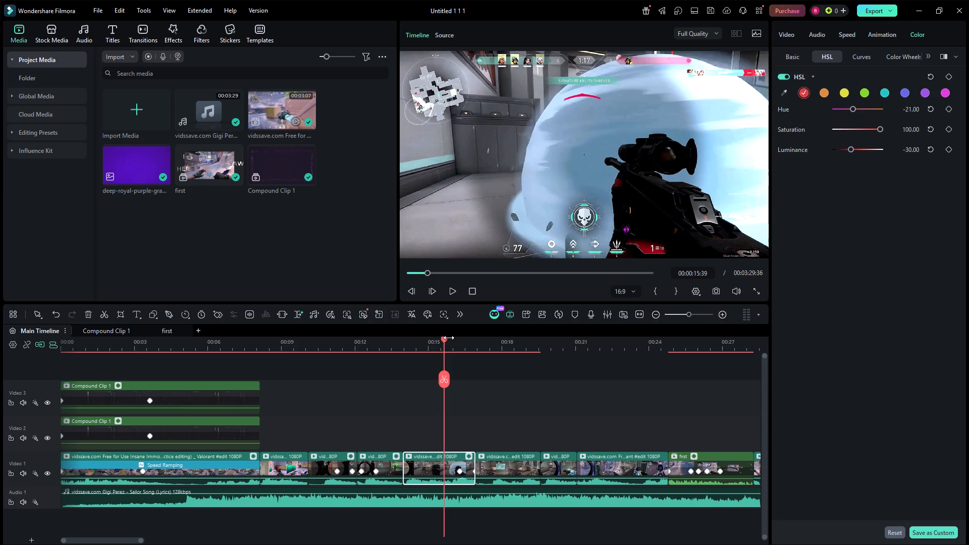
pyautogui.click(788, 93)
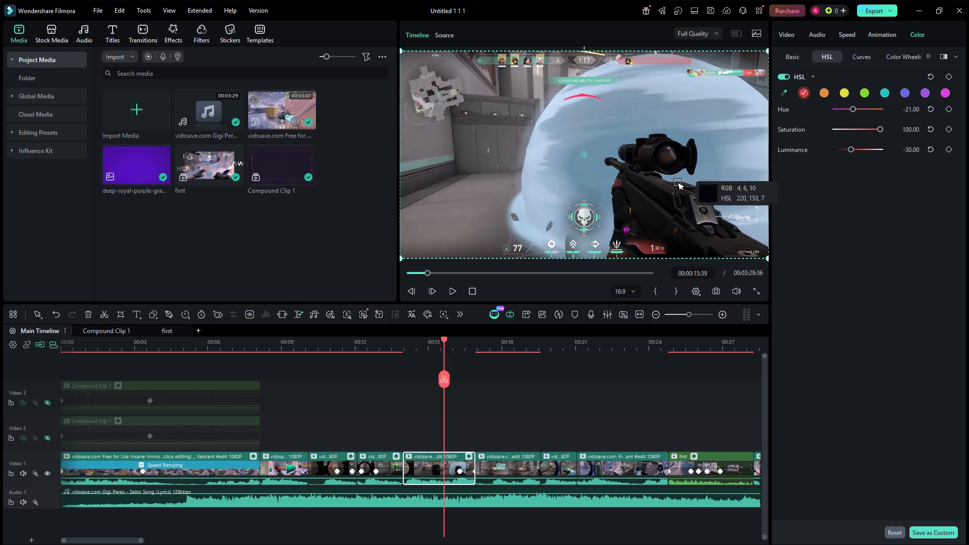
pyautogui.click(653, 196)
pyautogui.moveTo(856, 122); pyautogui.dragTo(861, 121)
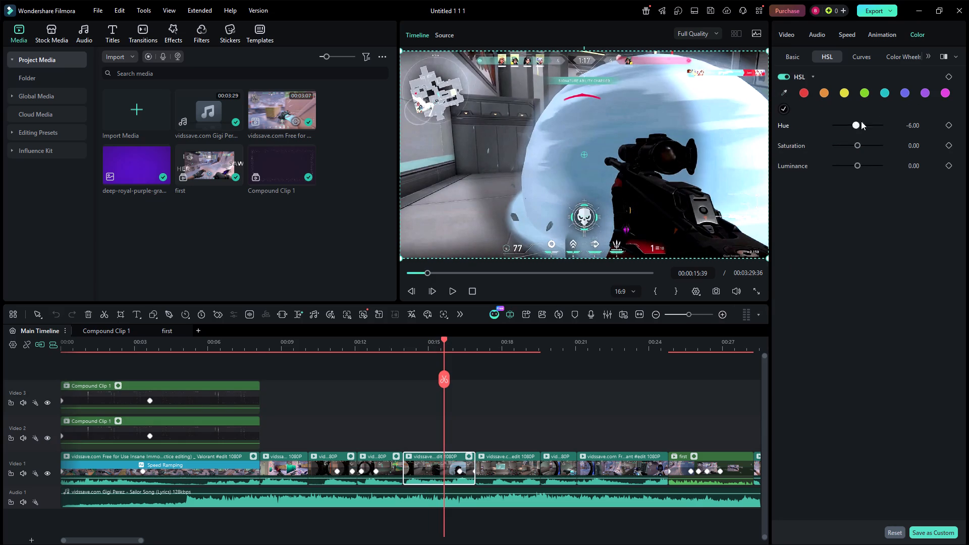
pyautogui.moveTo(861, 121); pyautogui.dragTo(925, 131)
pyautogui.click(859, 143)
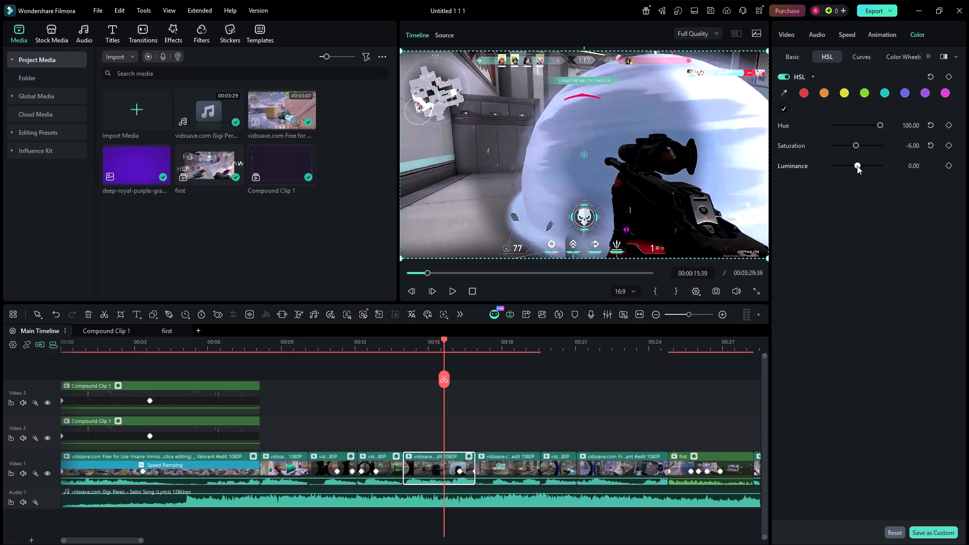
pyautogui.moveTo(856, 167); pyautogui.dragTo(877, 166)
pyautogui.moveTo(876, 165); pyautogui.dragTo(873, 166)
pyautogui.moveTo(873, 166); pyautogui.dragTo(832, 171)
pyautogui.click(856, 142)
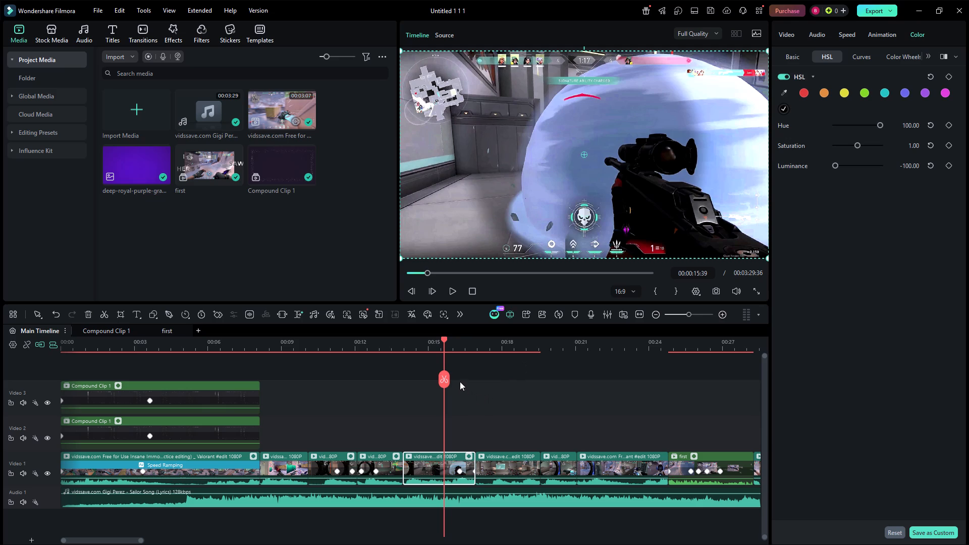
# On the Video 1 clip at 00:00:17:47, set the second custom HSL color to Hue -100, Saturation 100 and Luminance 33.
pyautogui.moveTo(444, 344); pyautogui.dragTo(496, 347)
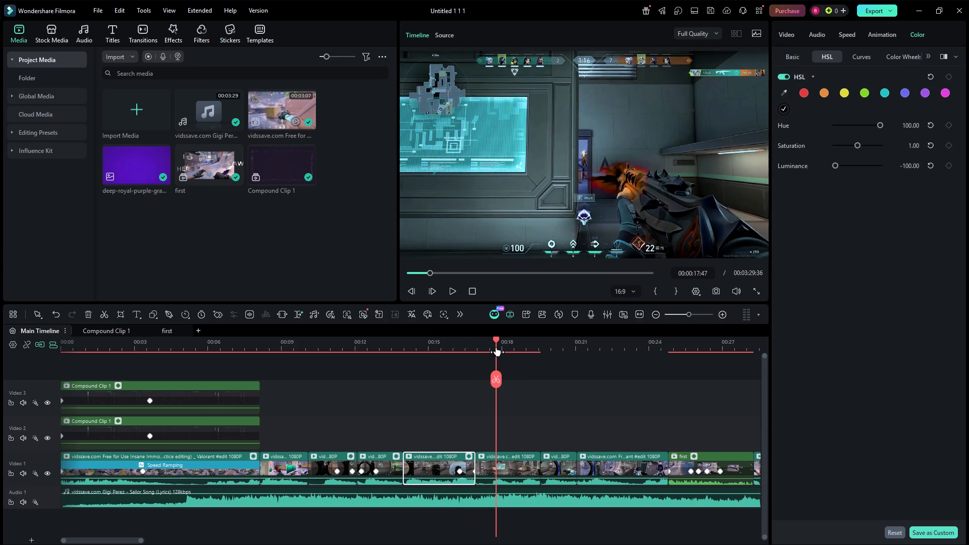
pyautogui.click(500, 460)
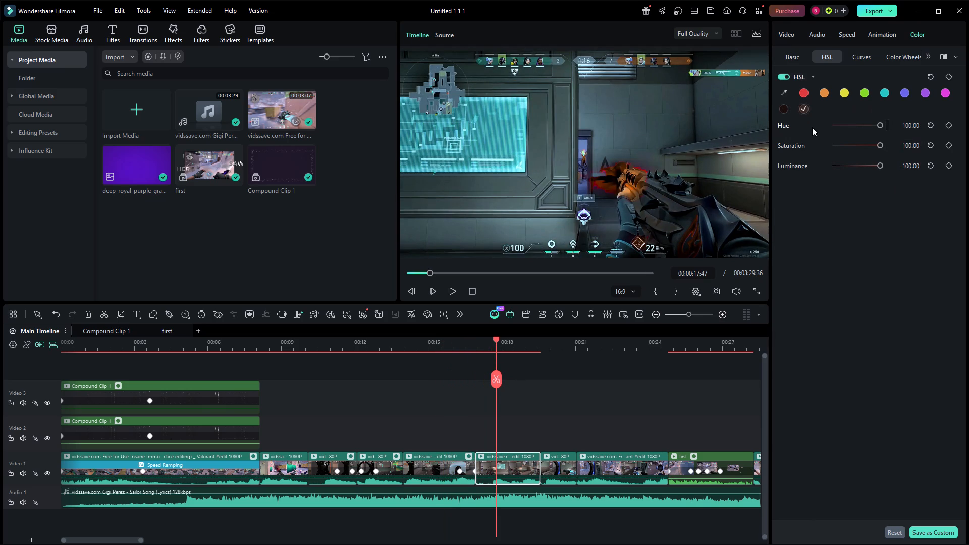
pyautogui.moveTo(880, 125); pyautogui.dragTo(871, 128)
pyautogui.moveTo(871, 128); pyautogui.dragTo(828, 136)
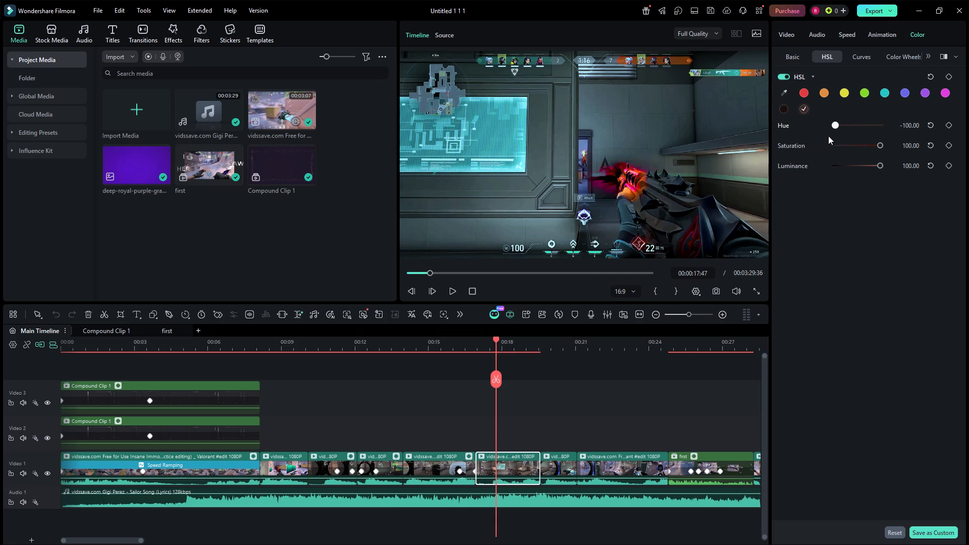
pyautogui.moveTo(828, 136); pyautogui.dragTo(807, 146)
pyautogui.moveTo(882, 148); pyautogui.dragTo(840, 154)
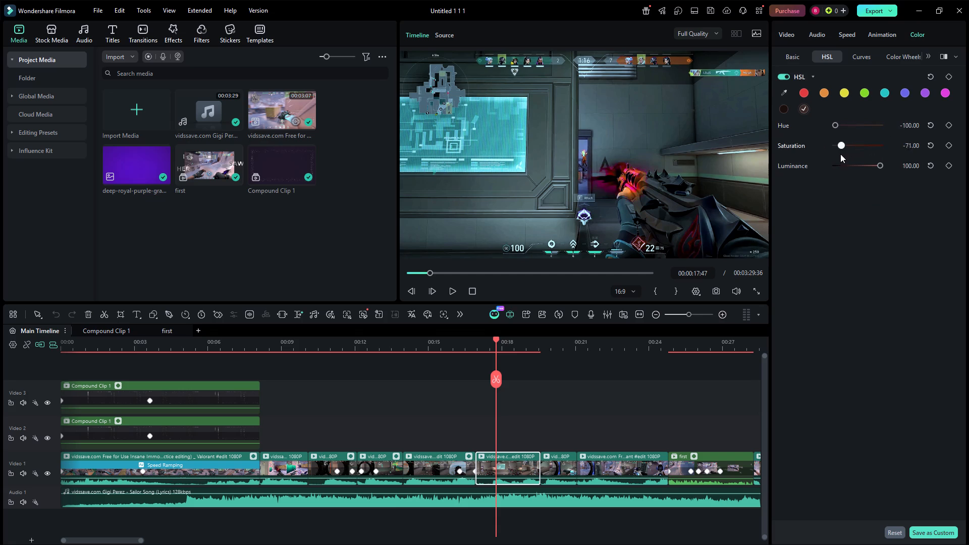
pyautogui.moveTo(840, 154); pyautogui.dragTo(896, 150)
pyautogui.moveTo(878, 165); pyautogui.dragTo(865, 169)
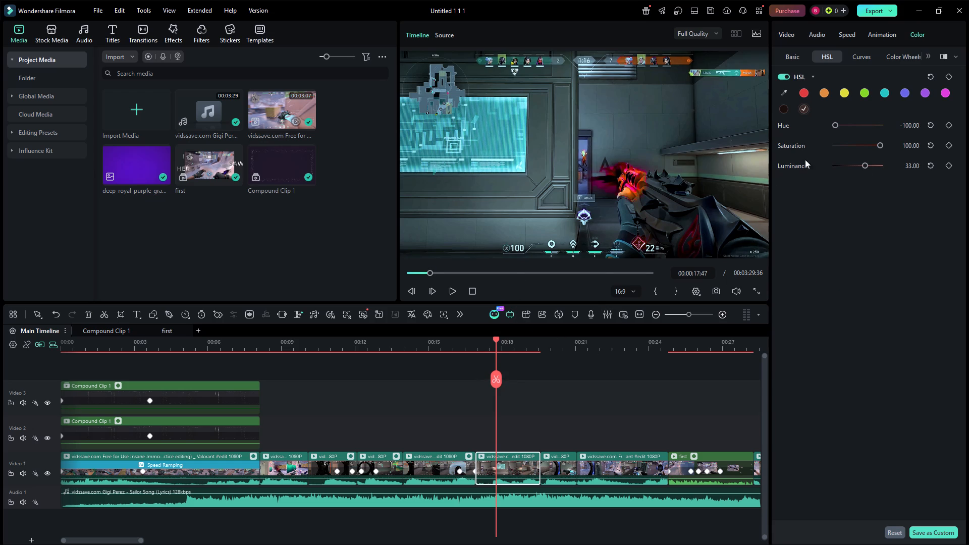
# Sample the weapon's dark red as a third custom HSL color with Hue 100, Saturation 100 and Luminance 100.
pyautogui.click(779, 90)
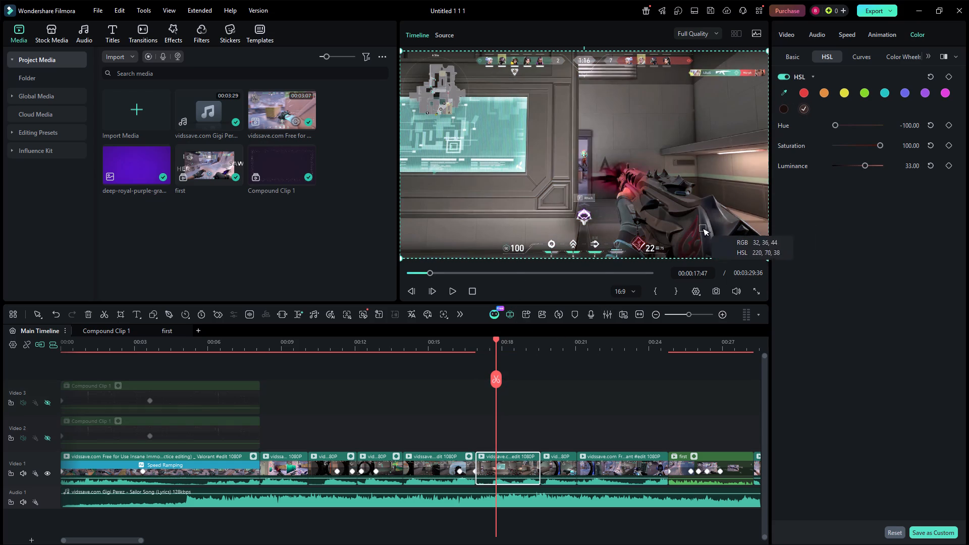
pyautogui.click(694, 232)
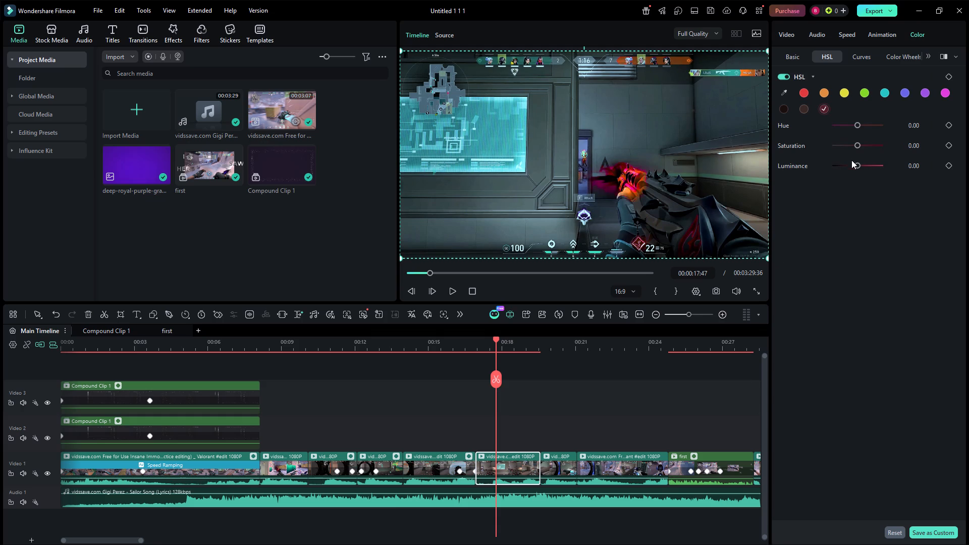
pyautogui.moveTo(855, 162); pyautogui.dragTo(895, 161)
pyautogui.moveTo(860, 148); pyautogui.dragTo(872, 136)
pyautogui.moveTo(872, 136); pyautogui.dragTo(873, 136)
pyautogui.moveTo(854, 122); pyautogui.dragTo(875, 124)
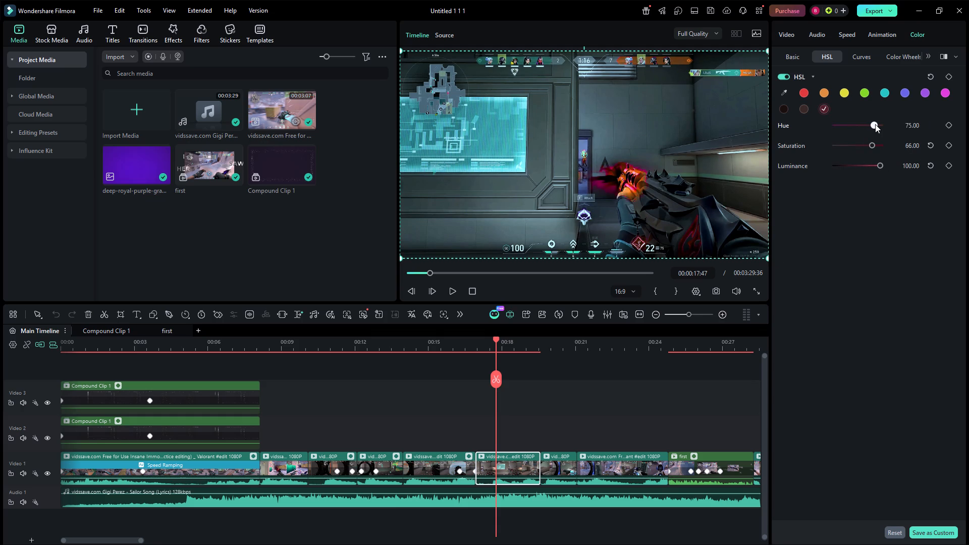
pyautogui.moveTo(875, 124); pyautogui.dragTo(887, 126)
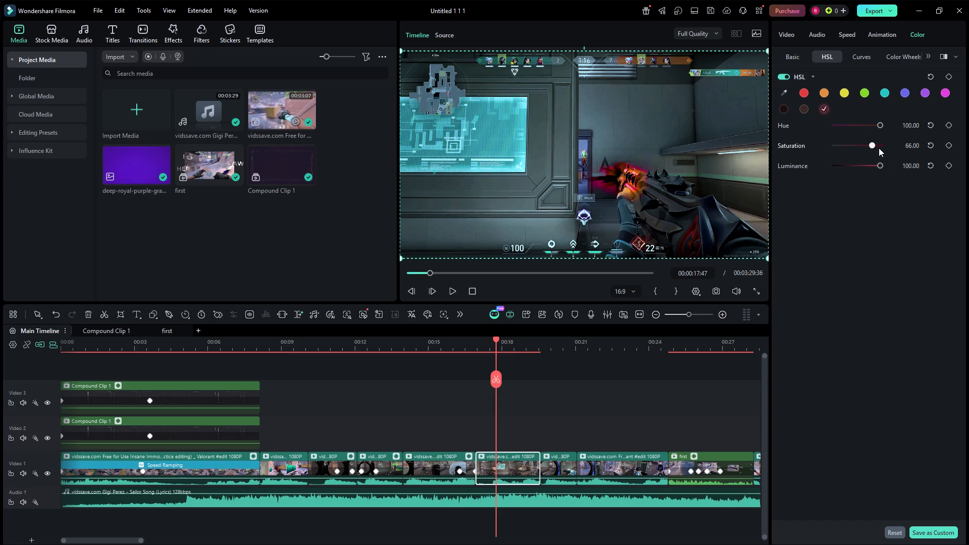
pyautogui.moveTo(877, 146); pyautogui.dragTo(776, 149)
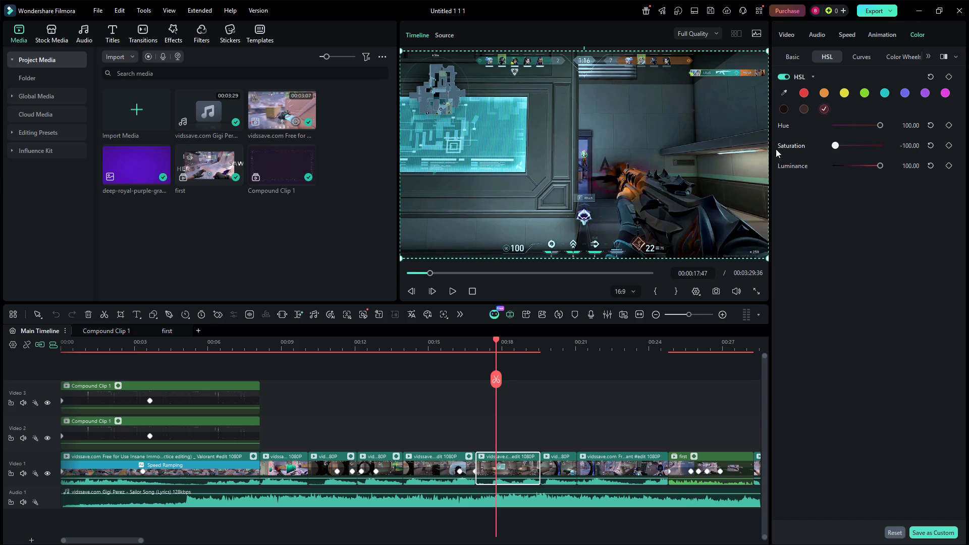
pyautogui.moveTo(776, 149); pyautogui.dragTo(955, 142)
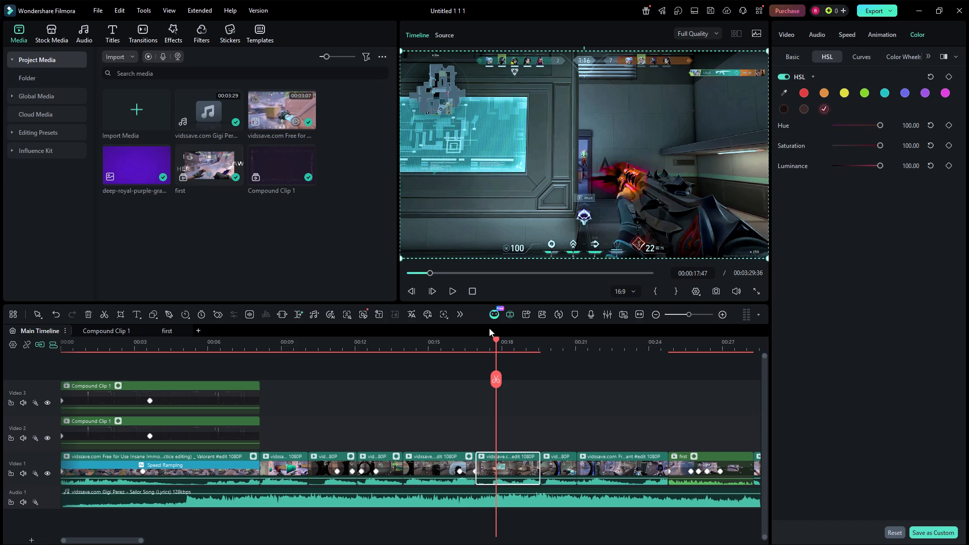
# On the Video 1 clip at 00:00:19:35, set the HSL values for cyan to Hue 100, Saturation 100 and Luminance 100.
pyautogui.moveTo(495, 340); pyautogui.dragTo(513, 342)
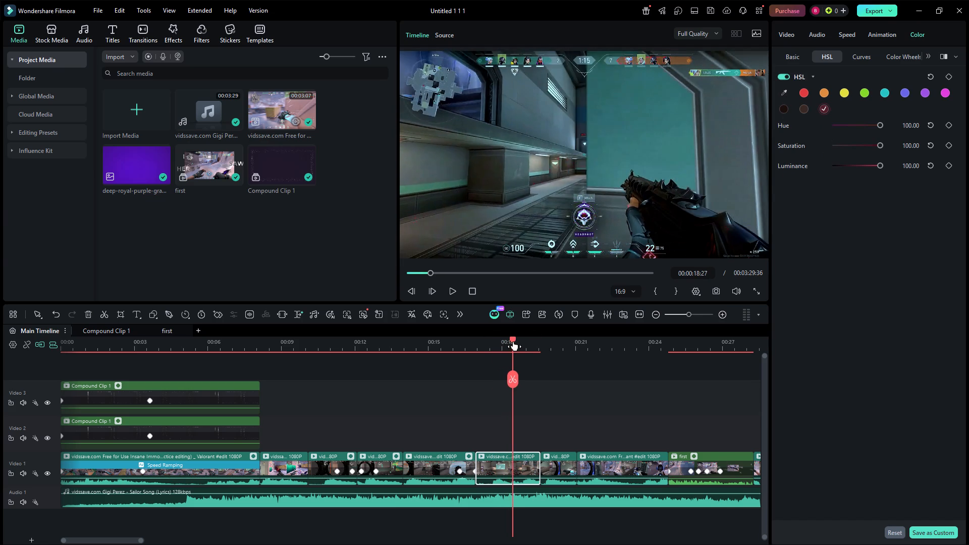
pyautogui.moveTo(513, 342); pyautogui.dragTo(534, 344)
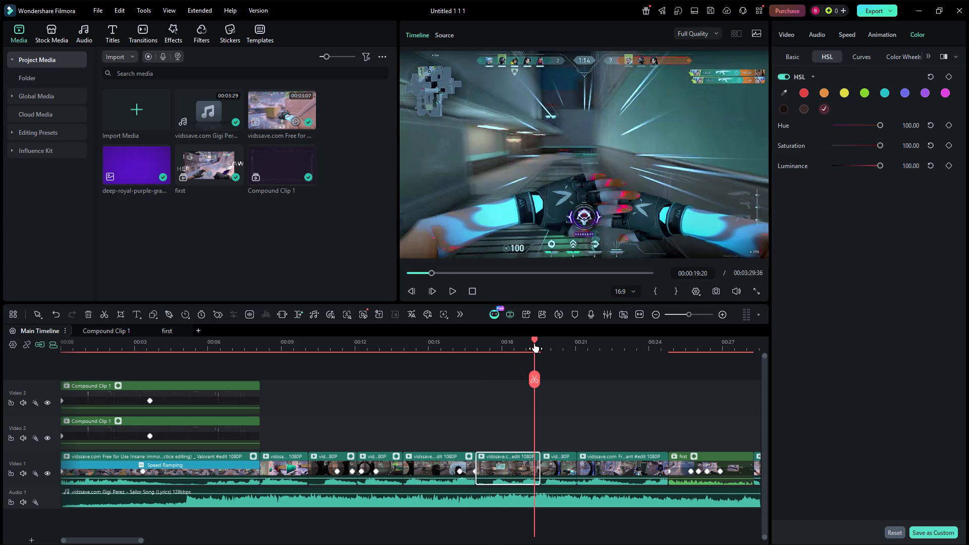
pyautogui.moveTo(534, 344); pyautogui.dragTo(543, 343)
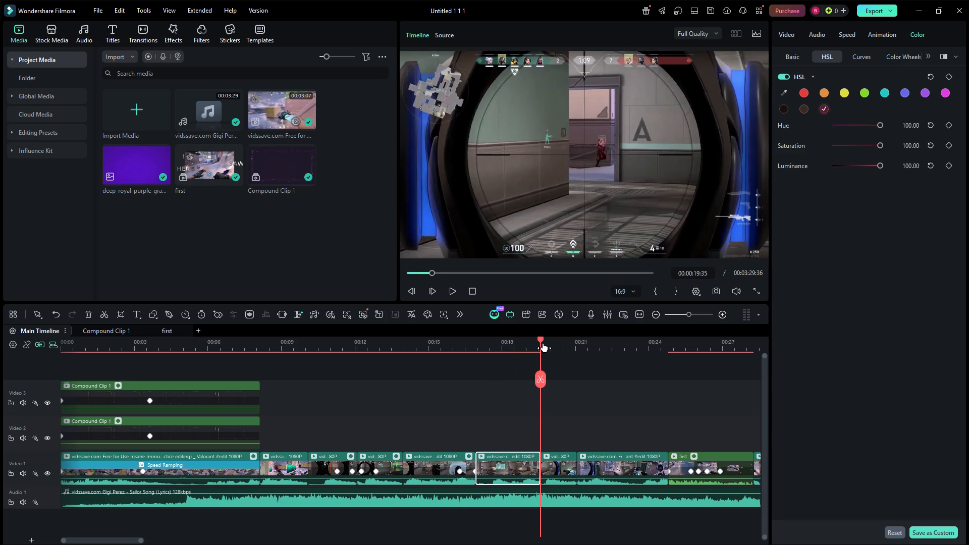
pyautogui.moveTo(543, 343); pyautogui.dragTo(543, 348)
pyautogui.click(560, 463)
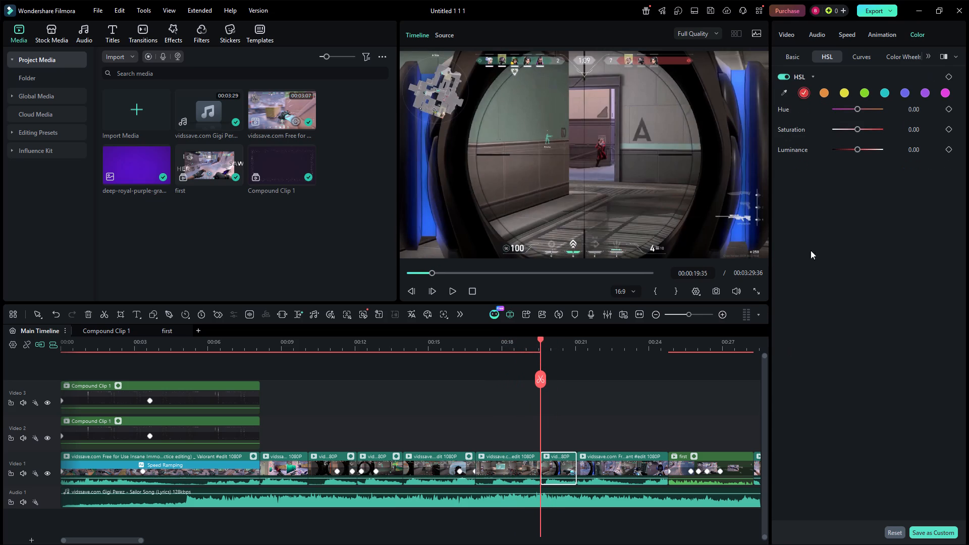
pyautogui.click(885, 96)
pyautogui.moveTo(858, 108); pyautogui.dragTo(887, 112)
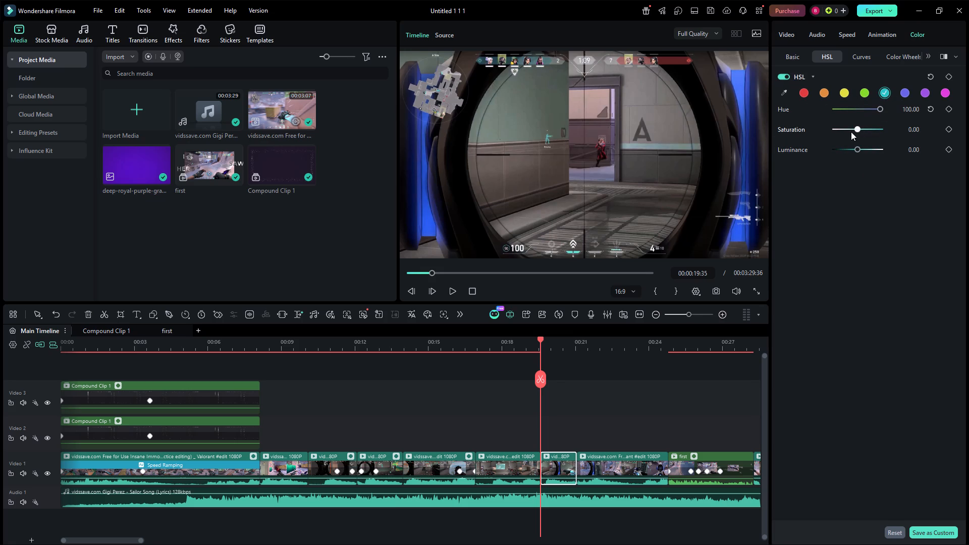
pyautogui.moveTo(862, 128); pyautogui.dragTo(888, 132)
pyautogui.moveTo(858, 150); pyautogui.dragTo(882, 145)
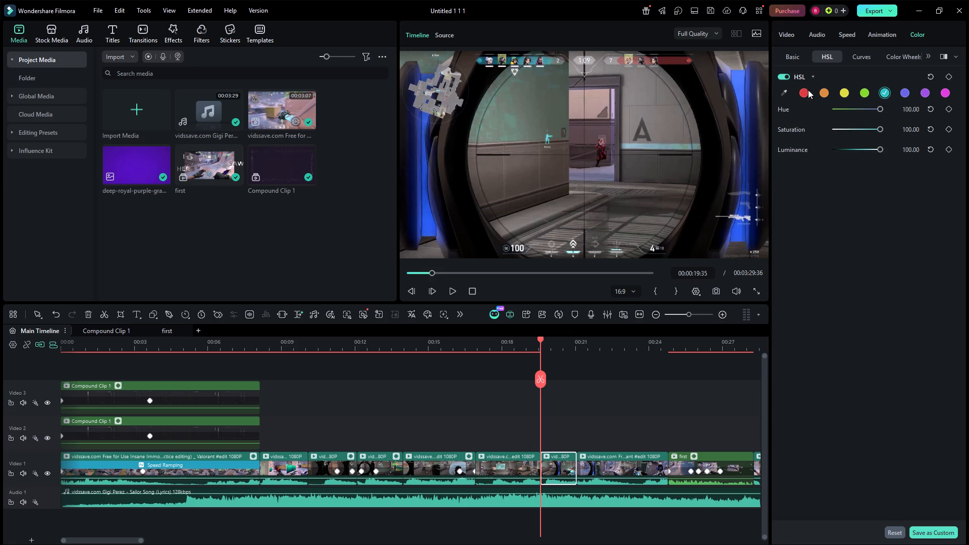
# Sample the bright blue beside the scope as a custom HSL color with Hue -3, Saturation 100 and Luminance -100.
pyautogui.click(786, 94)
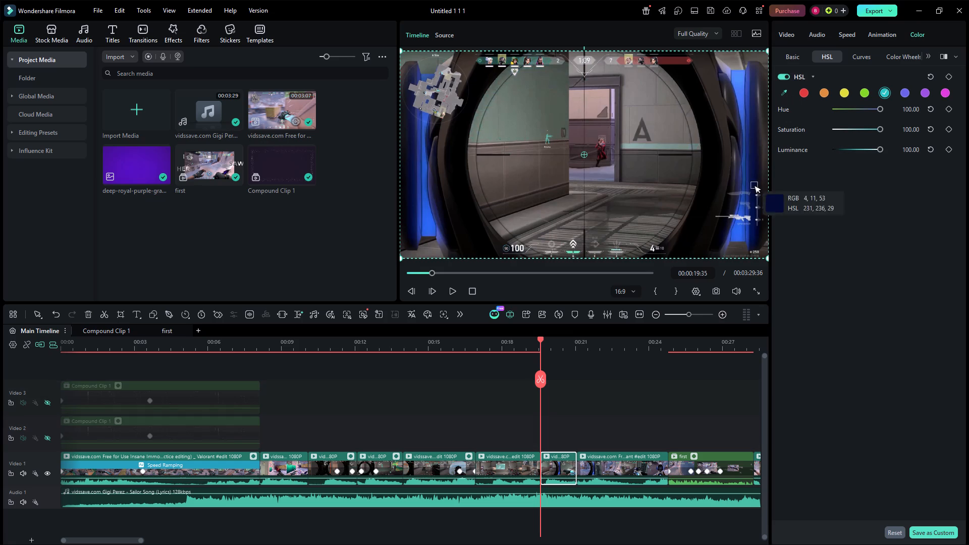
pyautogui.click(739, 231)
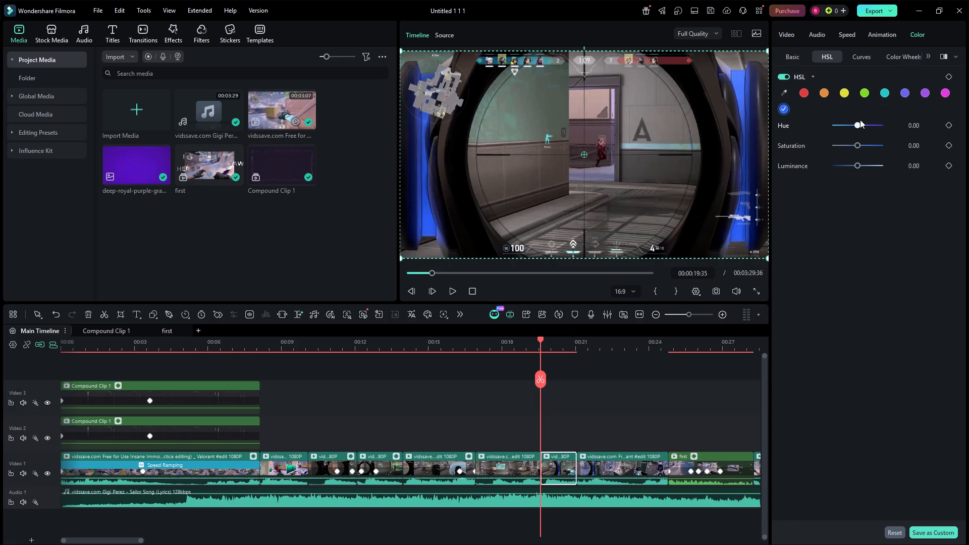
pyautogui.moveTo(856, 122); pyautogui.dragTo(870, 120)
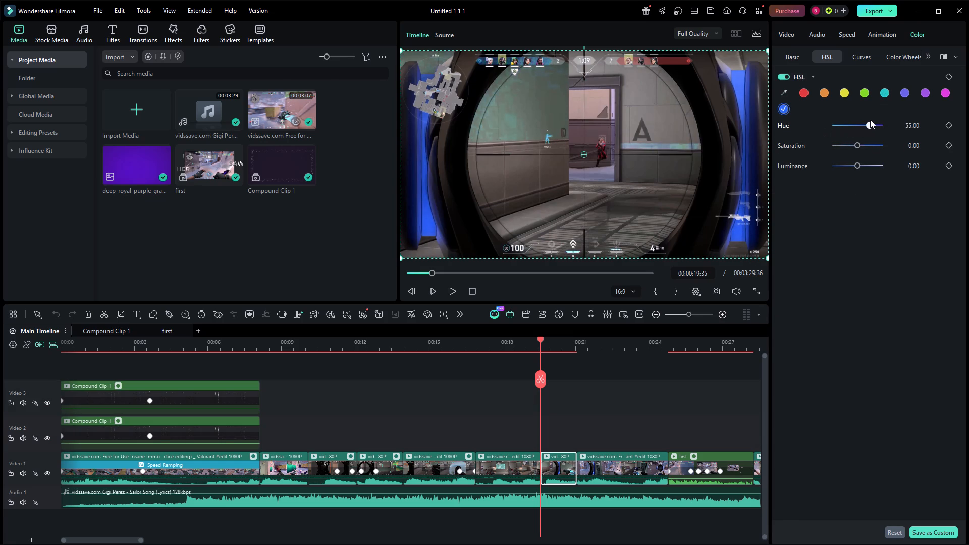
pyautogui.moveTo(870, 120); pyautogui.dragTo(864, 127)
pyautogui.moveTo(864, 127); pyautogui.dragTo(857, 130)
pyautogui.moveTo(855, 144); pyautogui.dragTo(889, 140)
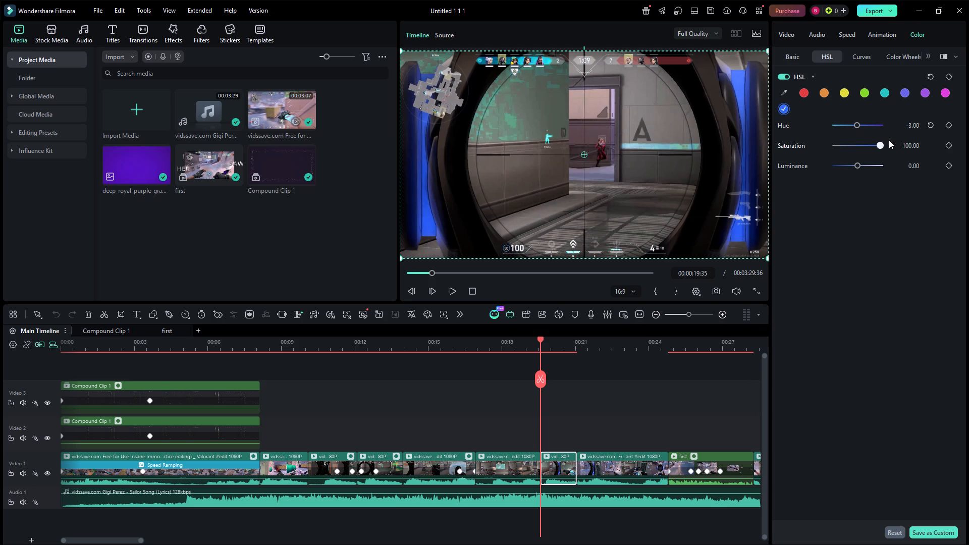
pyautogui.moveTo(889, 140); pyautogui.dragTo(889, 140)
pyautogui.moveTo(854, 162); pyautogui.dragTo(791, 177)
# On the Video 1 clip at 00:00:19:35, set the HSL values for red to Hue 98, Saturation 100 and Luminance -37.
pyautogui.click(800, 93)
pyautogui.moveTo(860, 141); pyautogui.dragTo(877, 145)
pyautogui.moveTo(858, 149); pyautogui.dragTo(884, 139)
pyautogui.moveTo(854, 144); pyautogui.dragTo(883, 140)
pyautogui.moveTo(856, 164); pyautogui.dragTo(853, 169)
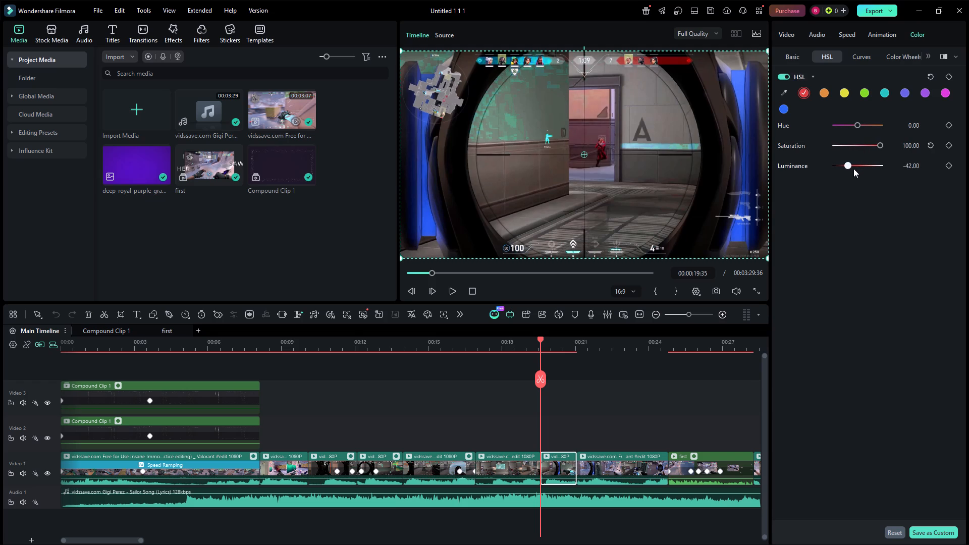
pyautogui.moveTo(853, 169); pyautogui.dragTo(853, 170)
pyautogui.moveTo(853, 170); pyautogui.dragTo(849, 172)
pyautogui.moveTo(862, 127); pyautogui.dragTo(880, 125)
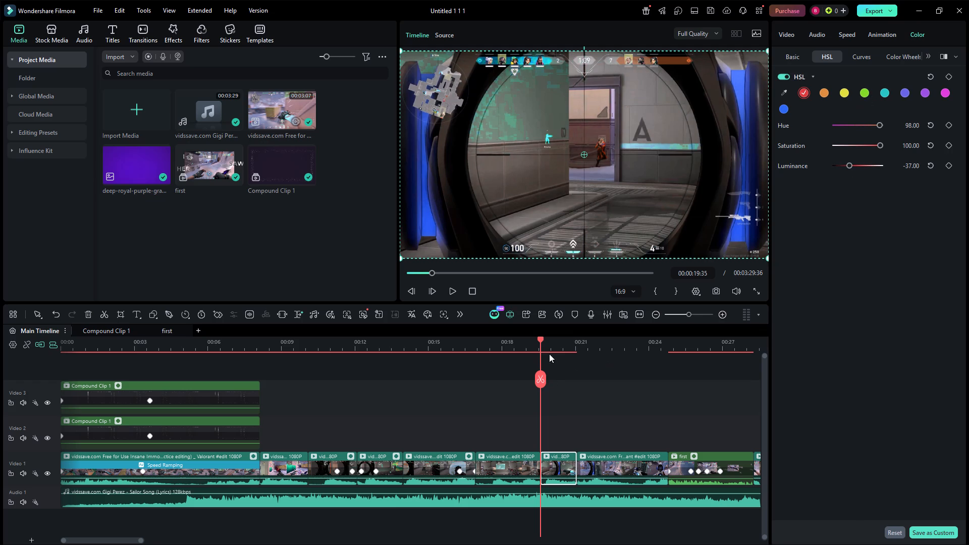
# Review the graded clip's footage on the timeline and move the playhead onto the following Video 1 clip at 00:00:21:24.
pyautogui.moveTo(540, 341); pyautogui.dragTo(556, 340)
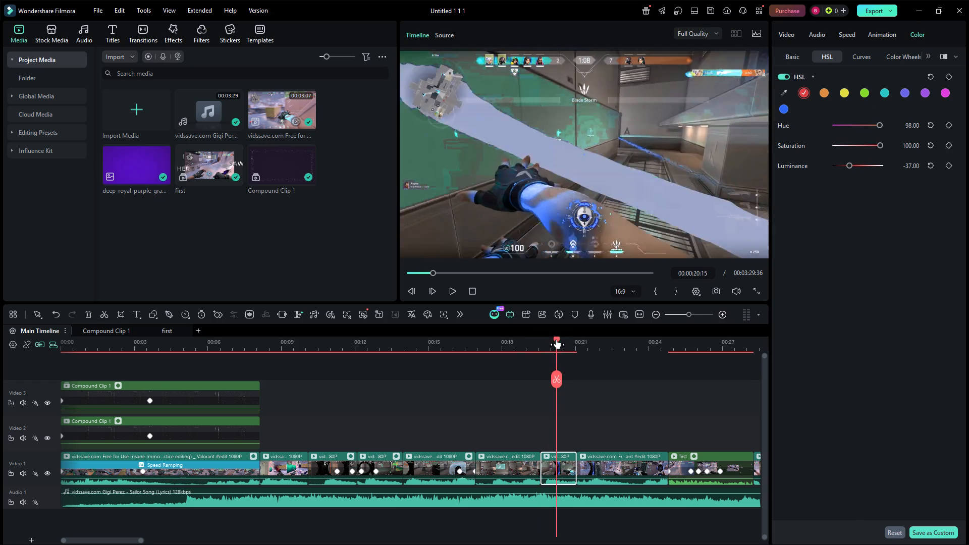
pyautogui.moveTo(556, 340); pyautogui.dragTo(578, 334)
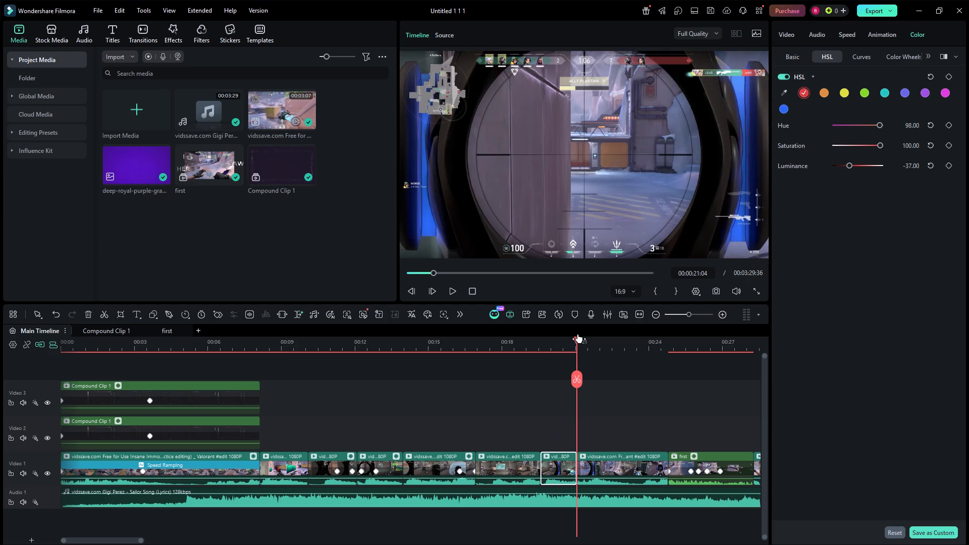
pyautogui.moveTo(578, 334); pyautogui.dragTo(563, 342)
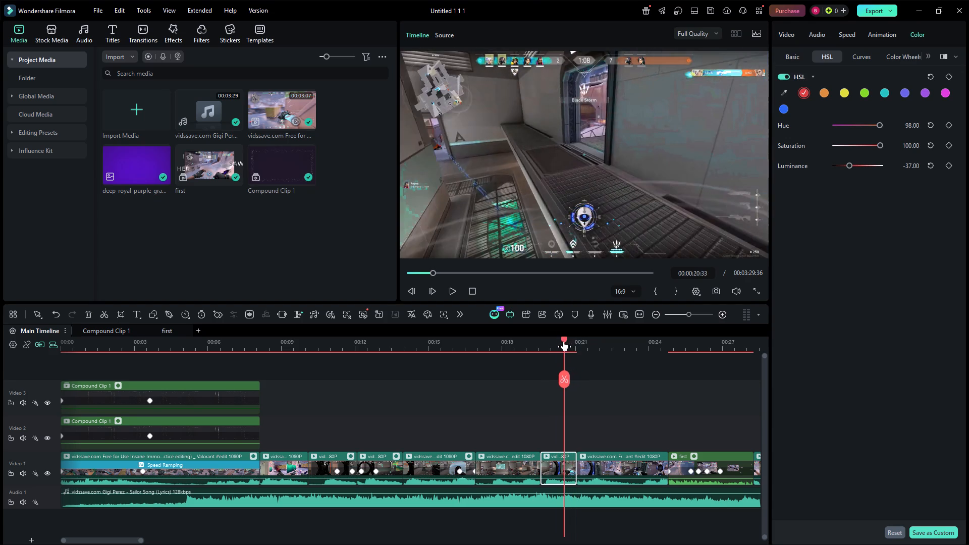
pyautogui.moveTo(563, 342); pyautogui.dragTo(570, 341)
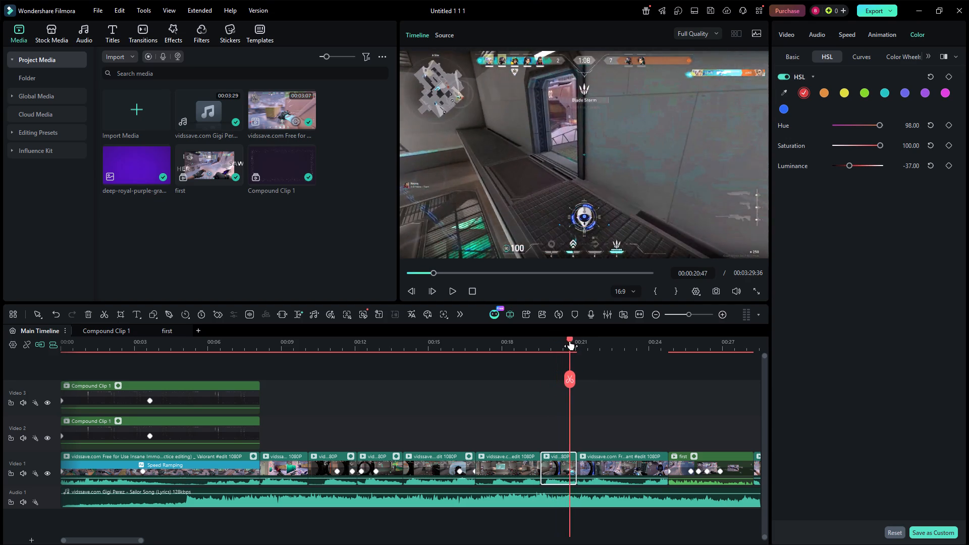
pyautogui.moveTo(570, 341); pyautogui.dragTo(585, 335)
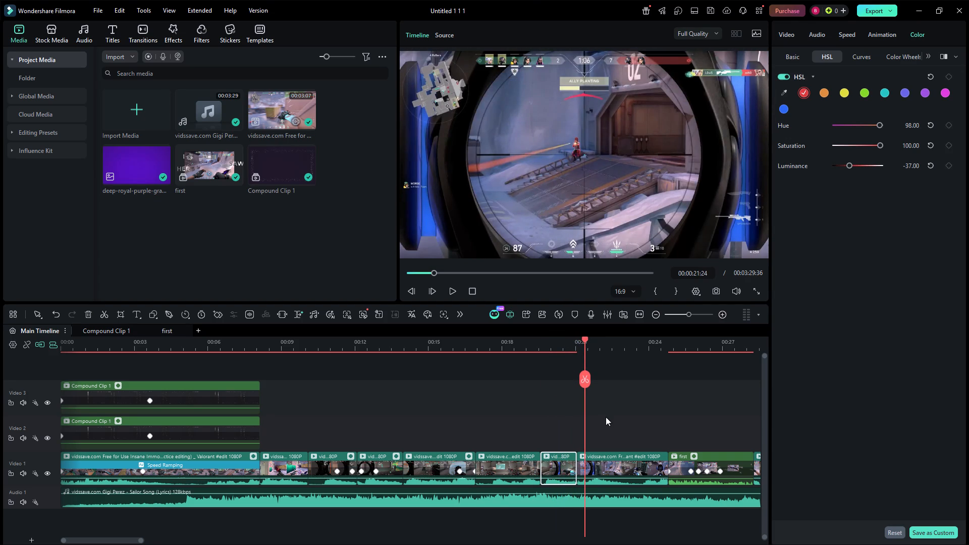
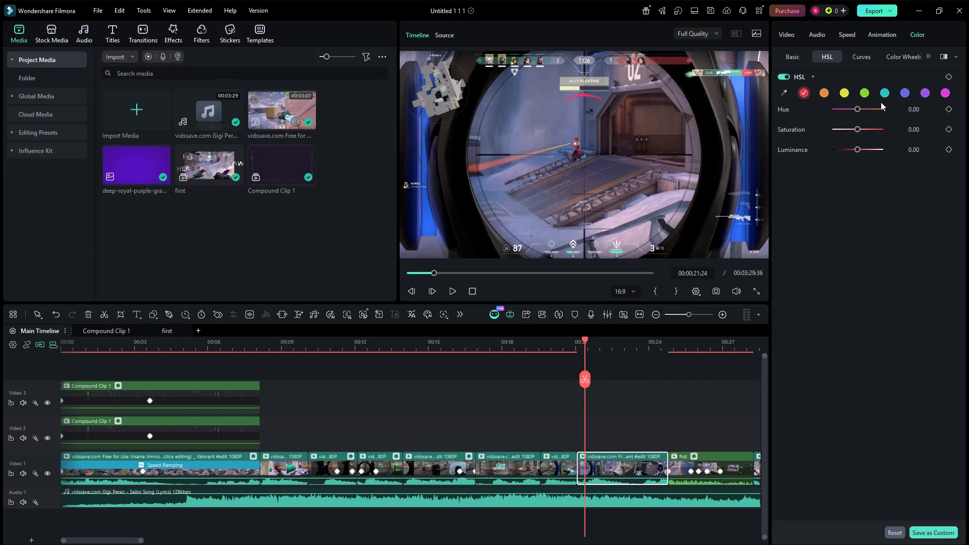
# Sample the bright blue beside the scope as a custom HSL color with Hue -100, Saturation 100 and Luminance 100.
pyautogui.click(781, 90)
pyautogui.click(740, 235)
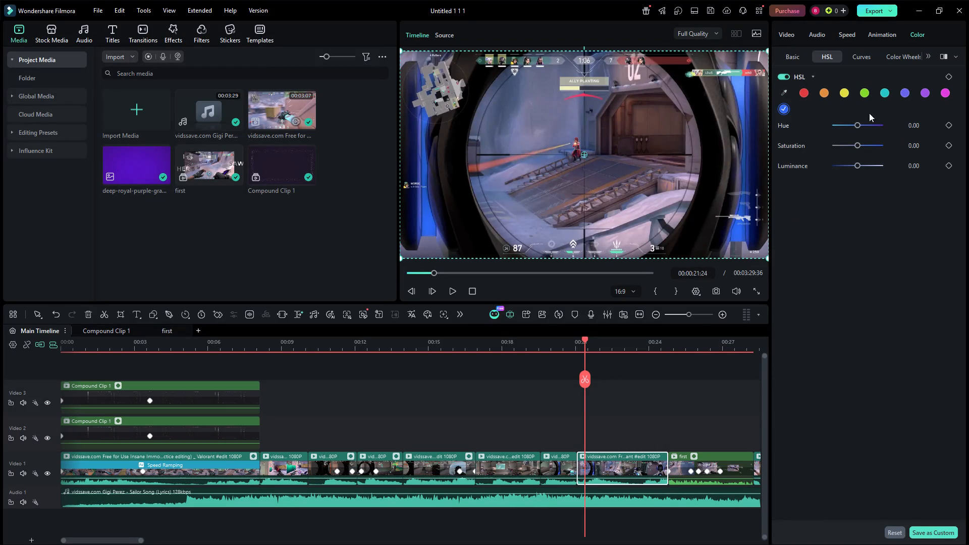
pyautogui.moveTo(859, 125); pyautogui.dragTo(881, 123)
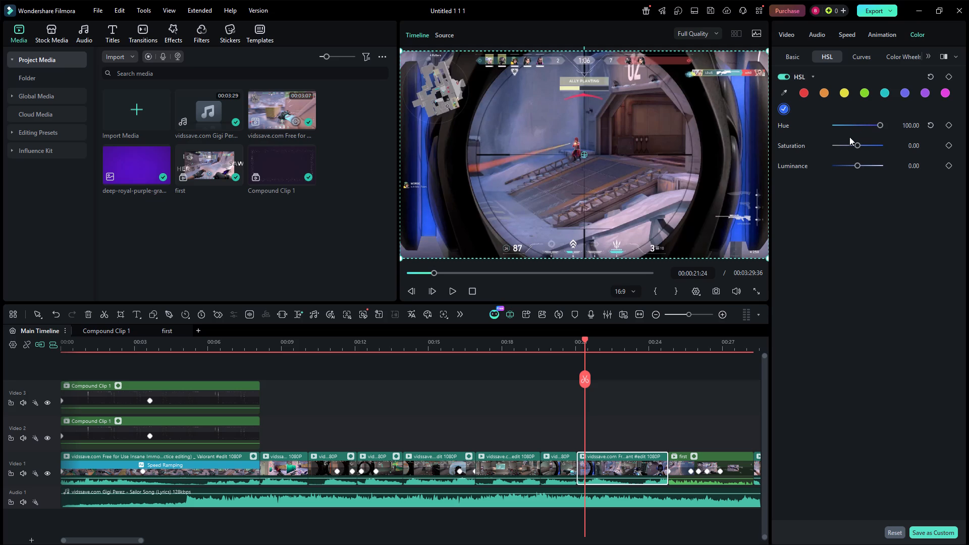
pyautogui.moveTo(874, 127); pyautogui.dragTo(816, 128)
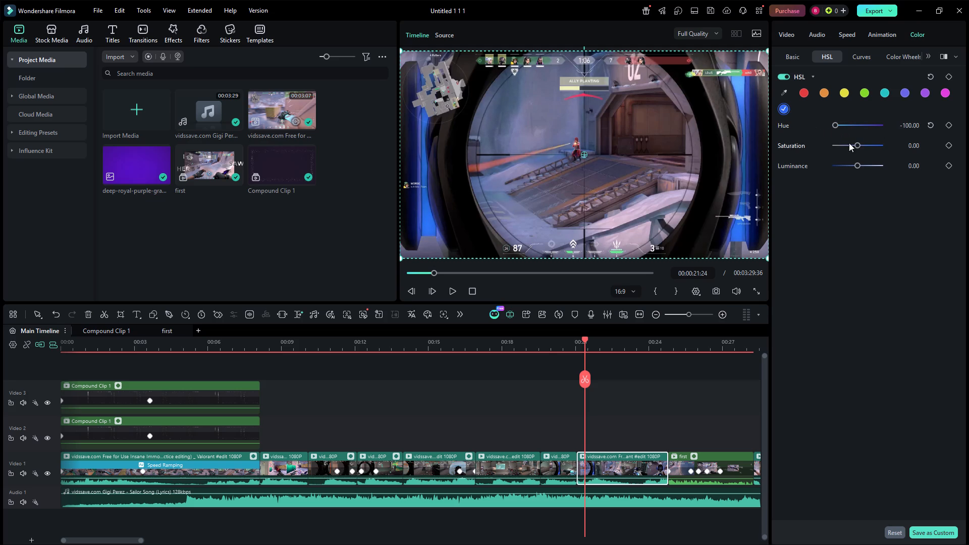
pyautogui.moveTo(860, 141); pyautogui.dragTo(900, 145)
pyautogui.moveTo(871, 146); pyautogui.dragTo(890, 142)
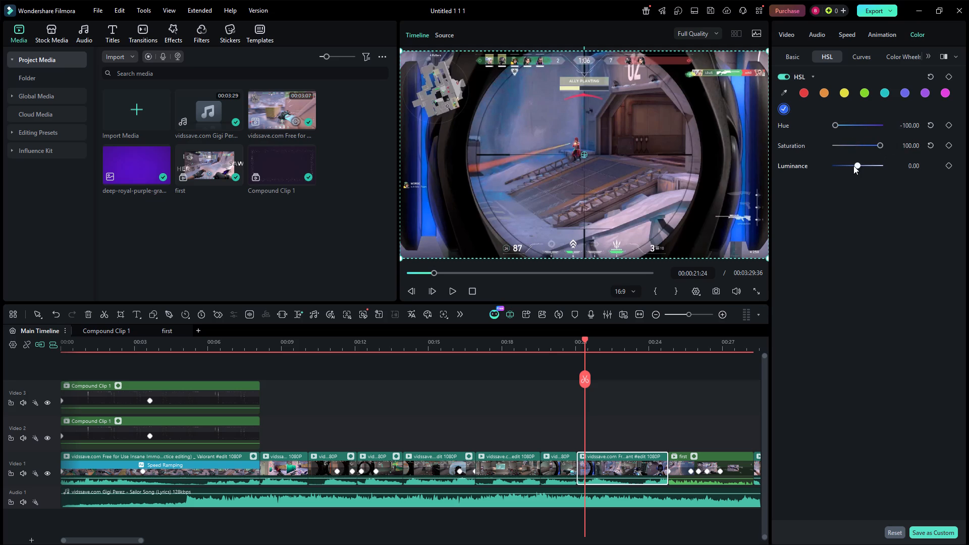
pyautogui.moveTo(853, 166); pyautogui.dragTo(903, 167)
# On the Video 1 clip at 00:00:21:24, set the HSL values for cyan to Hue 98, Saturation 100 and Luminance 100.
pyautogui.click(883, 94)
pyautogui.moveTo(858, 122); pyautogui.dragTo(880, 123)
pyautogui.moveTo(869, 145); pyautogui.dragTo(881, 143)
pyautogui.moveTo(864, 165); pyautogui.dragTo(875, 162)
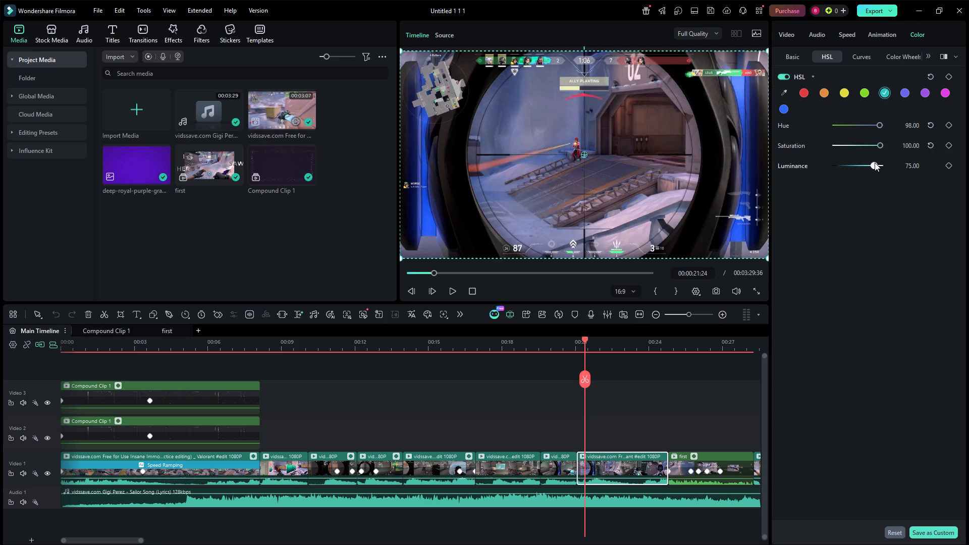
pyautogui.moveTo(875, 162); pyautogui.dragTo(882, 163)
# On the same clip, set the HSL values for red to Hue 71, Saturation 53 and Luminance 53.
pyautogui.click(802, 91)
pyautogui.moveTo(862, 126); pyautogui.dragTo(865, 126)
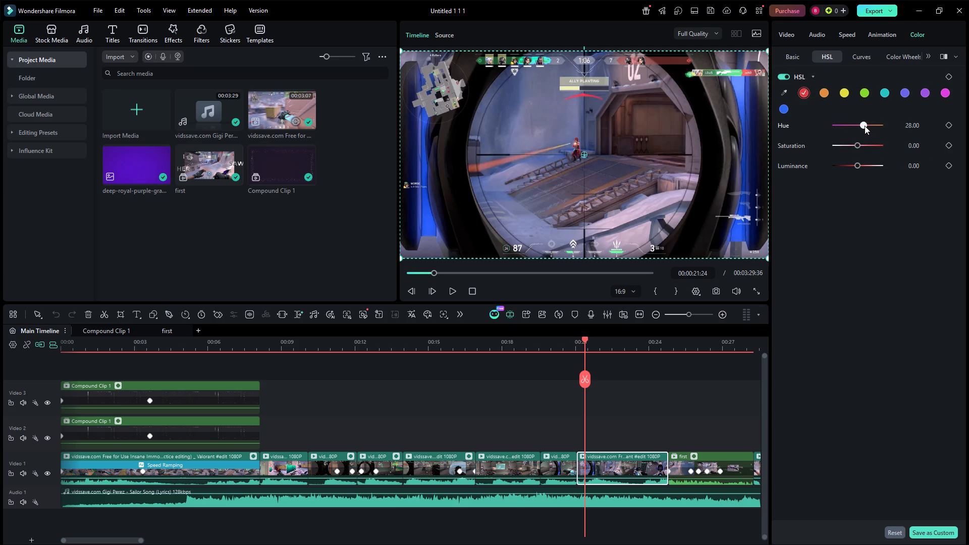
pyautogui.moveTo(865, 126); pyautogui.dragTo(874, 126)
pyautogui.moveTo(864, 146); pyautogui.dragTo(870, 145)
pyautogui.moveTo(859, 163); pyautogui.dragTo(870, 165)
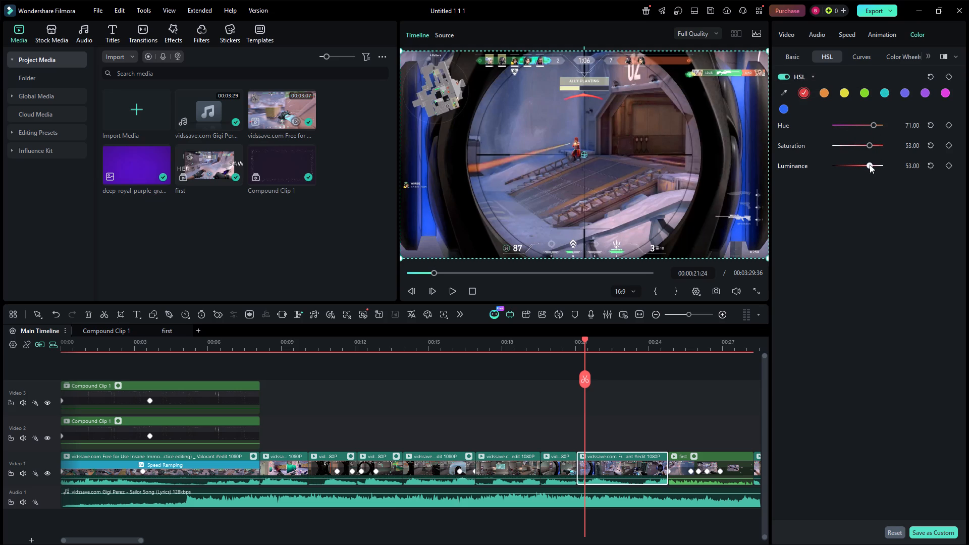
# Sample the dark red on the enemy in the scope as a custom HSL color with Hue 100, Saturation 75 and Luminance 100.
pyautogui.click(781, 91)
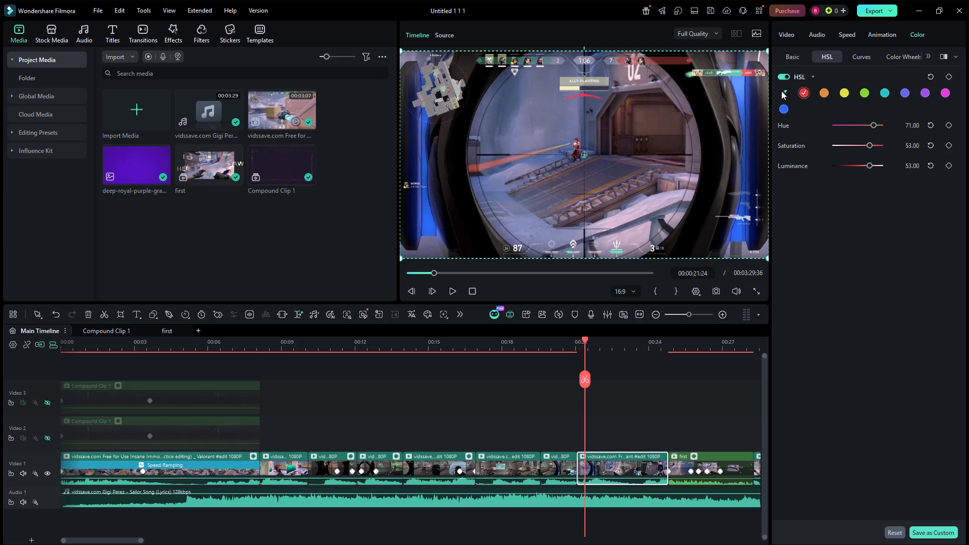
pyautogui.click(578, 153)
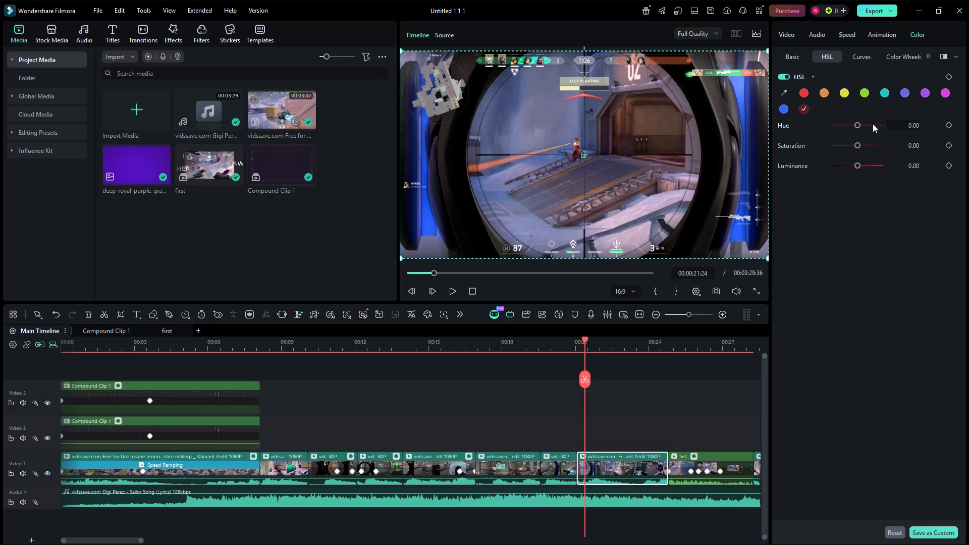
pyautogui.moveTo(858, 122); pyautogui.dragTo(881, 124)
pyautogui.moveTo(859, 144); pyautogui.dragTo(875, 150)
pyautogui.moveTo(860, 165); pyautogui.dragTo(883, 169)
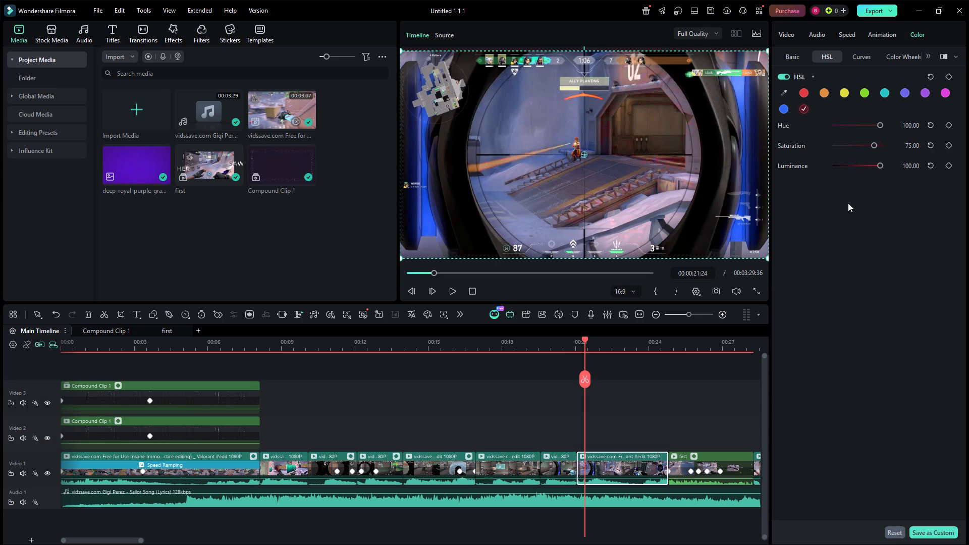
# At 00:00:23:38, sample the white glow on the rifle as a custom HSL color with Hue, Saturation and Luminance all at 100.
pyautogui.click(633, 345)
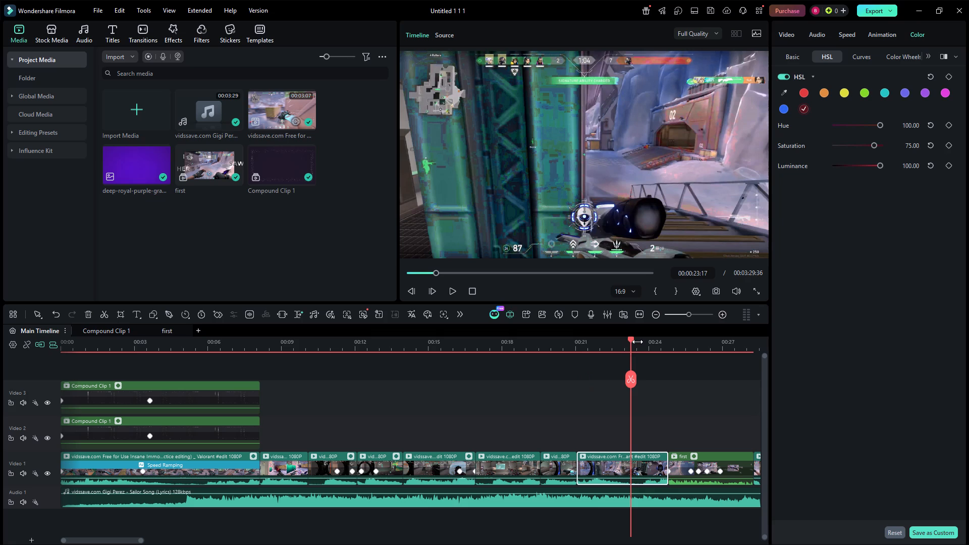
pyautogui.click(639, 341)
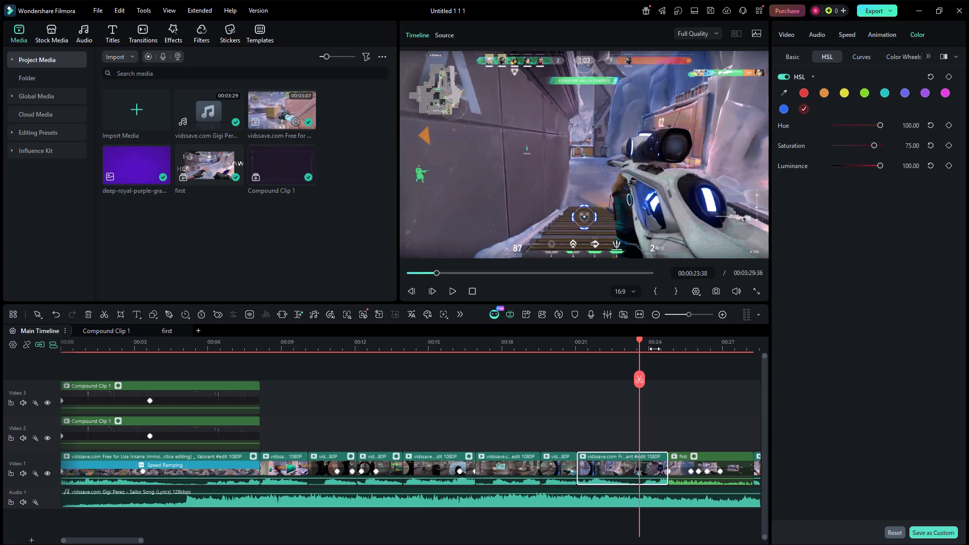
pyautogui.click(782, 92)
pyautogui.click(711, 199)
pyautogui.moveTo(858, 125); pyautogui.dragTo(861, 125)
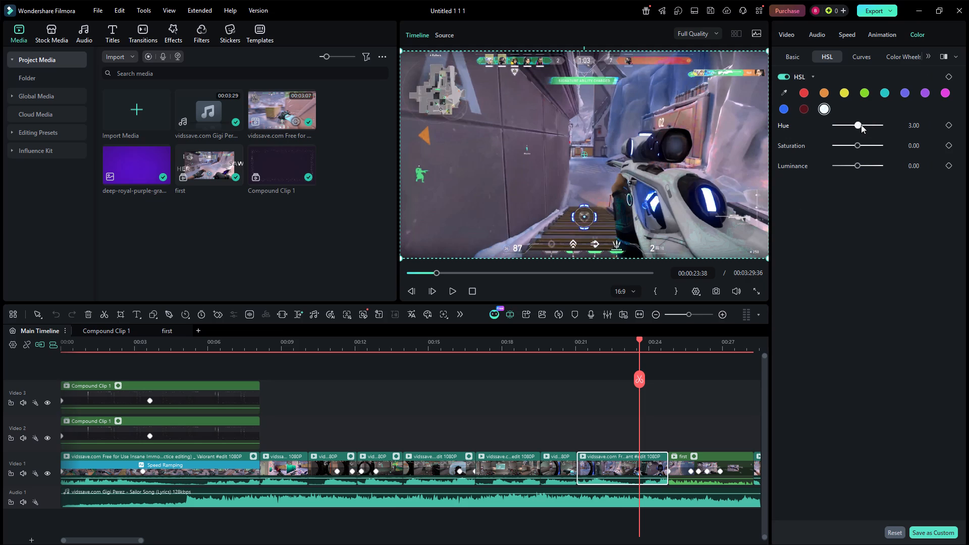
pyautogui.moveTo(861, 125); pyautogui.dragTo(893, 120)
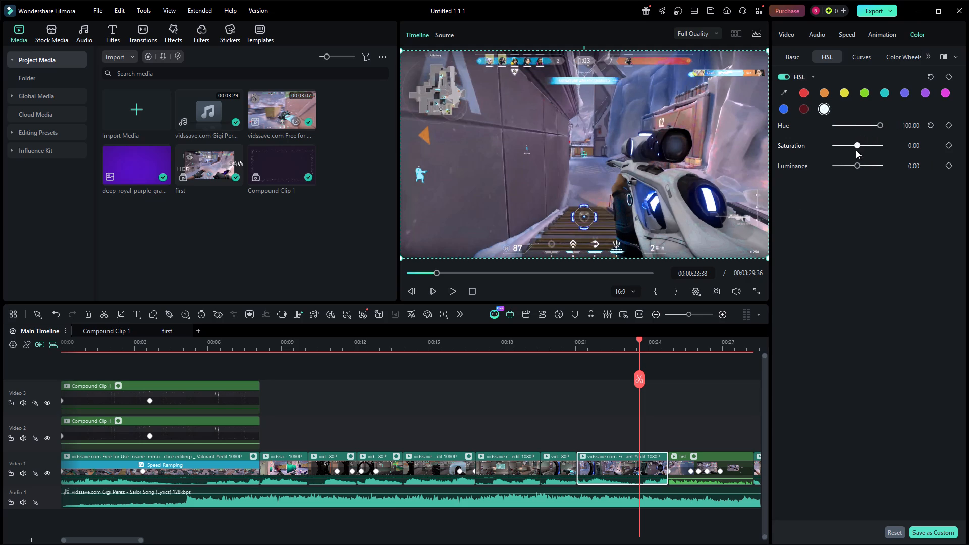
pyautogui.moveTo(856, 150); pyautogui.dragTo(902, 147)
pyautogui.moveTo(902, 147); pyautogui.dragTo(898, 148)
pyautogui.moveTo(855, 148); pyautogui.dragTo(891, 145)
pyautogui.moveTo(891, 145); pyautogui.dragTo(892, 145)
pyautogui.moveTo(865, 165); pyautogui.dragTo(901, 165)
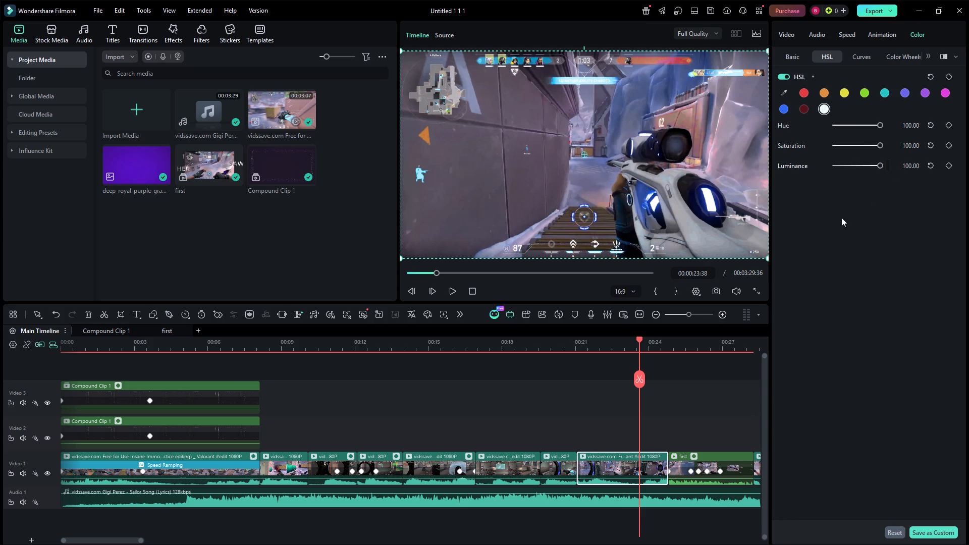
# Scrub past the graded clip and play the montage from the beginning through about 00:00:29:40 to review the color grading.
pyautogui.click(643, 347)
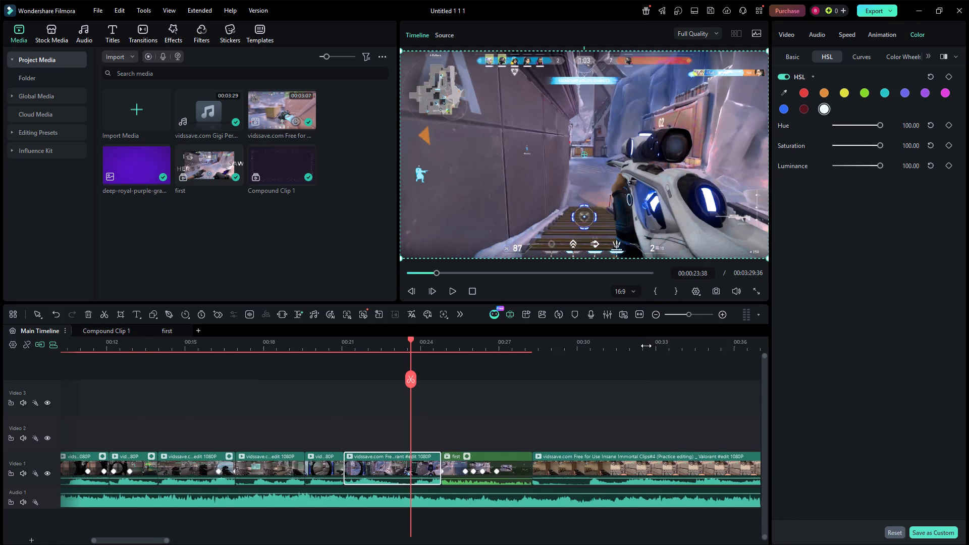
pyautogui.moveTo(413, 341); pyautogui.dragTo(426, 338)
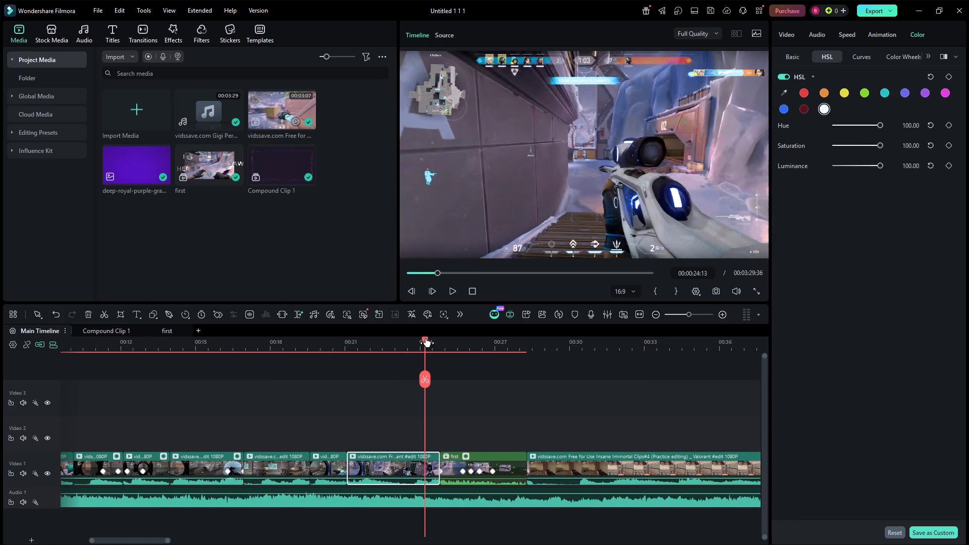
pyautogui.moveTo(426, 338); pyautogui.dragTo(487, 342)
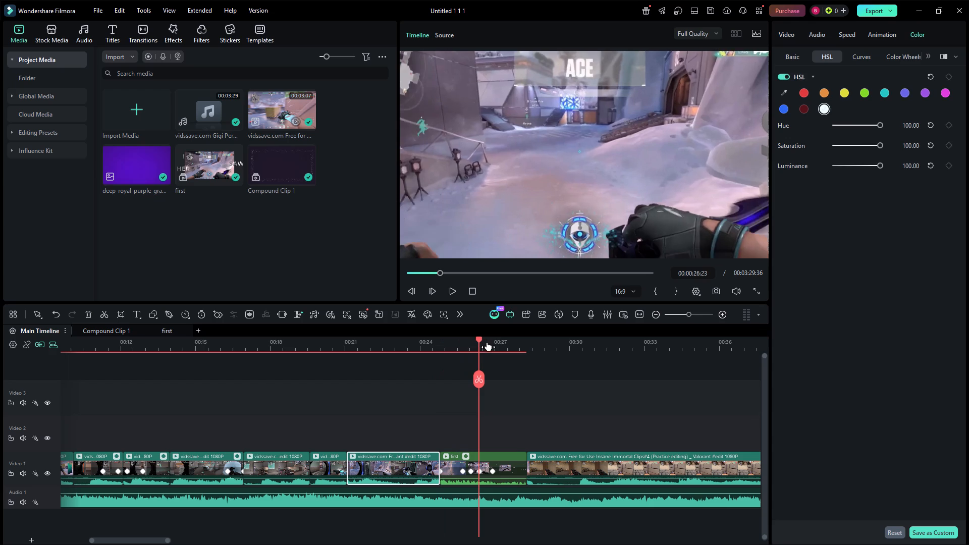
pyautogui.moveTo(487, 342); pyautogui.dragTo(0, 344)
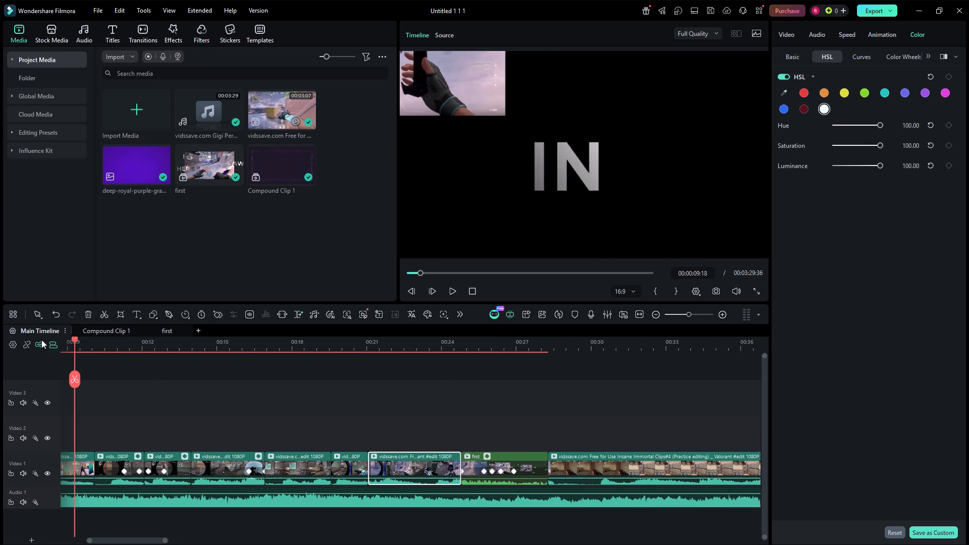
pyautogui.moveTo(427, 272); pyautogui.dragTo(362, 278)
pyautogui.click(457, 293)
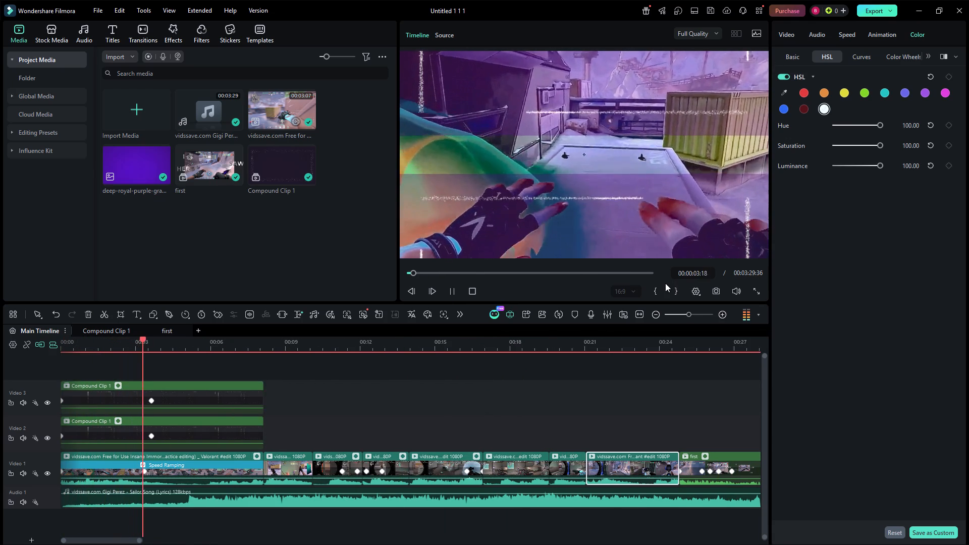
pyautogui.click(665, 283)
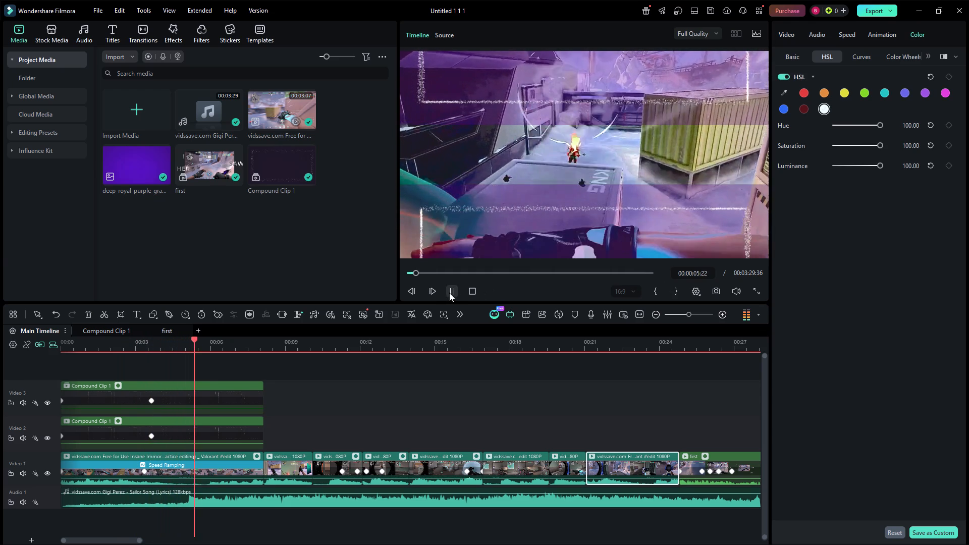
pyautogui.click(453, 289)
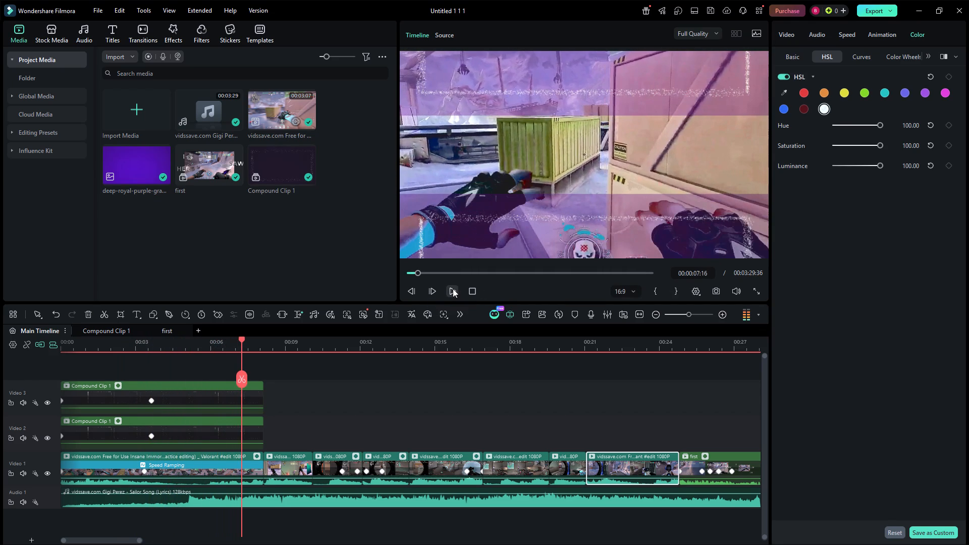
pyautogui.click(453, 289)
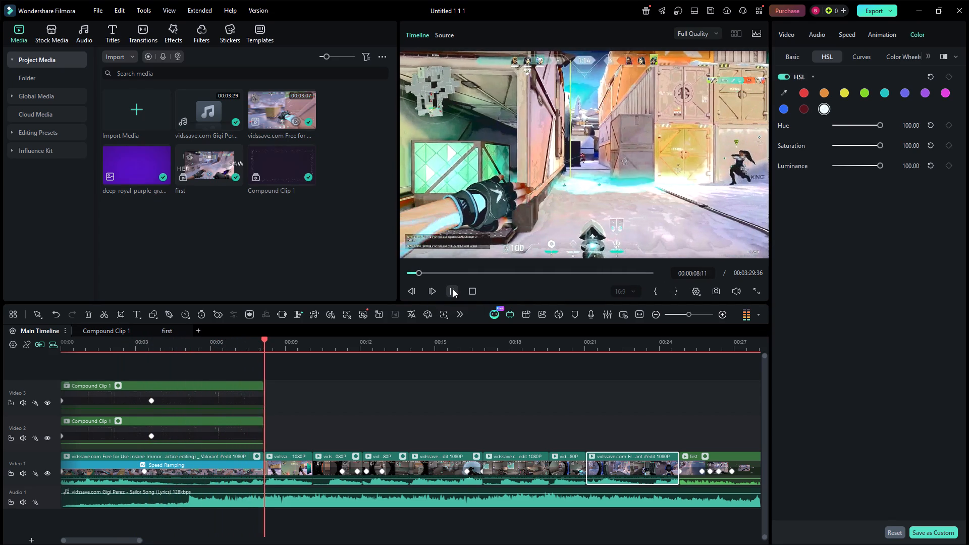
pyautogui.doubleClick(453, 289)
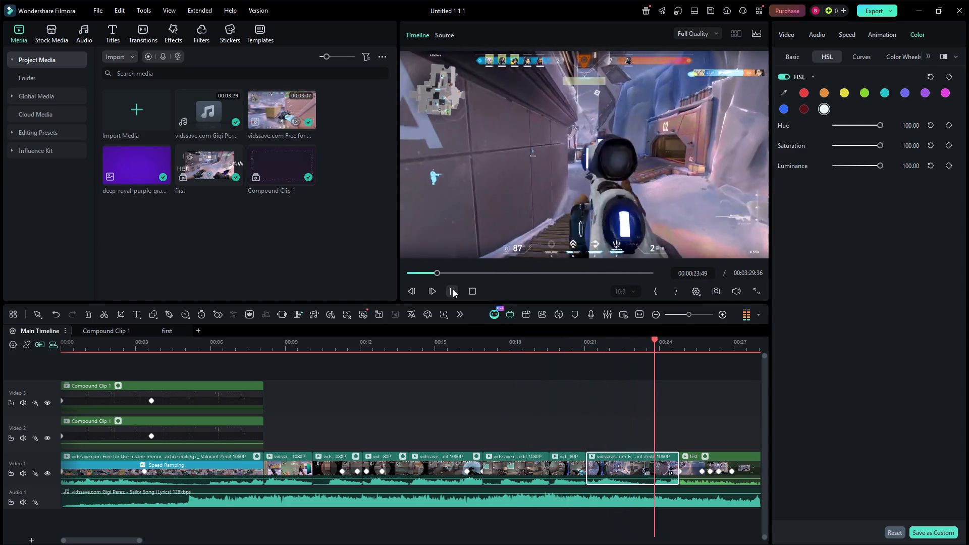
pyautogui.click(453, 289)
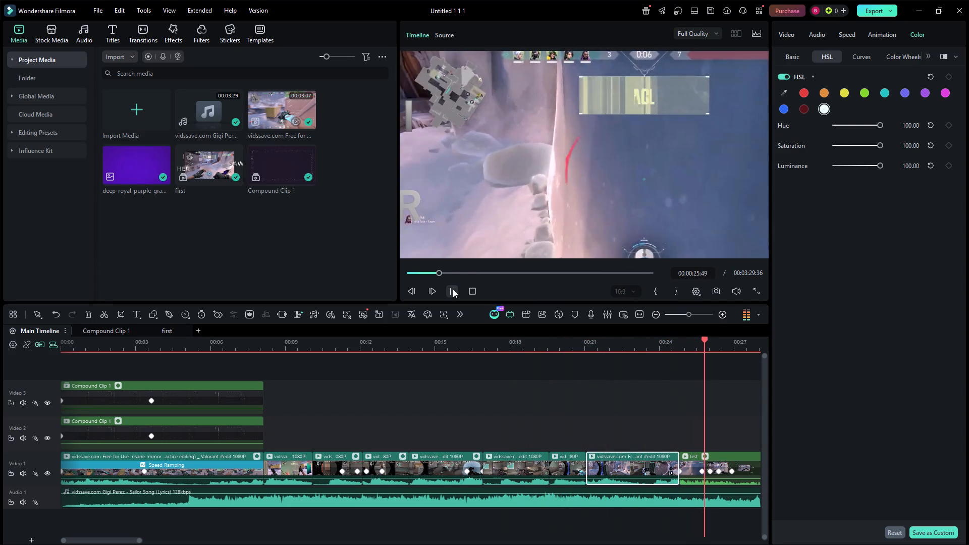
pyautogui.click(453, 289)
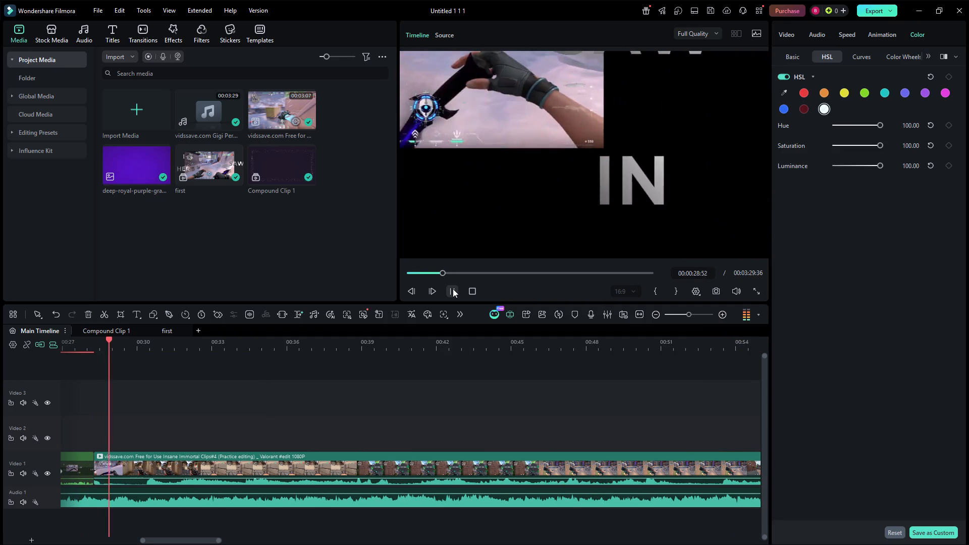
pyautogui.click(453, 289)
pyautogui.moveTo(232, 421); pyautogui.dragTo(523, 409, button='right')
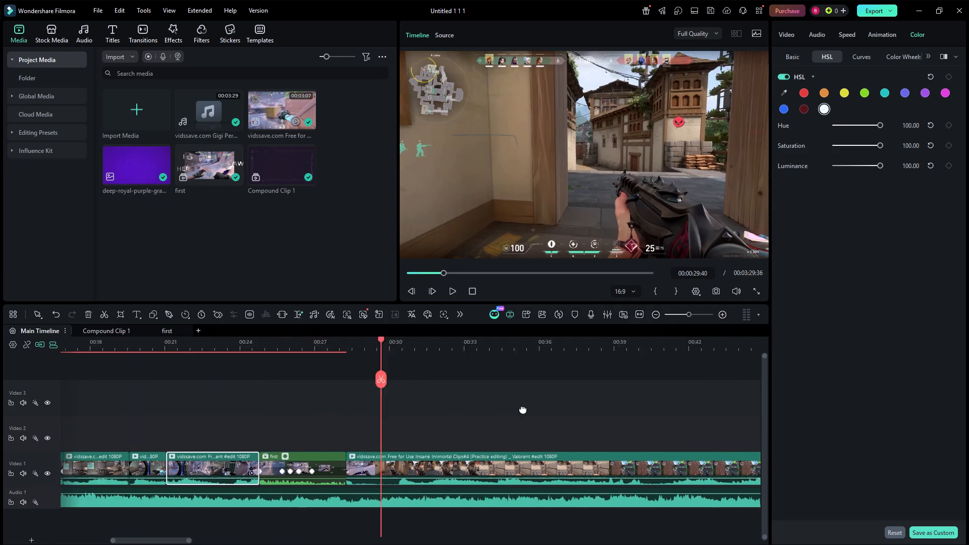
# Scrub and play the cut between the clip named first and the following gameplay clip, from 00:00:28:17 to about 00:00:29:52.
pyautogui.moveTo(523, 409); pyautogui.dragTo(519, 409, button='right')
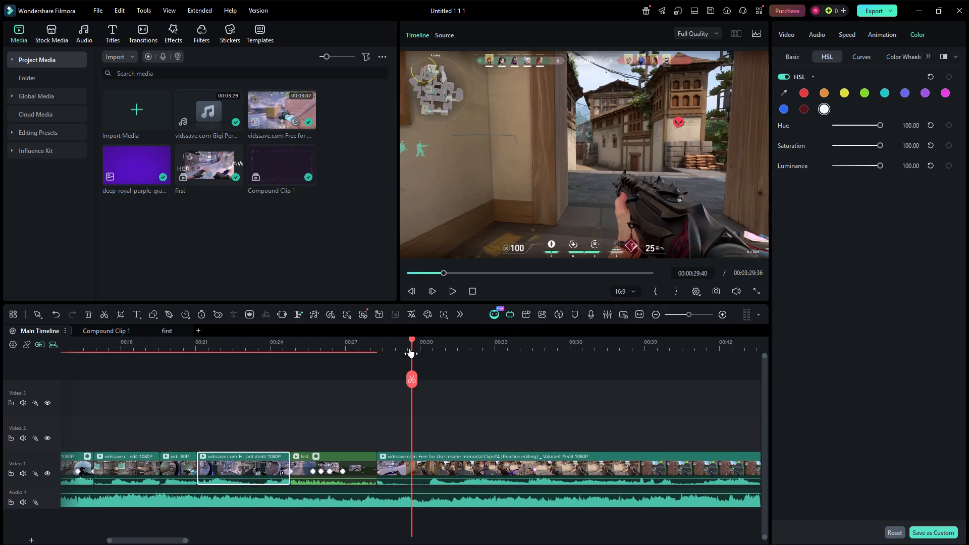
pyautogui.moveTo(410, 349); pyautogui.dragTo(372, 366)
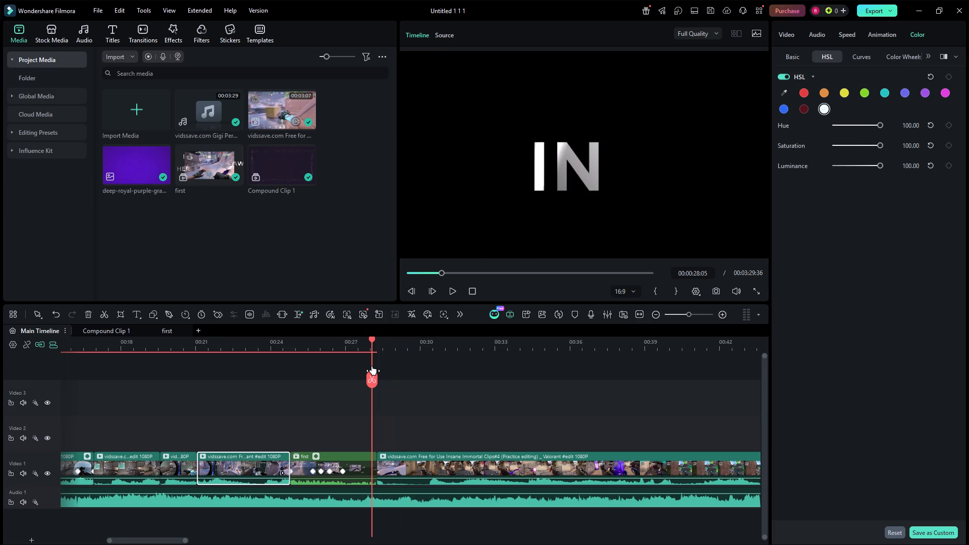
pyautogui.moveTo(372, 366); pyautogui.dragTo(375, 367)
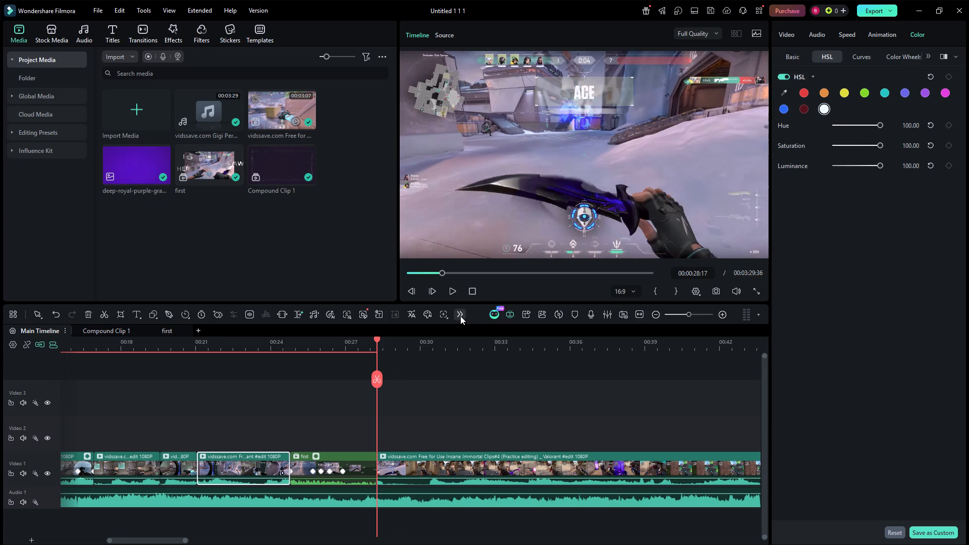
pyautogui.click(455, 290)
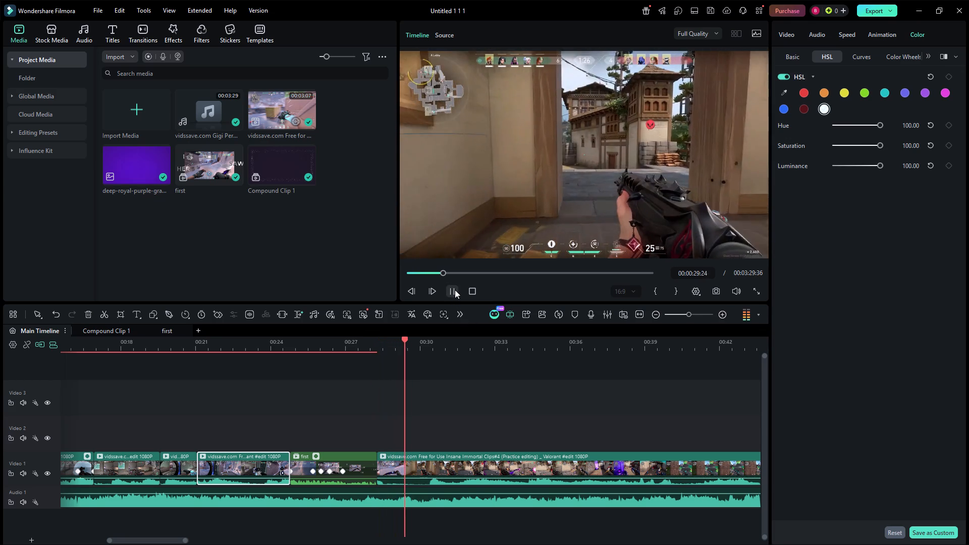
pyautogui.click(455, 290)
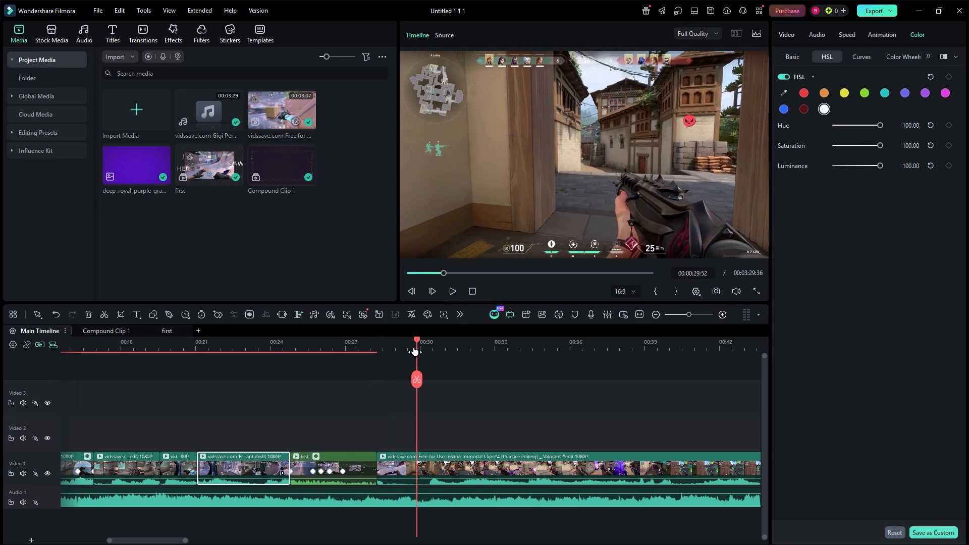
pyautogui.moveTo(416, 347); pyautogui.dragTo(402, 350)
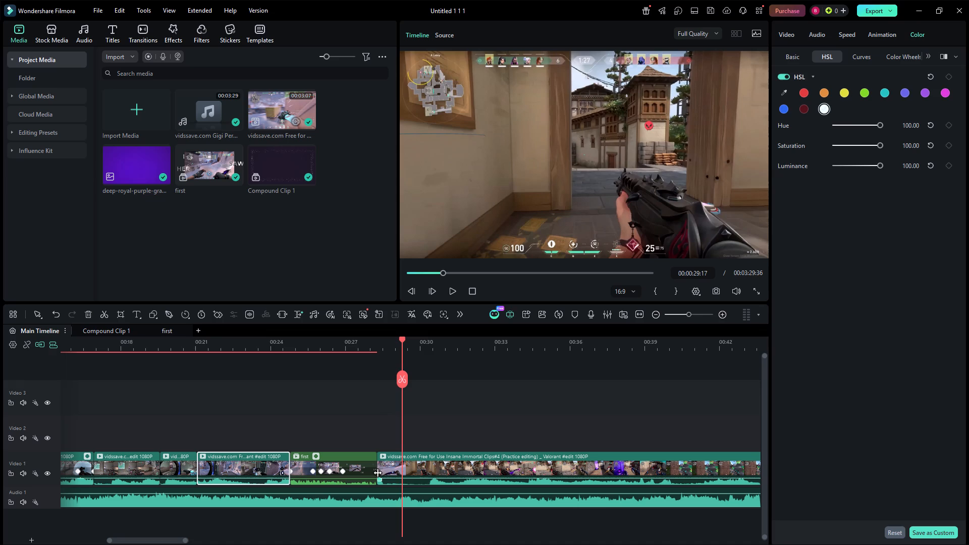
# Select the clip named first on Video 1 and add a keyframe near its end at 00:00:27:49.
pyautogui.click(377, 473)
pyautogui.click(373, 463)
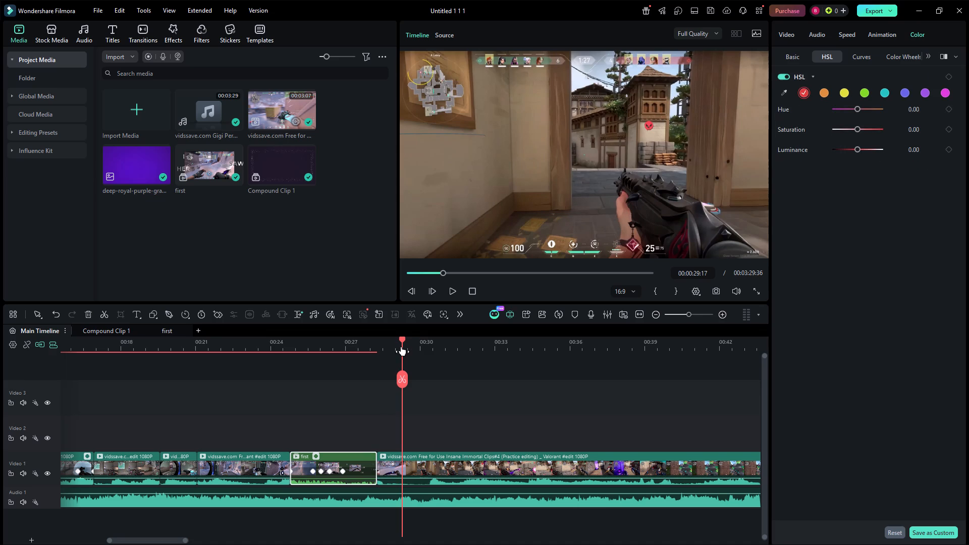
pyautogui.moveTo(401, 347); pyautogui.dragTo(365, 357)
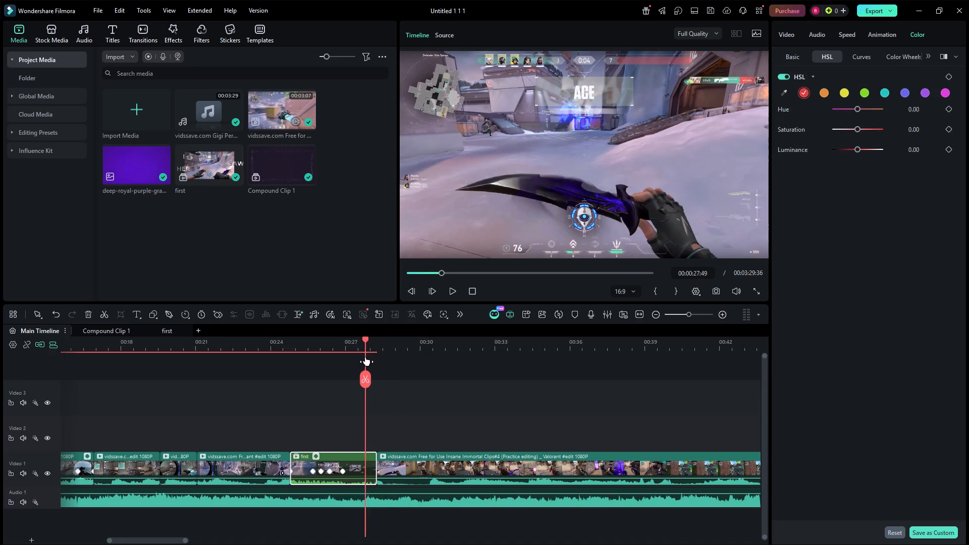
pyautogui.moveTo(365, 357); pyautogui.dragTo(369, 355)
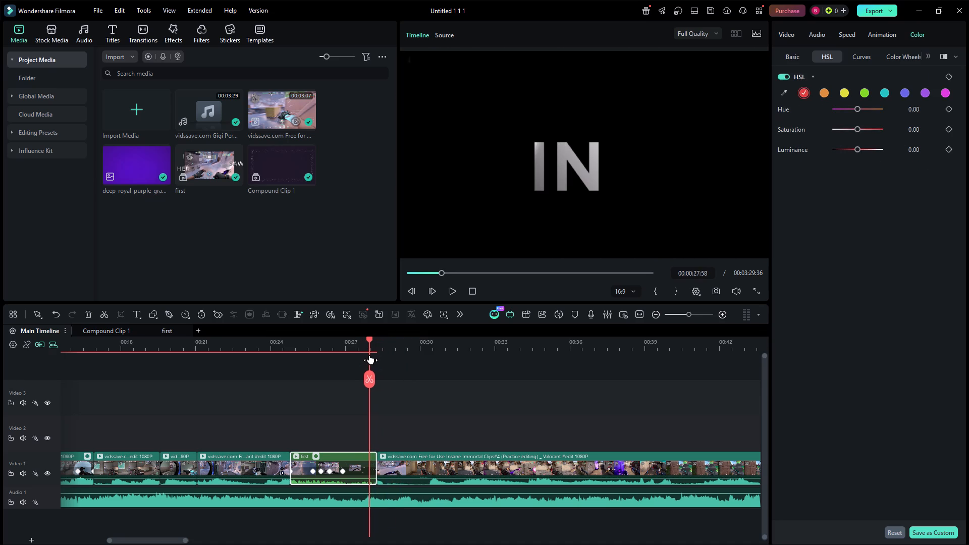
pyautogui.moveTo(369, 355); pyautogui.dragTo(364, 357)
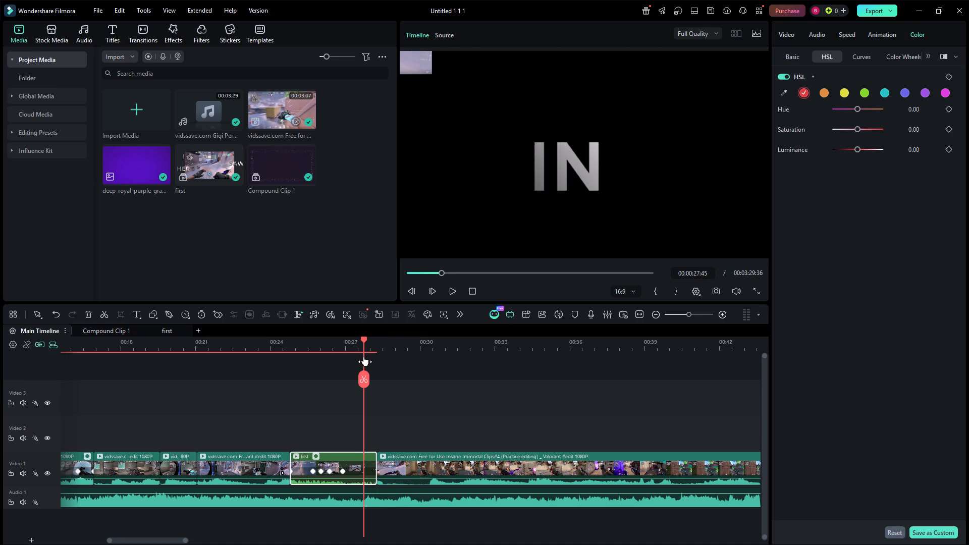
pyautogui.moveTo(364, 357); pyautogui.dragTo(365, 357)
pyautogui.click(361, 462)
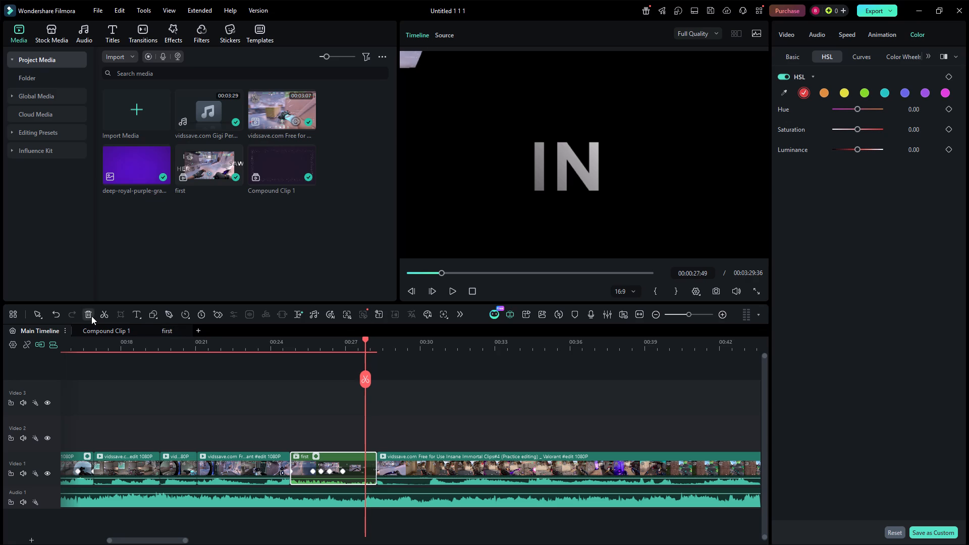
pyautogui.click(218, 313)
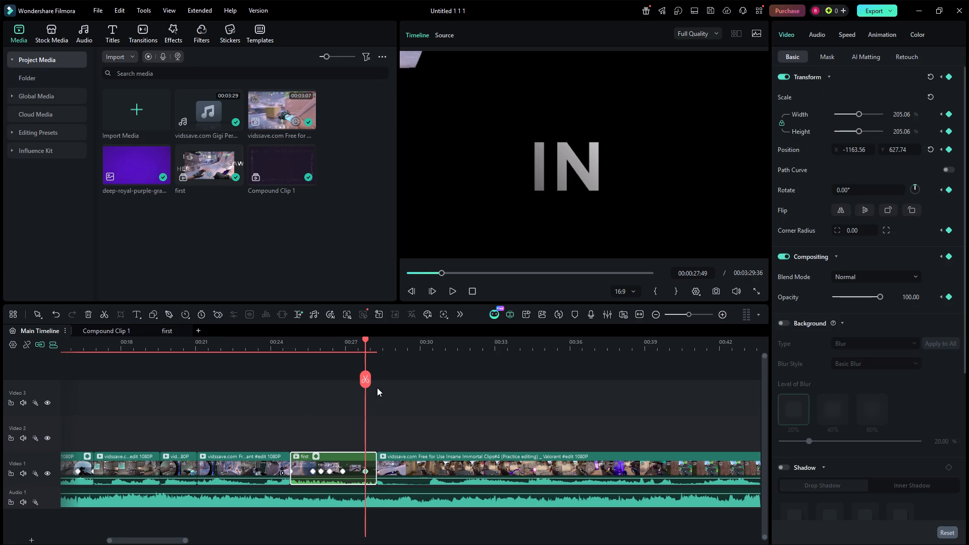
# Add another keyframe to the same clip at 00:00:28:08, just before the cut.
pyautogui.moveTo(364, 343); pyautogui.dragTo(372, 341)
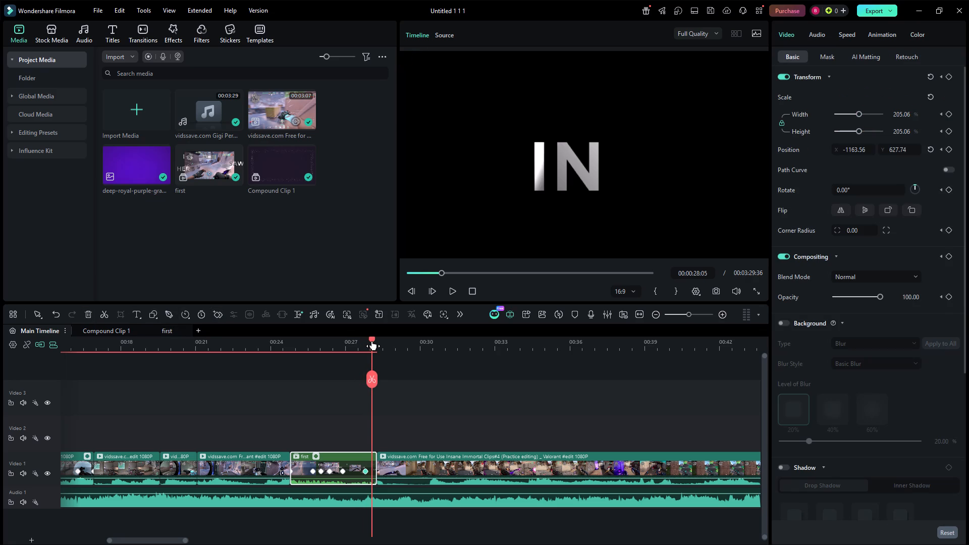
pyautogui.moveTo(372, 341); pyautogui.dragTo(373, 341)
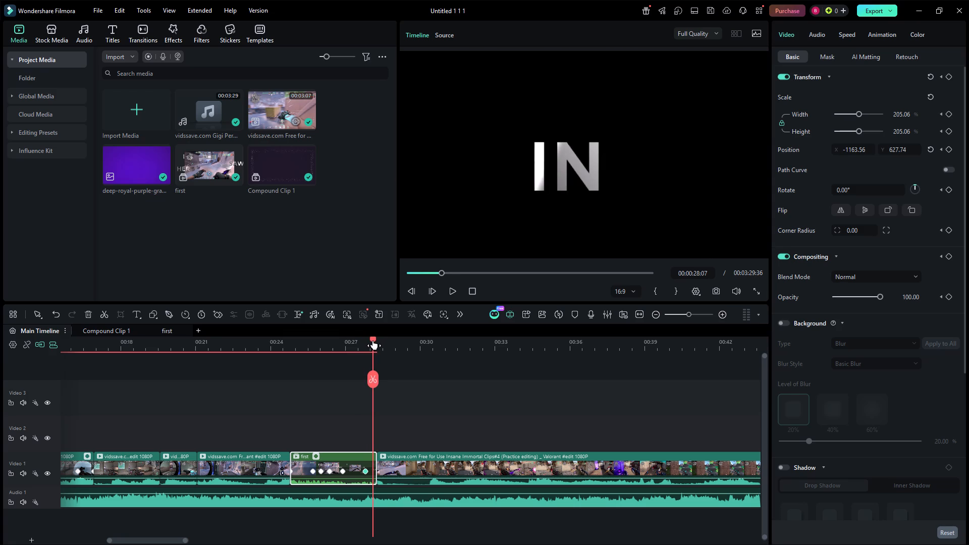
pyautogui.moveTo(373, 341); pyautogui.dragTo(373, 341)
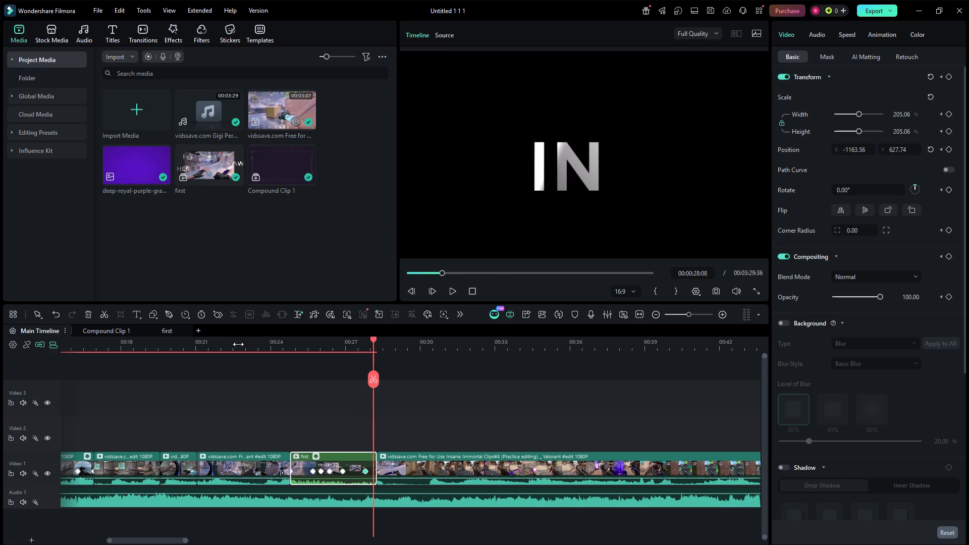
pyautogui.click(219, 314)
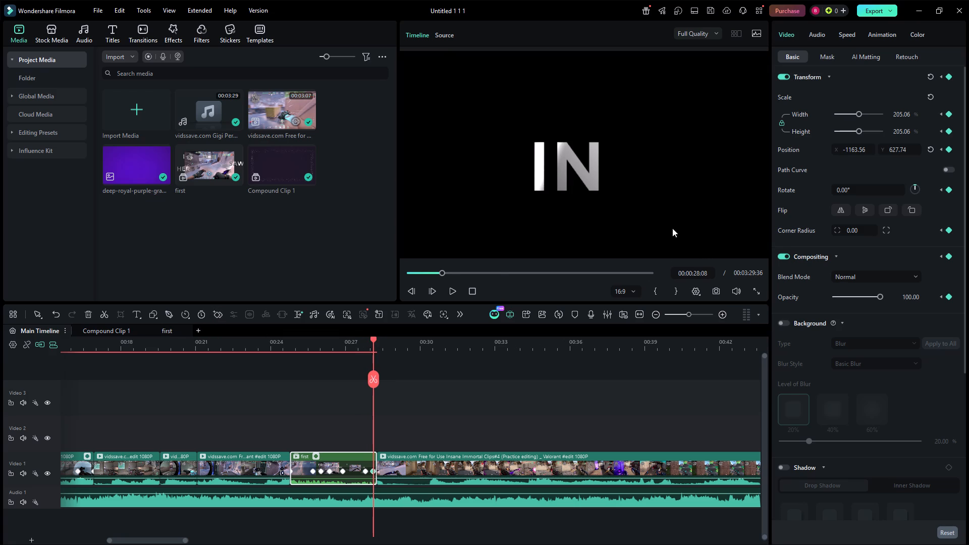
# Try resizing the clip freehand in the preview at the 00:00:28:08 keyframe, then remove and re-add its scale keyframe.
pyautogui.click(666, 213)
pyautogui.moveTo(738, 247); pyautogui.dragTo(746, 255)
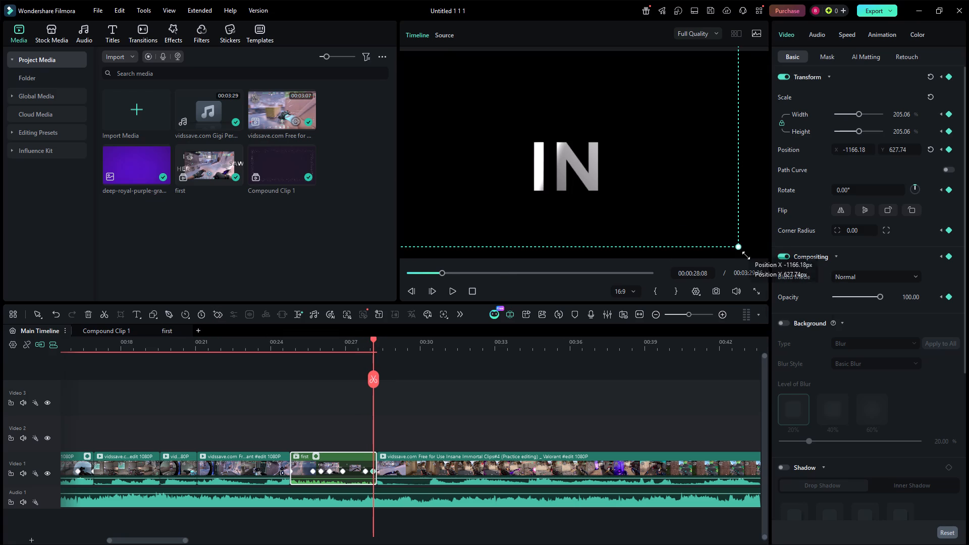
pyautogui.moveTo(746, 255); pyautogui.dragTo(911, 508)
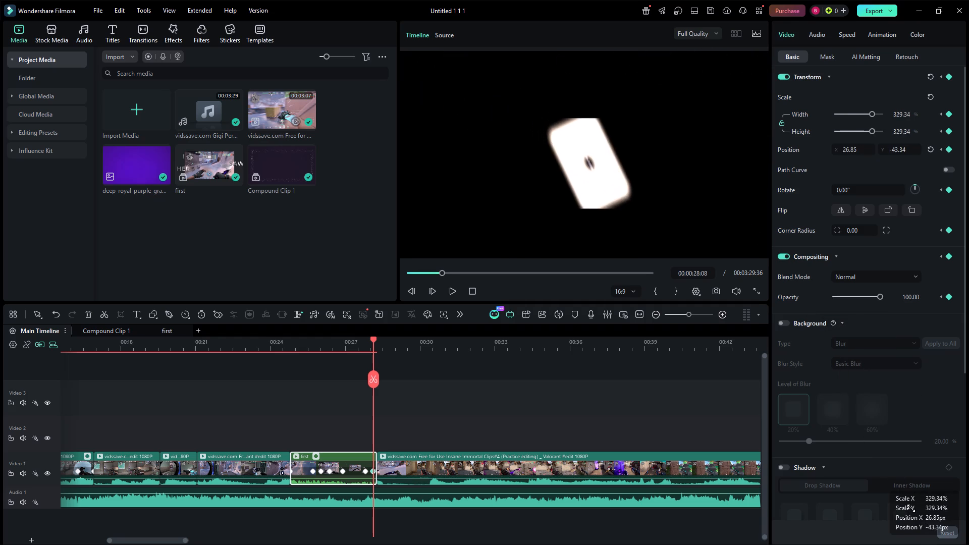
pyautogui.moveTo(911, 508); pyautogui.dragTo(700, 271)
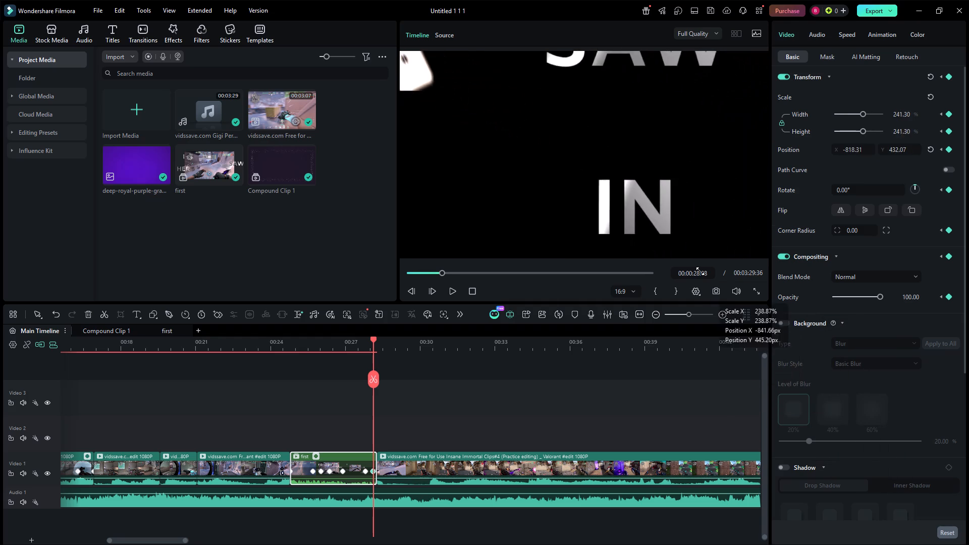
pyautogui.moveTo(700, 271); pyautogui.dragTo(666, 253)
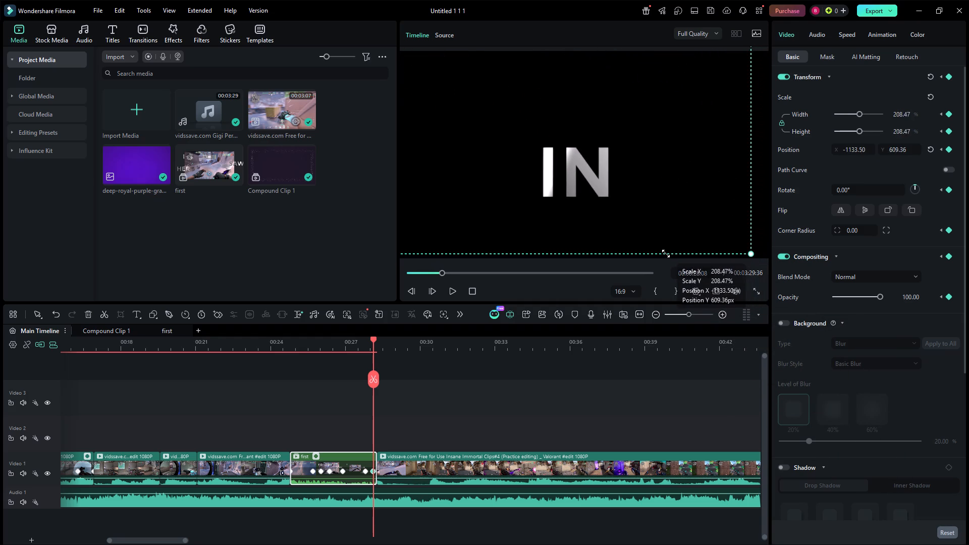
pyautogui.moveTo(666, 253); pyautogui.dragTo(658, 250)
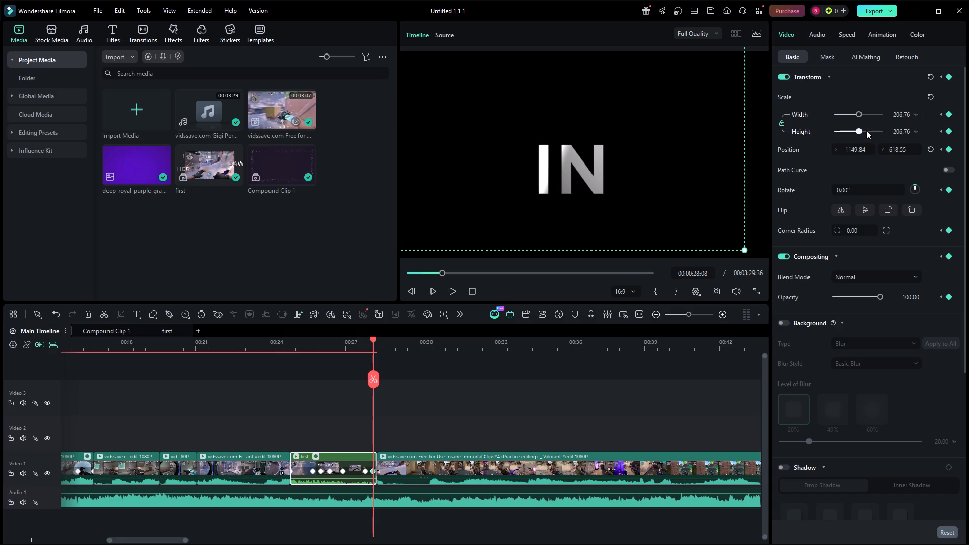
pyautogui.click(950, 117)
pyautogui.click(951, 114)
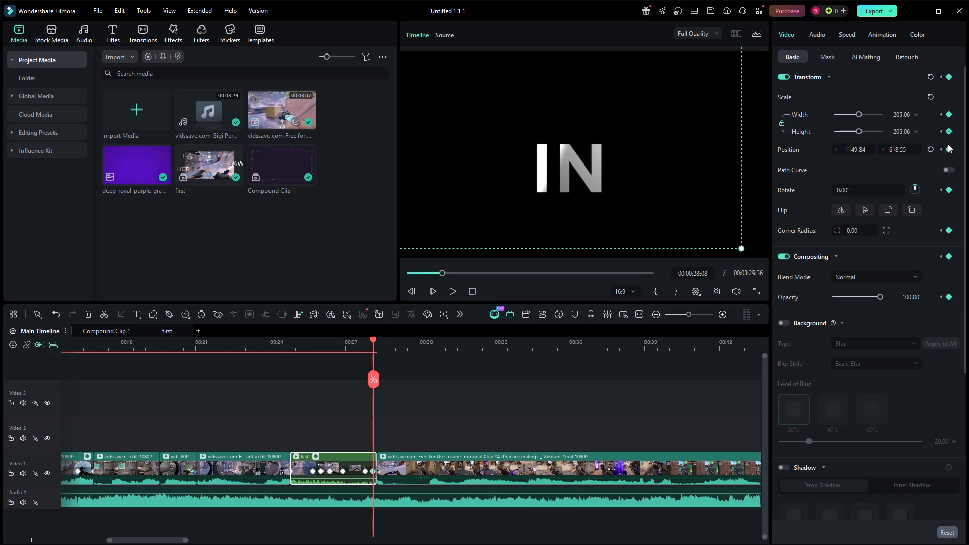
# At the 00:00:28:08 keyframe, scale the clip to 400% and move it to about X -2032, Y 1308, keeping IN in view.
pyautogui.moveTo(742, 248); pyautogui.dragTo(764, 259)
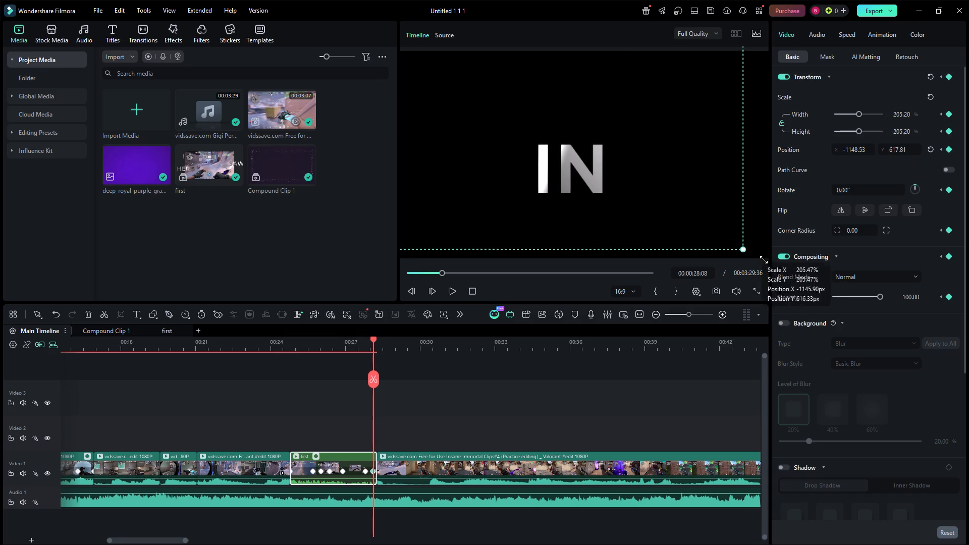
pyautogui.moveTo(764, 259); pyautogui.dragTo(968, 543)
pyautogui.moveTo(680, 238); pyautogui.dragTo(396, 22)
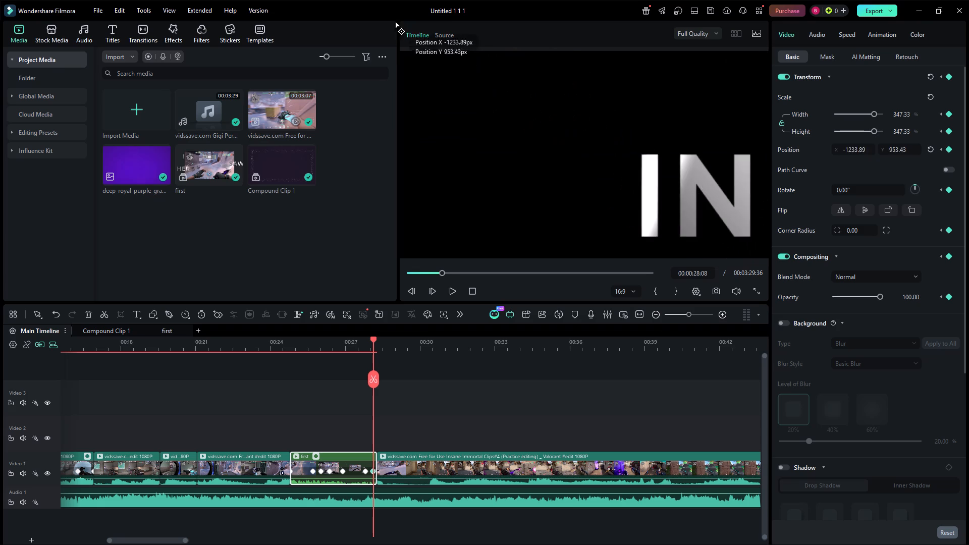
pyautogui.moveTo(615, 126); pyautogui.dragTo(498, 77)
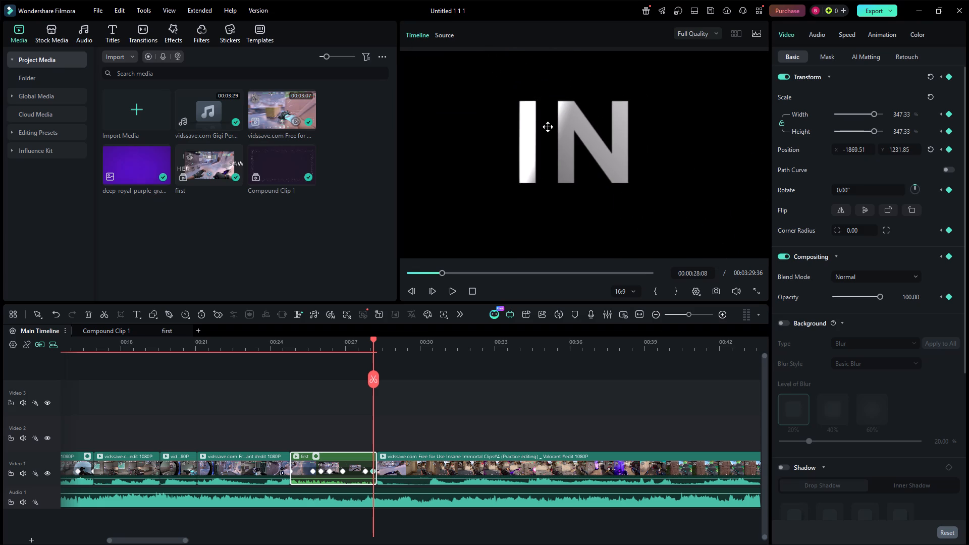
pyautogui.moveTo(874, 108); pyautogui.dragTo(881, 108)
pyautogui.moveTo(881, 108); pyautogui.dragTo(884, 109)
pyautogui.moveTo(877, 113); pyautogui.dragTo(884, 113)
pyautogui.moveTo(696, 161); pyautogui.dragTo(665, 147)
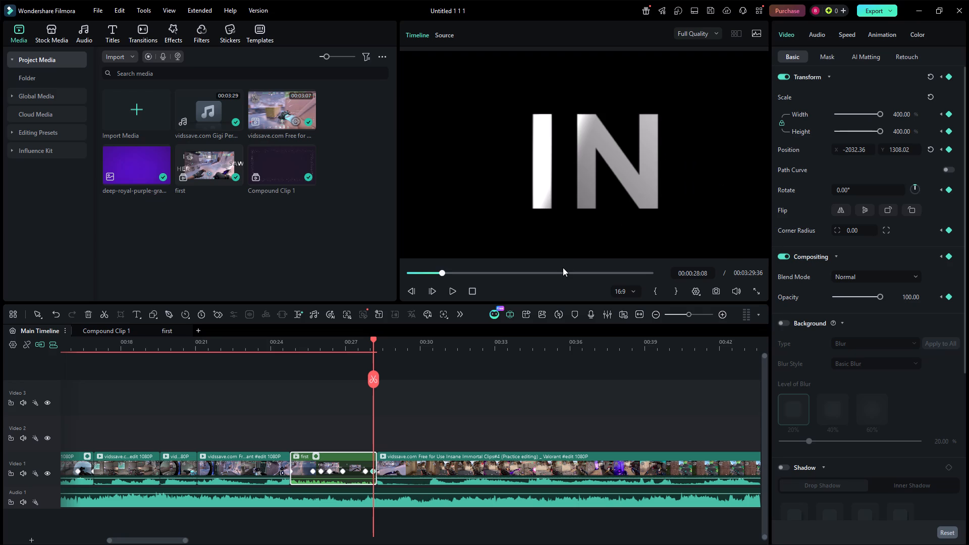
# Apply the Zoom In entrance motion preset to the long gameplay clip following first, with a duration of 8.88.
pyautogui.click(393, 471)
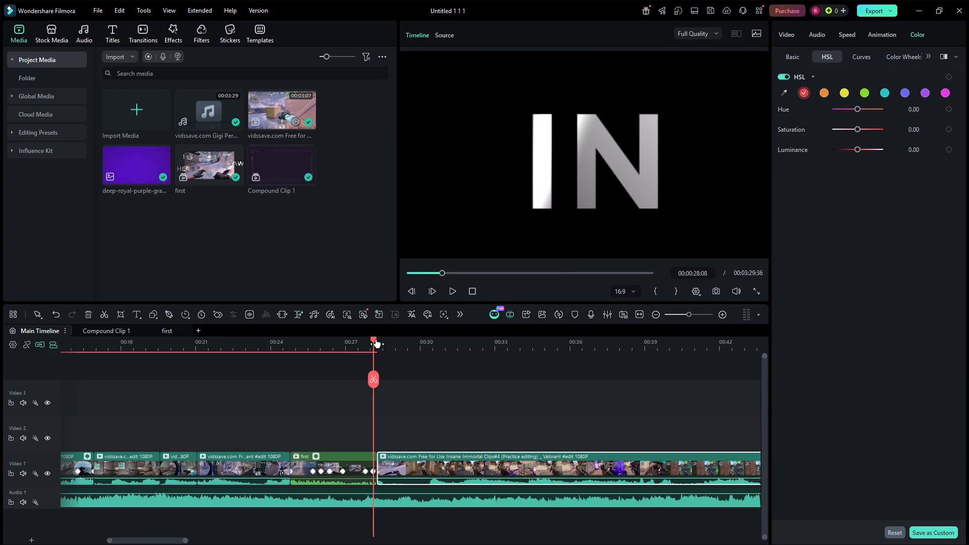
pyautogui.moveTo(371, 340); pyautogui.dragTo(381, 344)
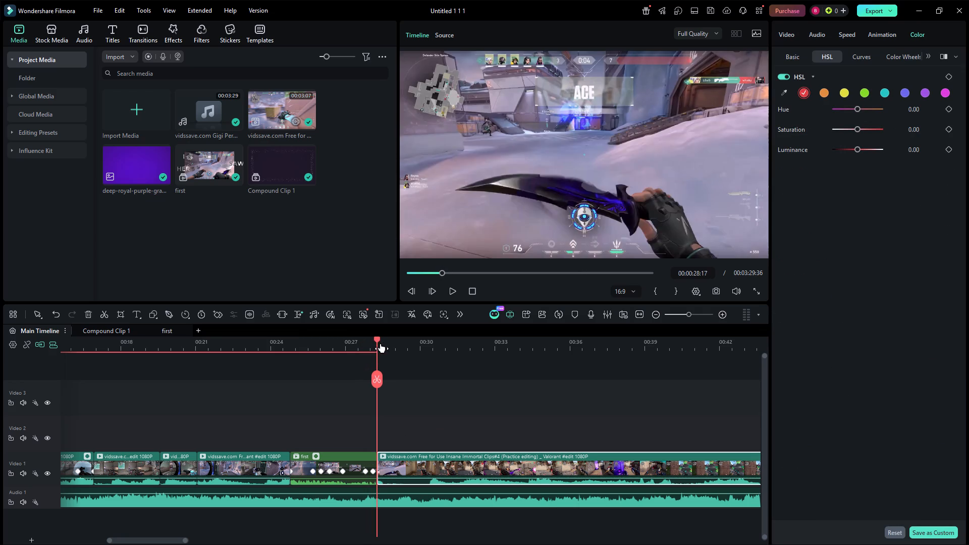
pyautogui.moveTo(381, 344); pyautogui.dragTo(382, 344)
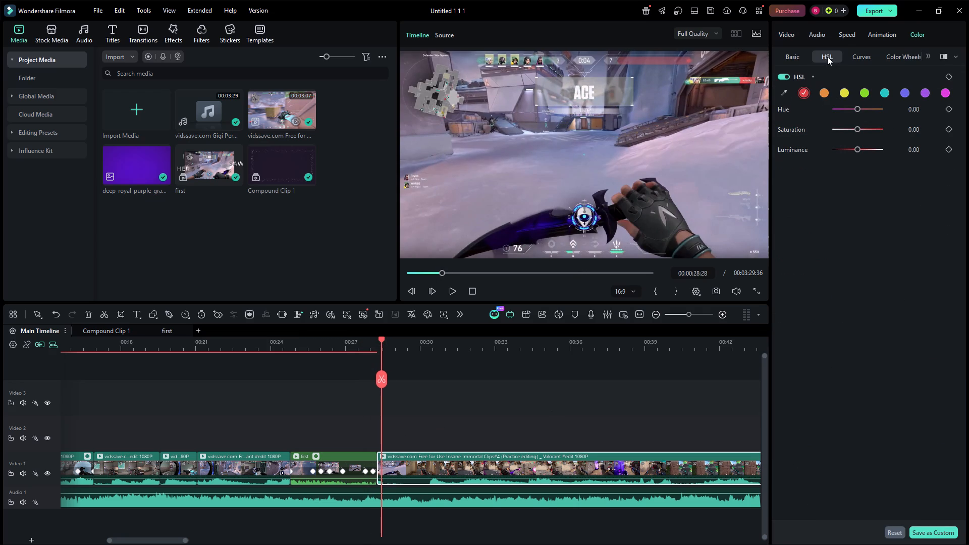
pyautogui.click(874, 32)
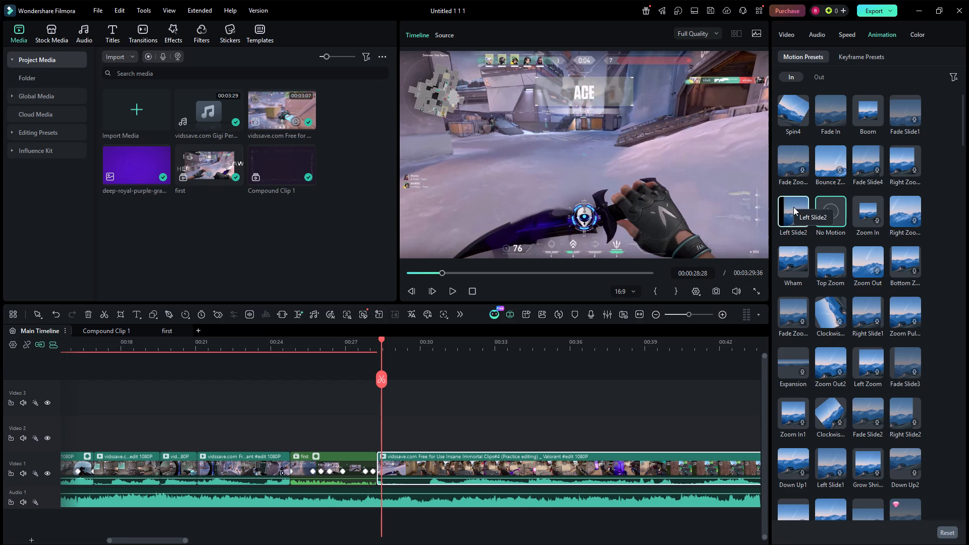
pyautogui.click(870, 207)
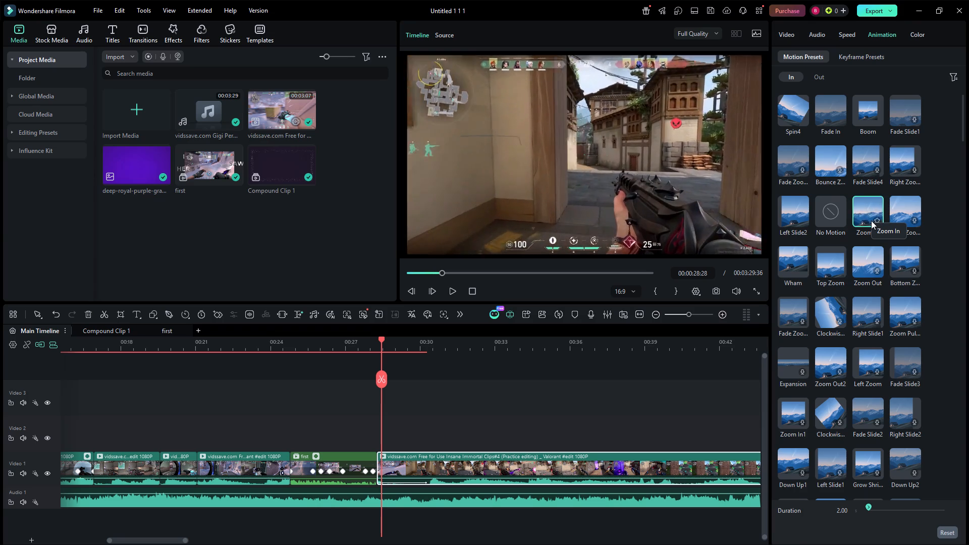
pyautogui.moveTo(868, 505); pyautogui.dragTo(868, 509)
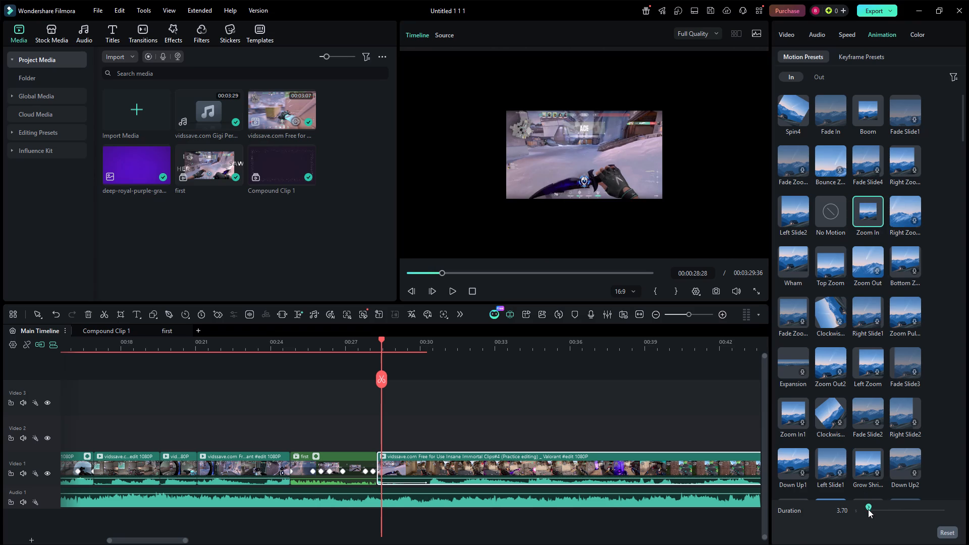
pyautogui.moveTo(868, 509); pyautogui.dragTo(872, 515)
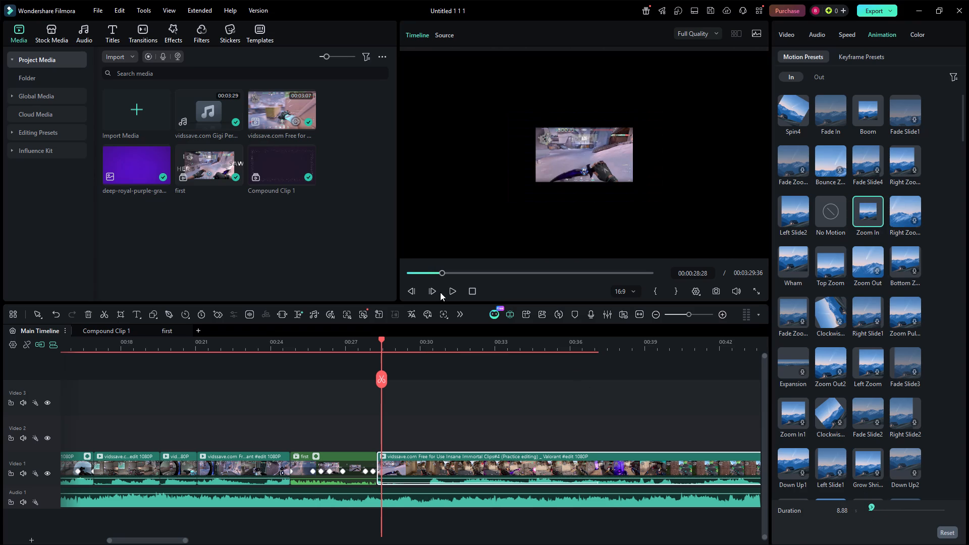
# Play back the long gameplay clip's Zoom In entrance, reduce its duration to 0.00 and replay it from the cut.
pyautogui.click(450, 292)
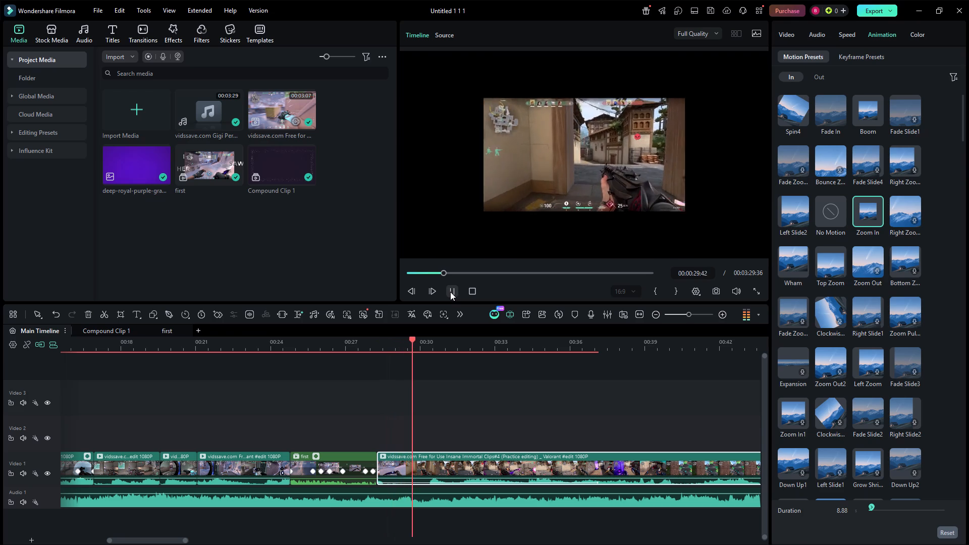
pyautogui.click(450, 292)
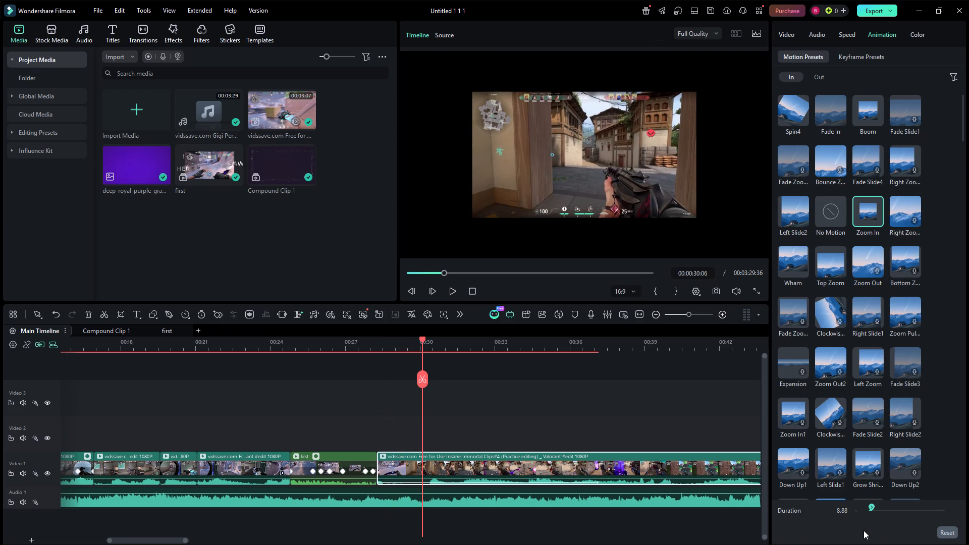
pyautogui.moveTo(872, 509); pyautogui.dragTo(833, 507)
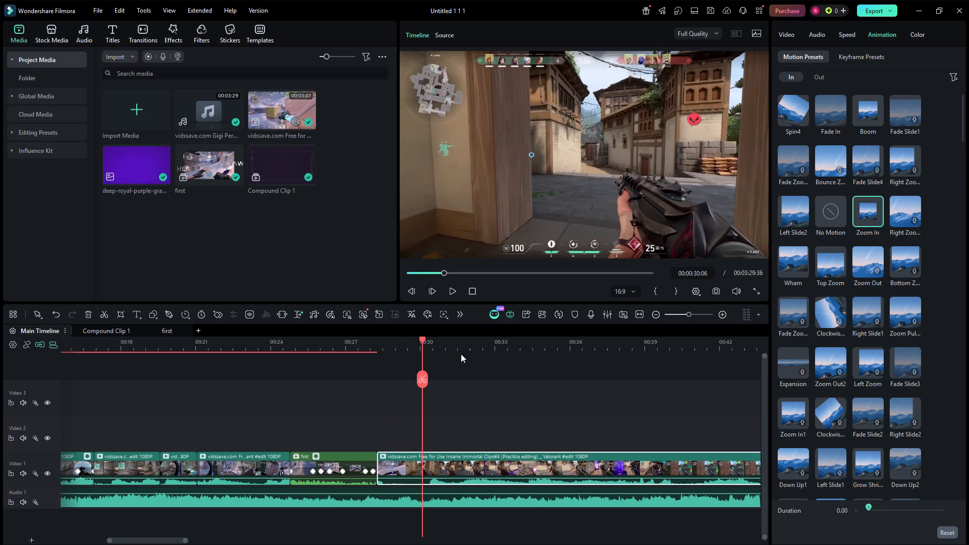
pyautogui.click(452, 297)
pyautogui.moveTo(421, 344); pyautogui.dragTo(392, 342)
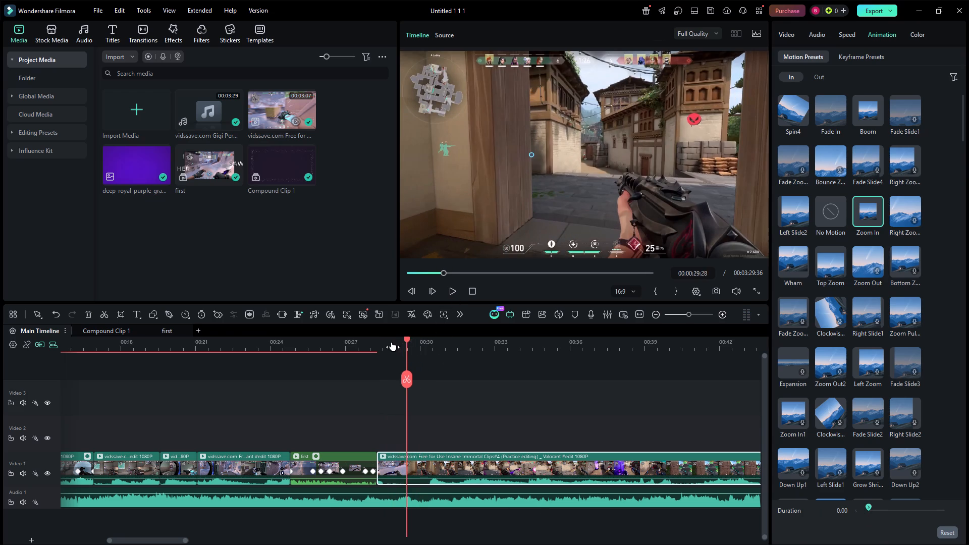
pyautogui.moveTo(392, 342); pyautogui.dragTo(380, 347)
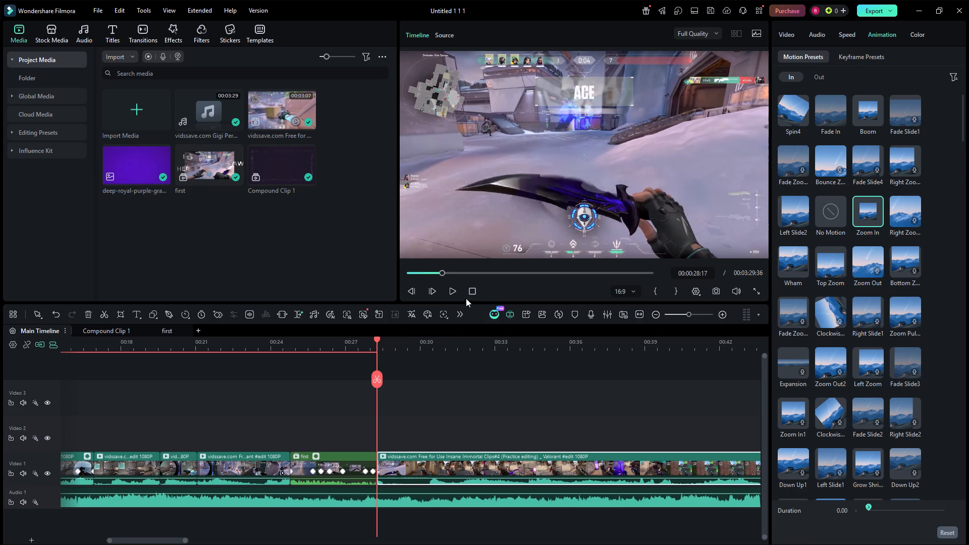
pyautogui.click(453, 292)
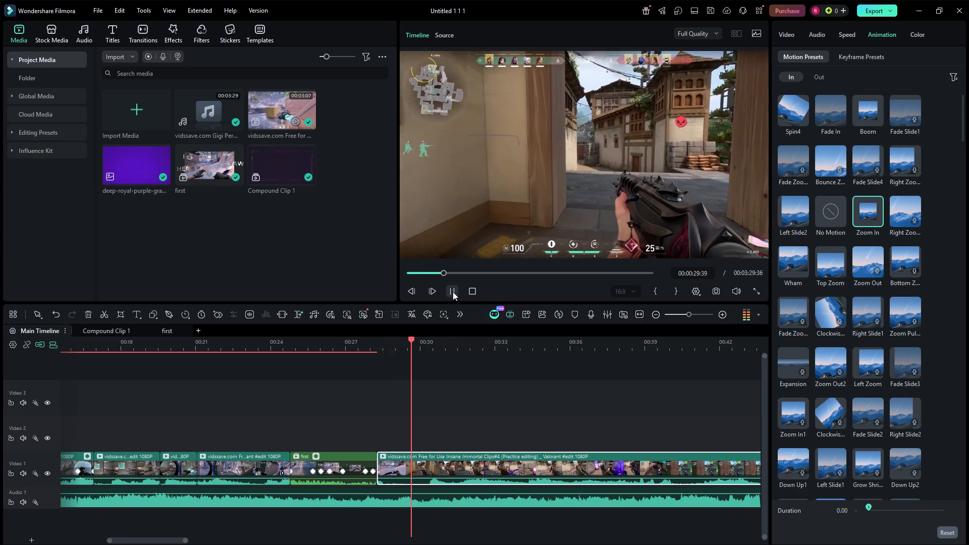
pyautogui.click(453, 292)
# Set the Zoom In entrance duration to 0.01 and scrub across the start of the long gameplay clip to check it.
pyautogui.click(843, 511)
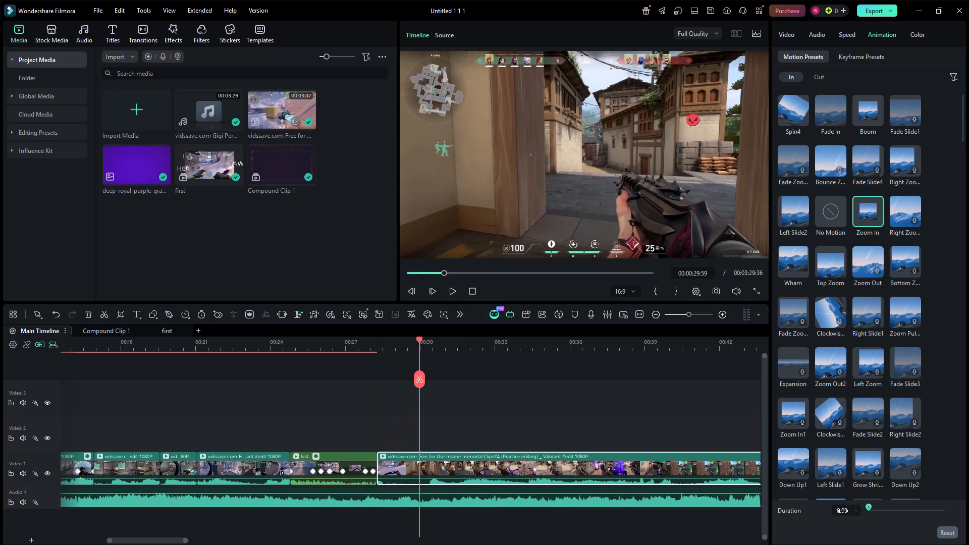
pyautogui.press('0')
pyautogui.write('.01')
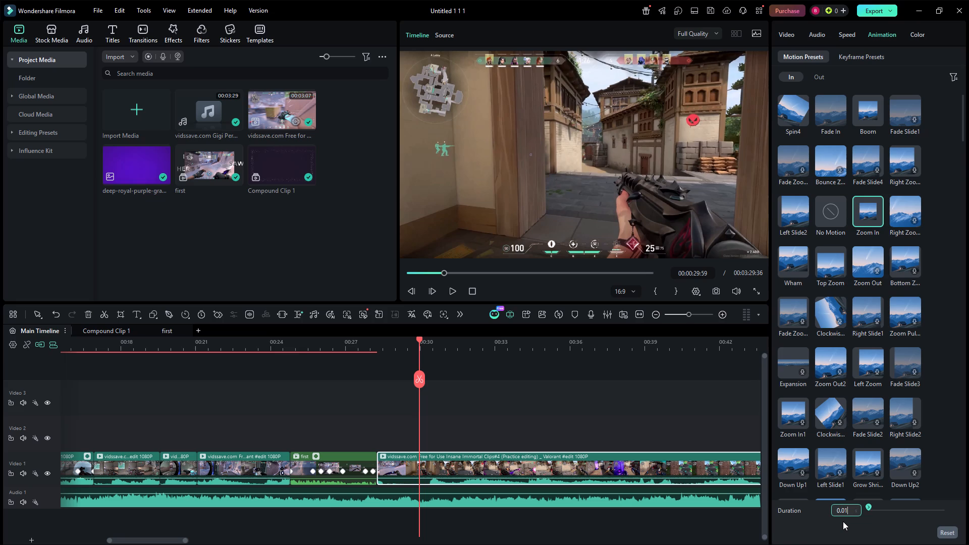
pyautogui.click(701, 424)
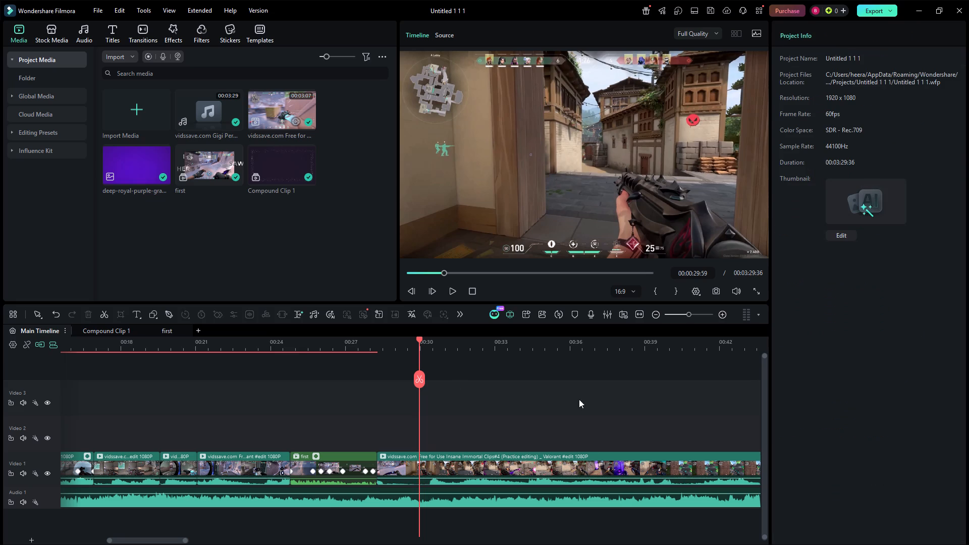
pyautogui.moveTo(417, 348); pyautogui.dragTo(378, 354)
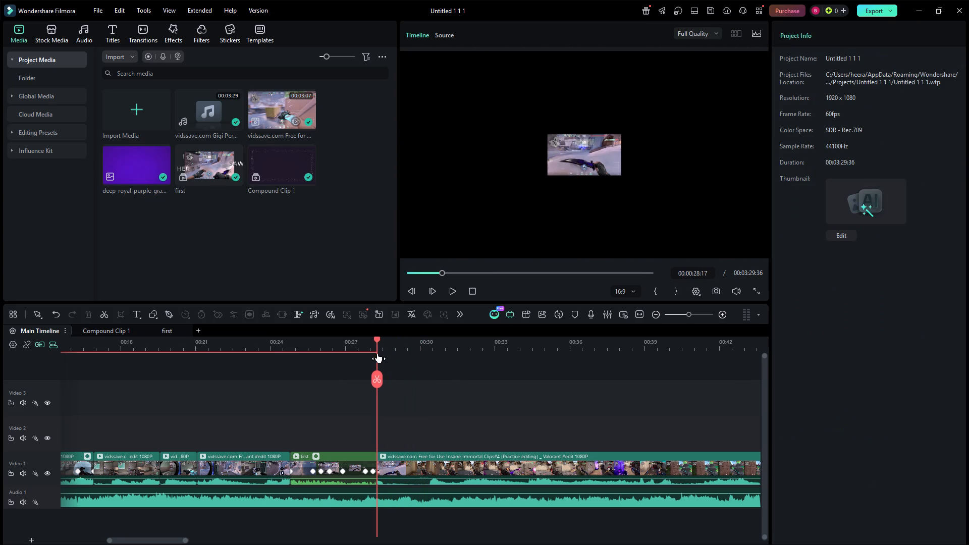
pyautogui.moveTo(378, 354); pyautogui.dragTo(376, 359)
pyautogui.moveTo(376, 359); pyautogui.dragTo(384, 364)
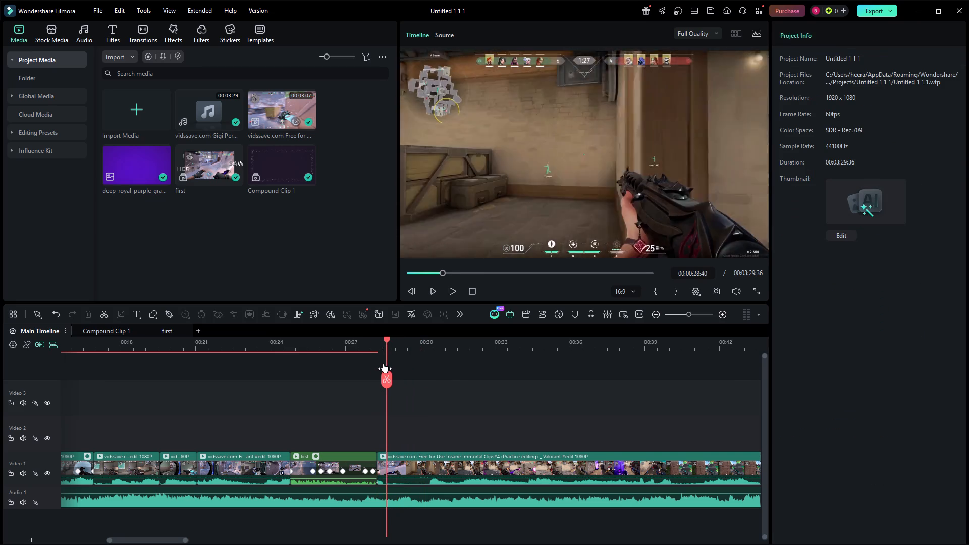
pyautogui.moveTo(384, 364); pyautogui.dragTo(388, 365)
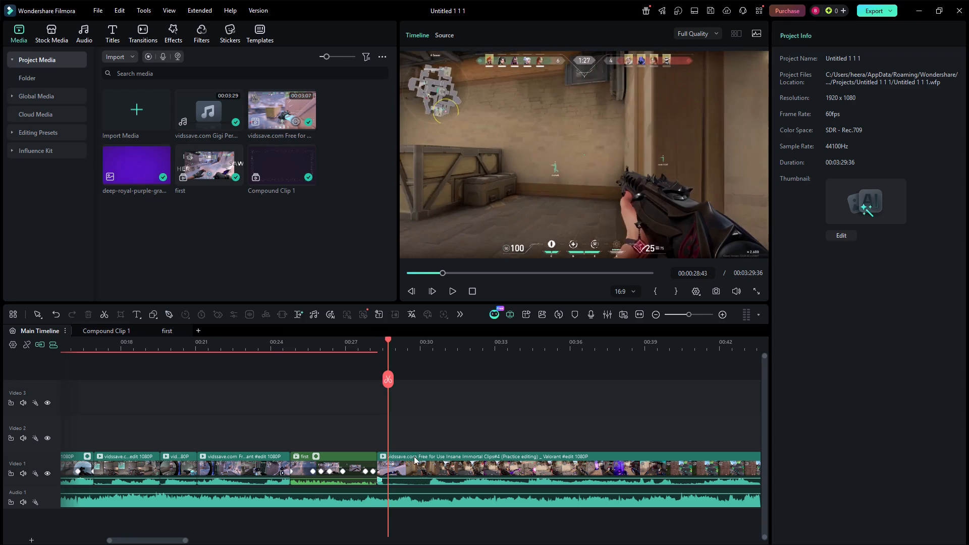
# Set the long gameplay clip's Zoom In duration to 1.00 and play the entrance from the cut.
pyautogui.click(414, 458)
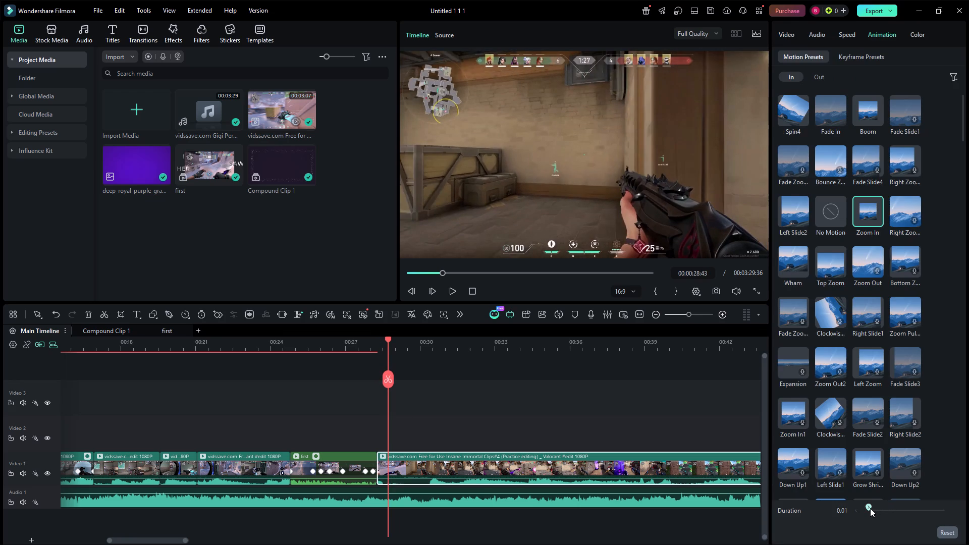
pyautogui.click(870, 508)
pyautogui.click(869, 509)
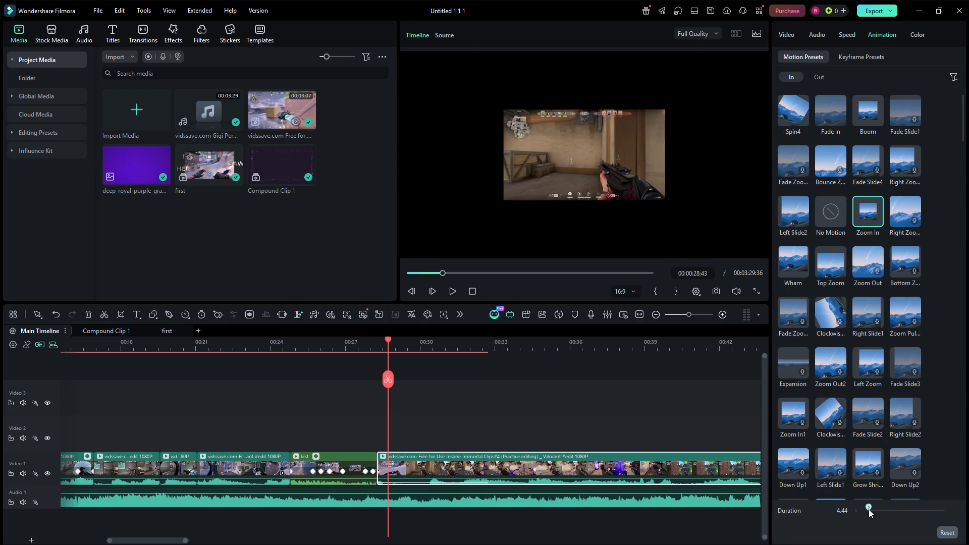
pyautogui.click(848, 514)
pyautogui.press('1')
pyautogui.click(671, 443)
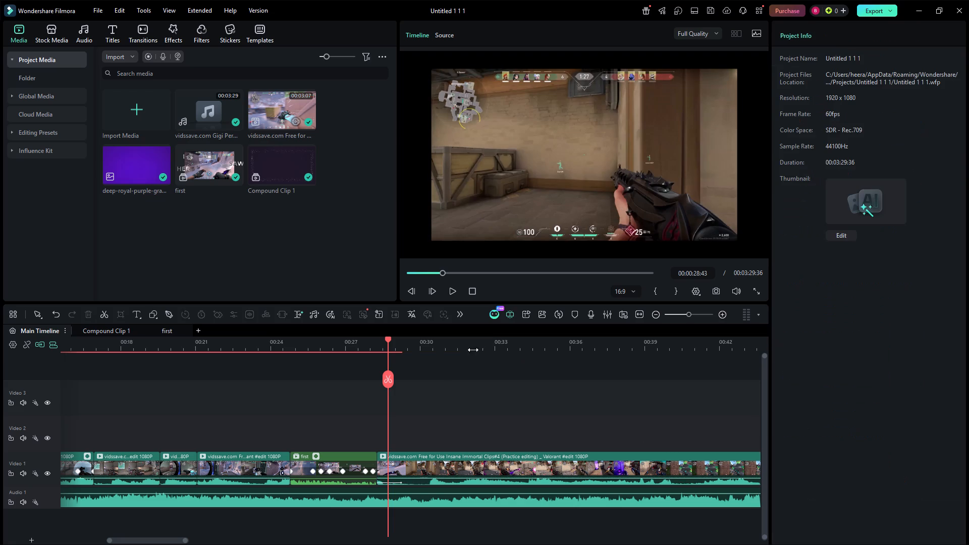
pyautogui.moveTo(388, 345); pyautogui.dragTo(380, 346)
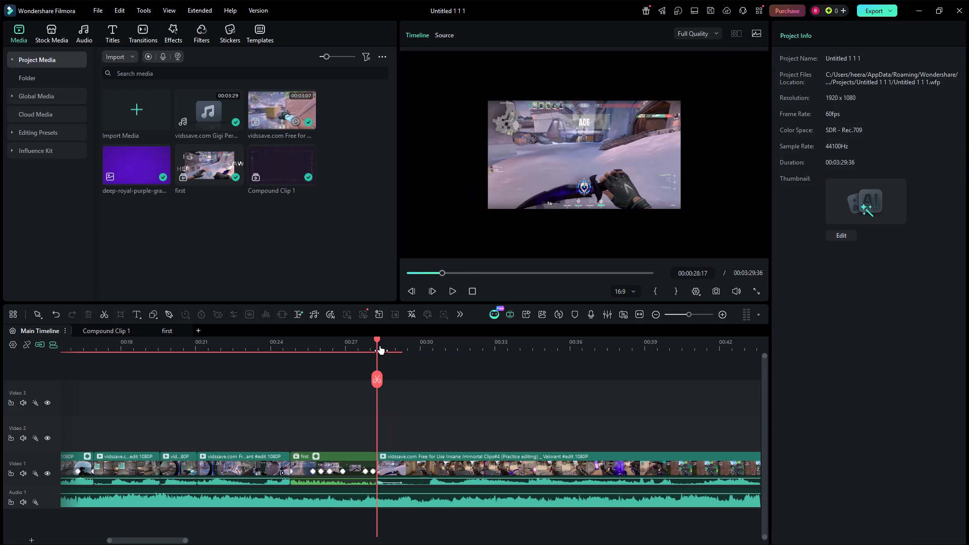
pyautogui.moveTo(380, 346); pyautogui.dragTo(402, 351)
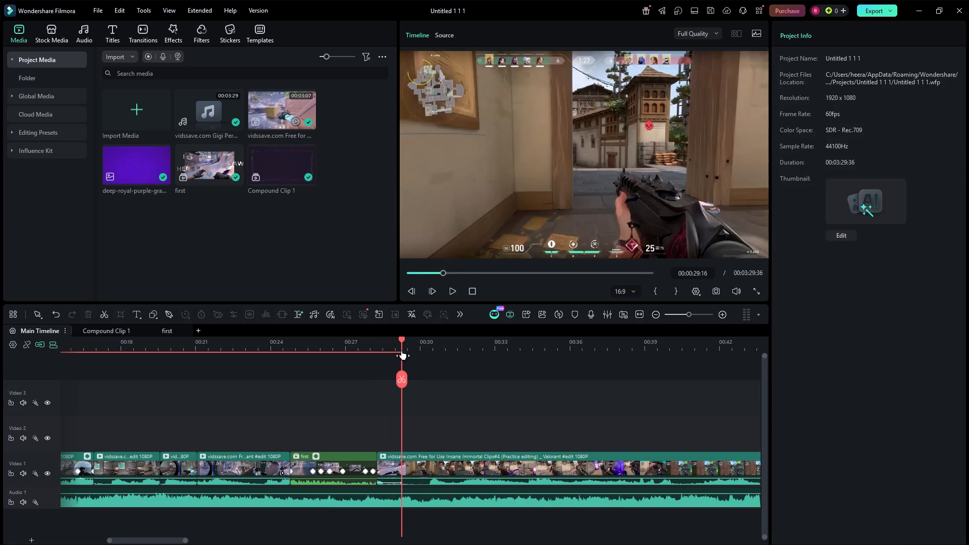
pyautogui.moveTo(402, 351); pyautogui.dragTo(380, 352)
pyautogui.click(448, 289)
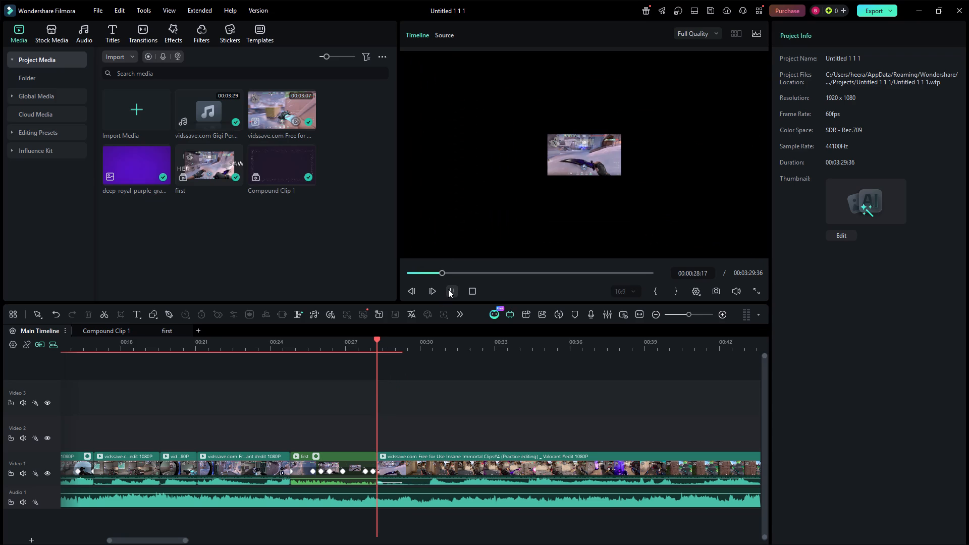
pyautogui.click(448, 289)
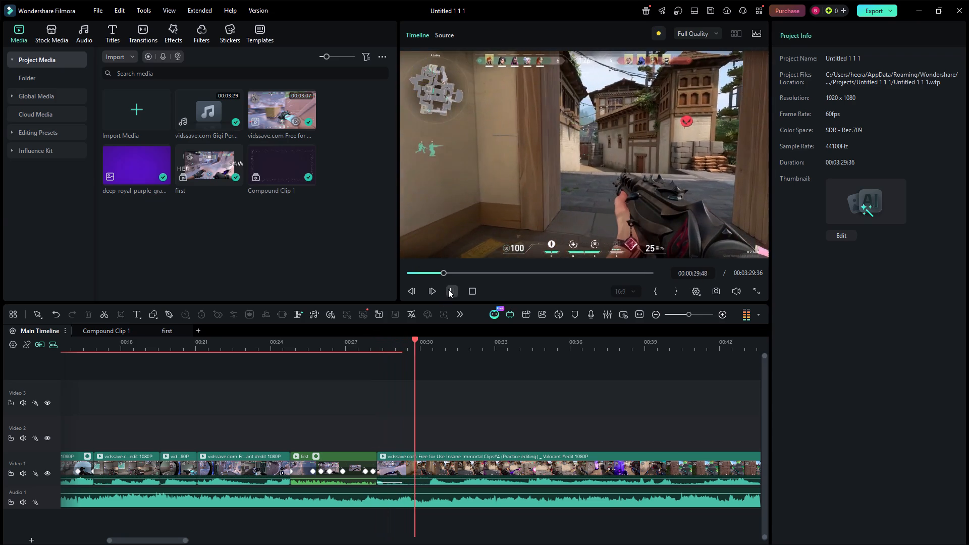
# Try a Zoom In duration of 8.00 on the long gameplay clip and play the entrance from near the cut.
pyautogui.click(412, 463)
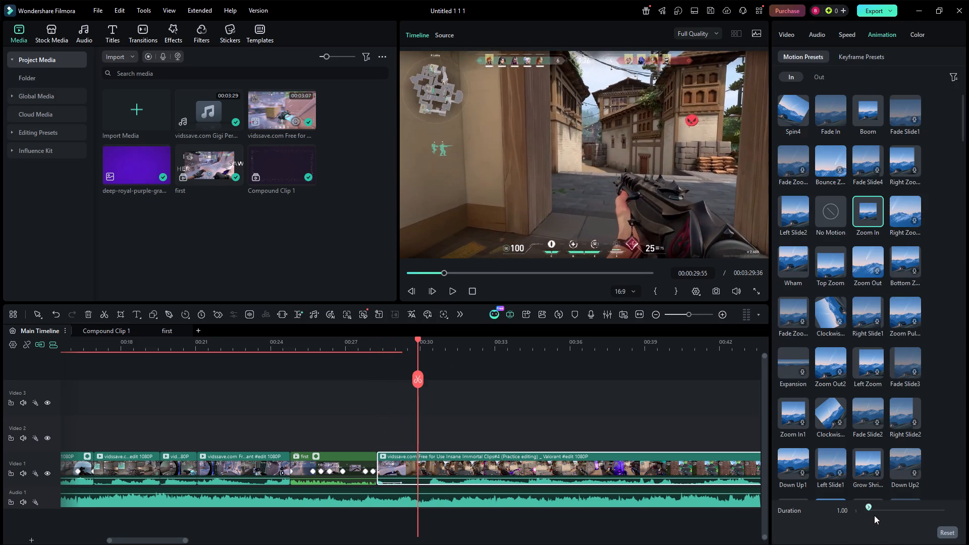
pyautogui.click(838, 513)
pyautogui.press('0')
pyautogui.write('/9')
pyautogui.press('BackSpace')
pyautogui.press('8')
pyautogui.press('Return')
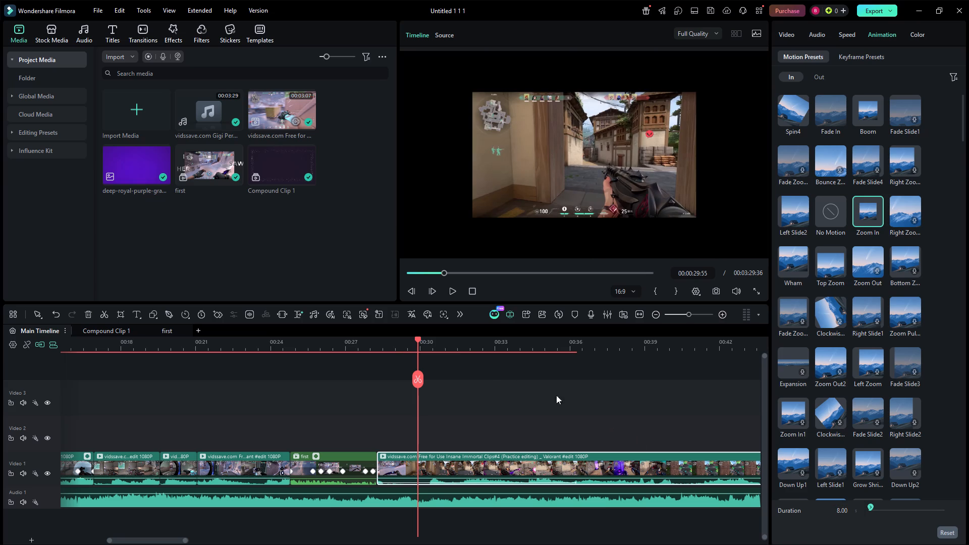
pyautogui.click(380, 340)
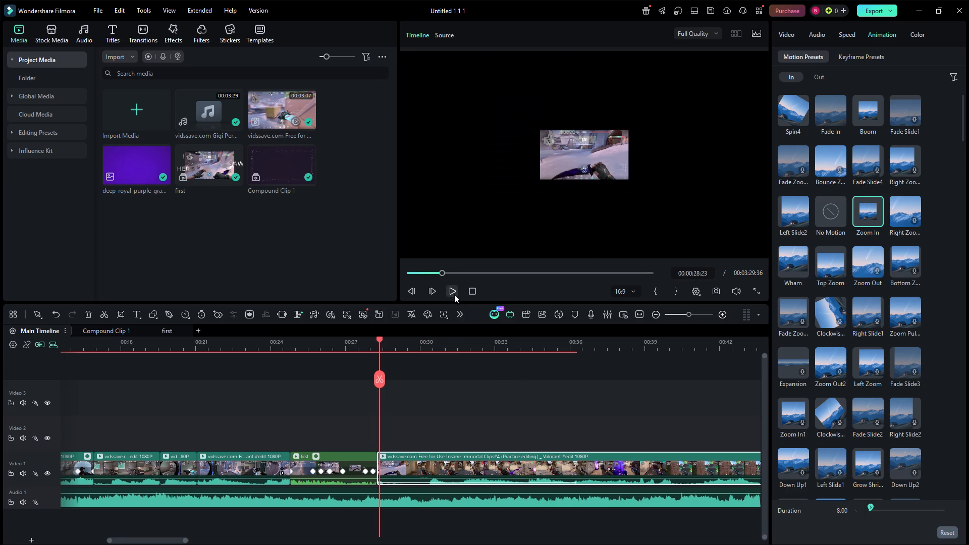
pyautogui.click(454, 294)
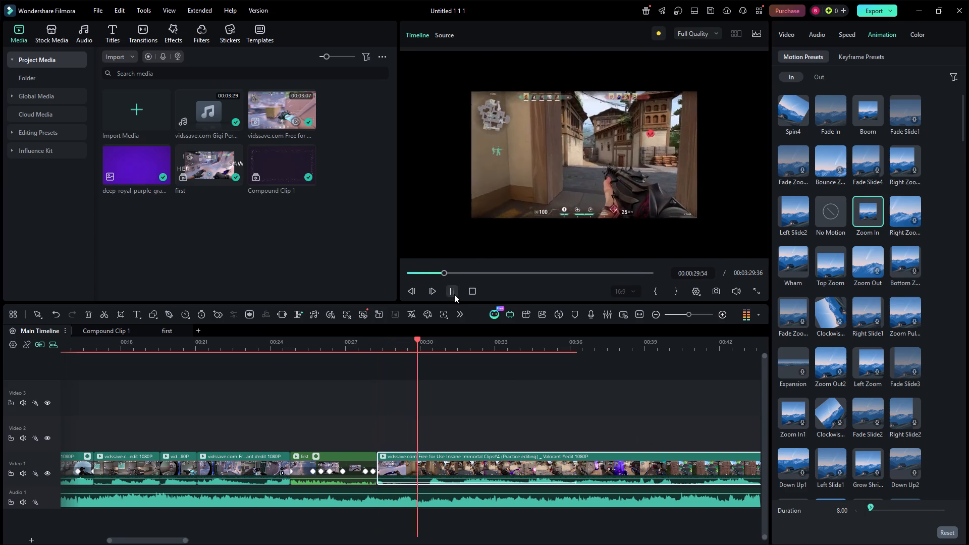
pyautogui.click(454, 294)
# Set the long gameplay clip's Zoom In duration to 0.80 and return the playhead to the clip's start at 00:00:28:17.
pyautogui.click(842, 510)
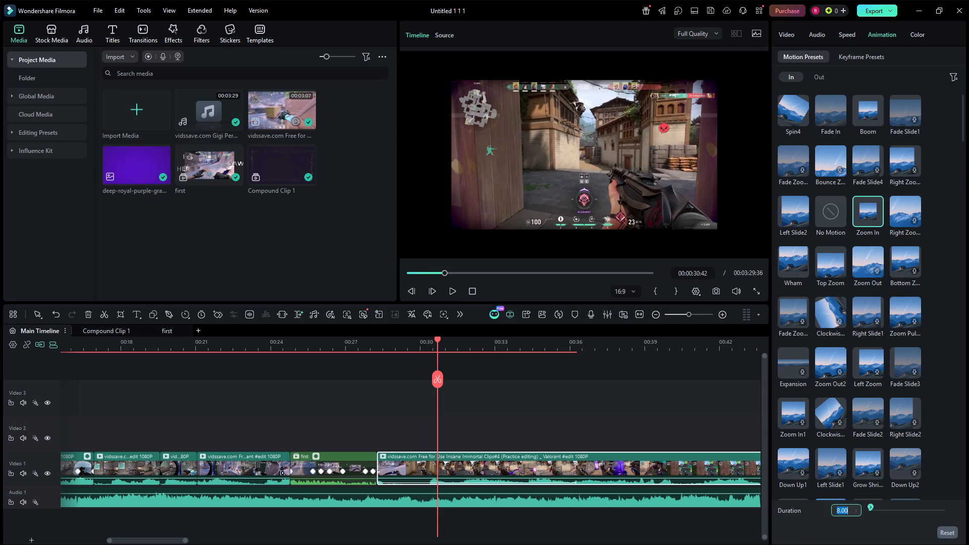
pyautogui.write('0/8')
pyautogui.press('BackSpace')
pyautogui.write('.9')
pyautogui.press('BackSpace')
pyautogui.press('8')
pyautogui.click(636, 397)
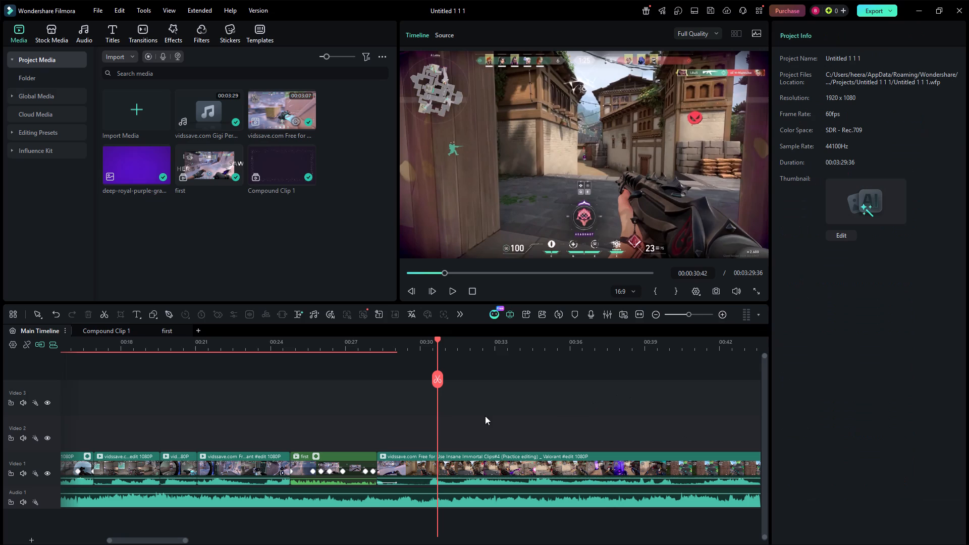
pyautogui.click(438, 458)
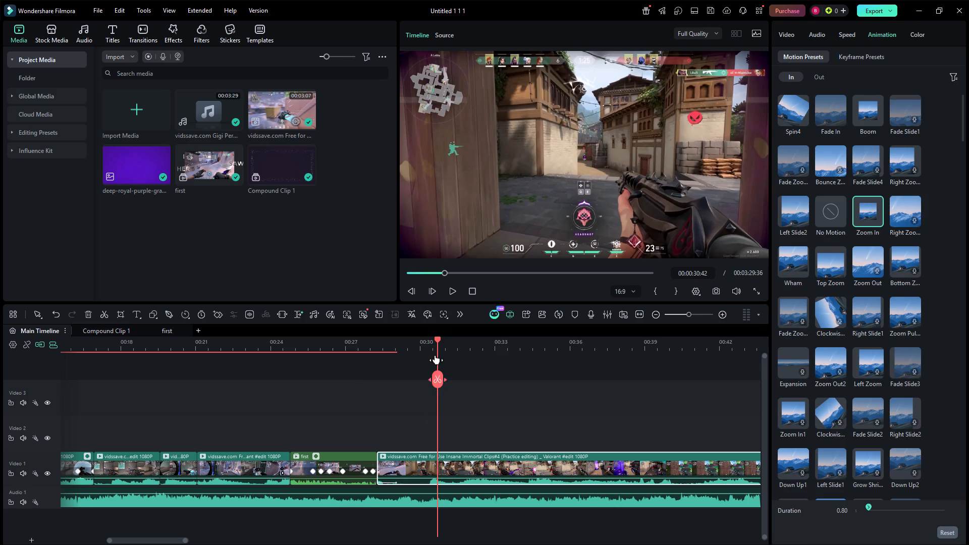
pyautogui.moveTo(436, 350); pyautogui.dragTo(380, 360)
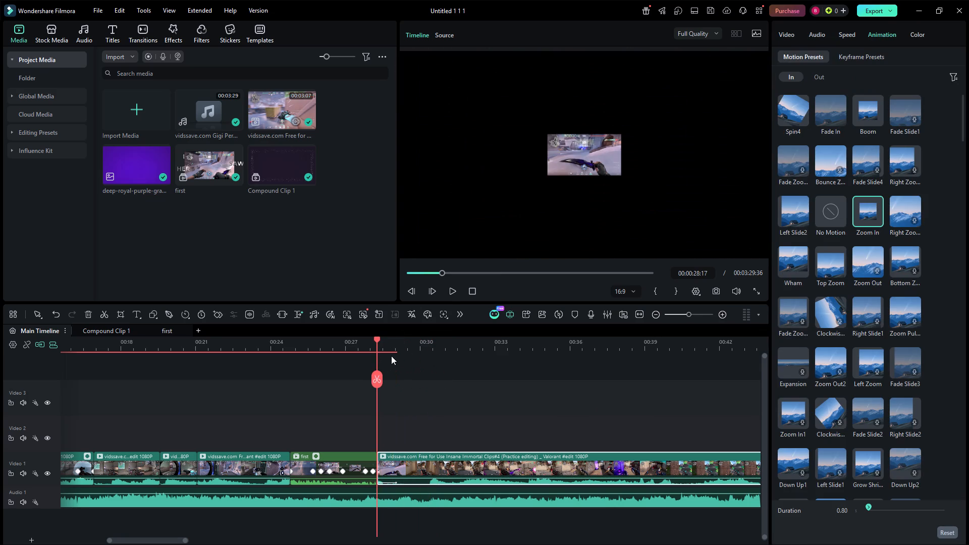
# Play and scrub the long gameplay clip between its start and about 00:00:37 to examine the Zoom In entrance and following action.
pyautogui.click(447, 293)
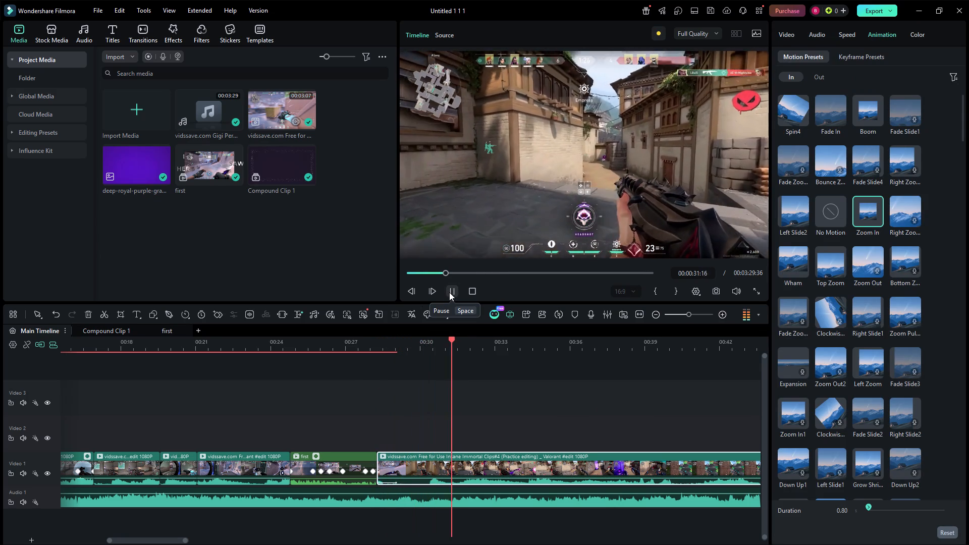
pyautogui.click(449, 292)
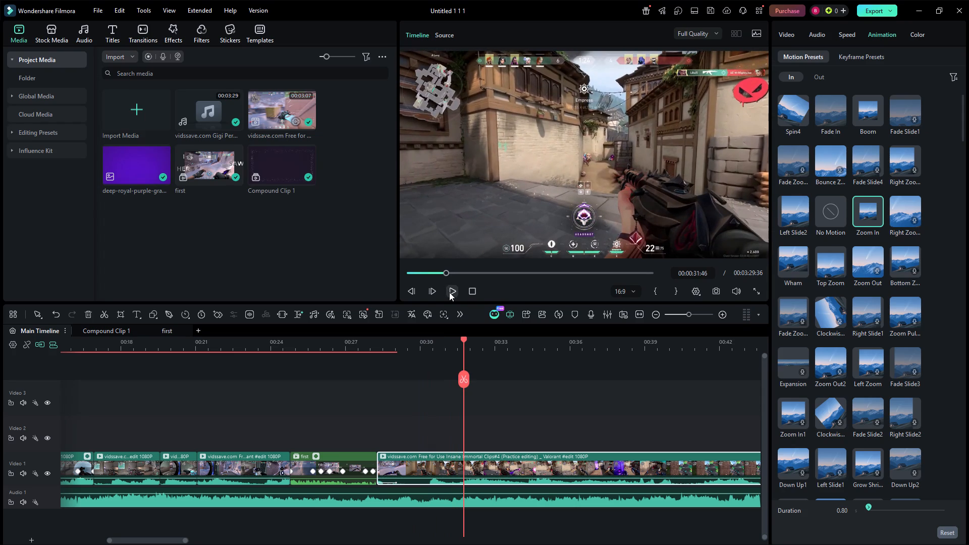
pyautogui.moveTo(528, 415); pyautogui.dragTo(361, 415, button='right')
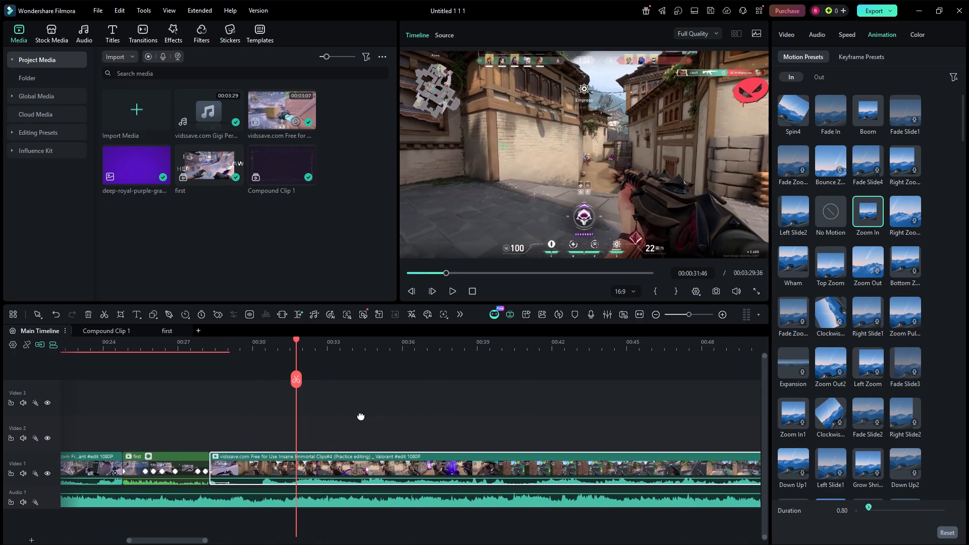
pyautogui.moveTo(361, 415); pyautogui.dragTo(507, 412, button='right')
pyautogui.moveTo(442, 345); pyautogui.dragTo(578, 354)
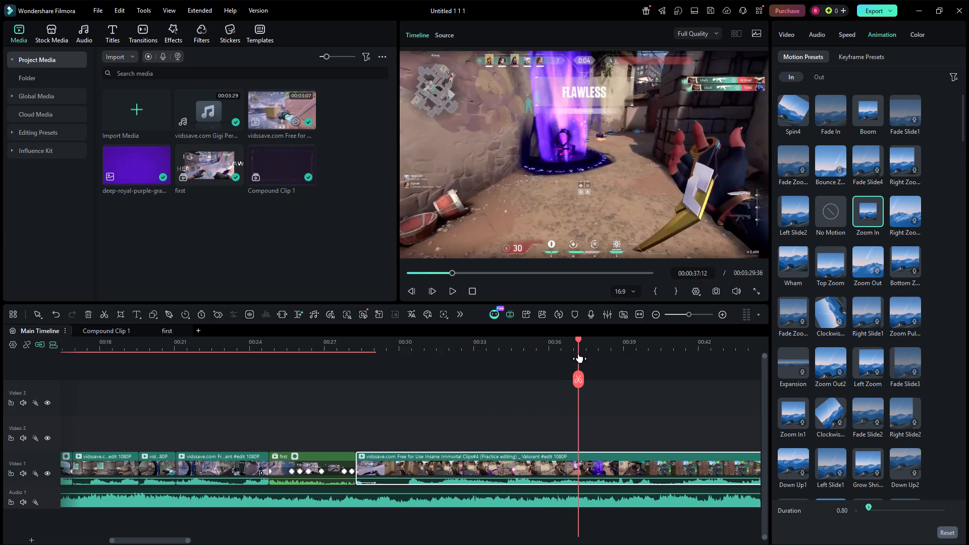
pyautogui.moveTo(578, 354); pyautogui.dragTo(581, 354)
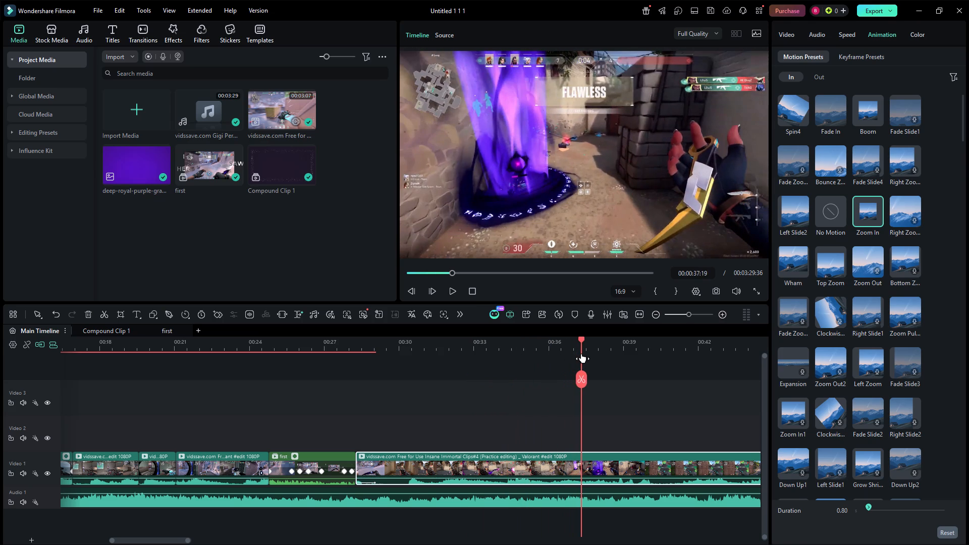
pyautogui.moveTo(581, 354); pyautogui.dragTo(394, 370)
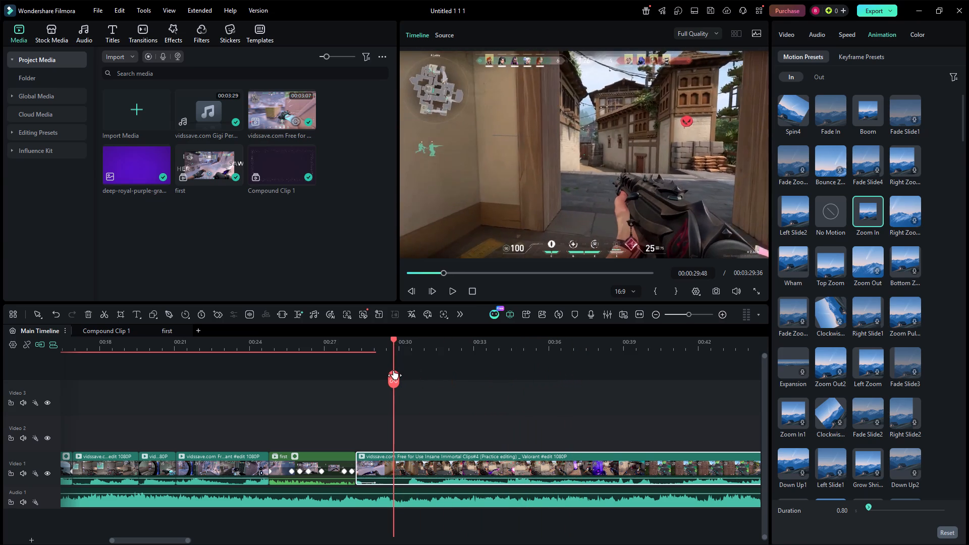
pyautogui.moveTo(394, 370); pyautogui.dragTo(361, 388)
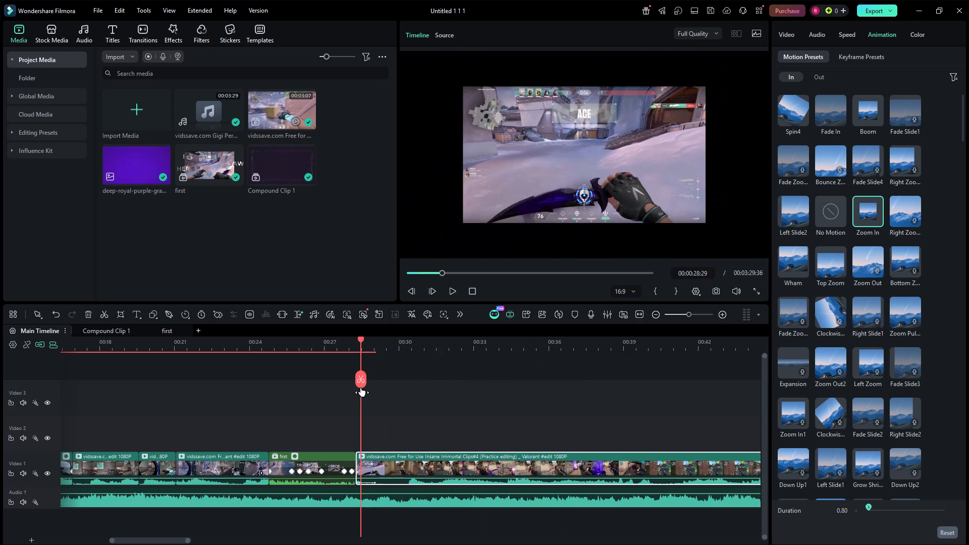
pyautogui.moveTo(361, 388); pyautogui.dragTo(358, 391)
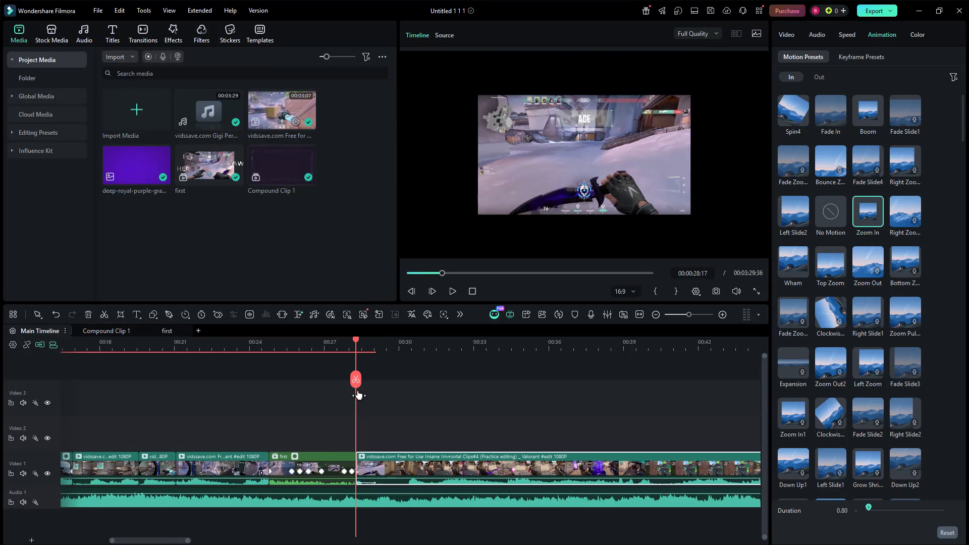
pyautogui.moveTo(358, 391); pyautogui.dragTo(377, 390)
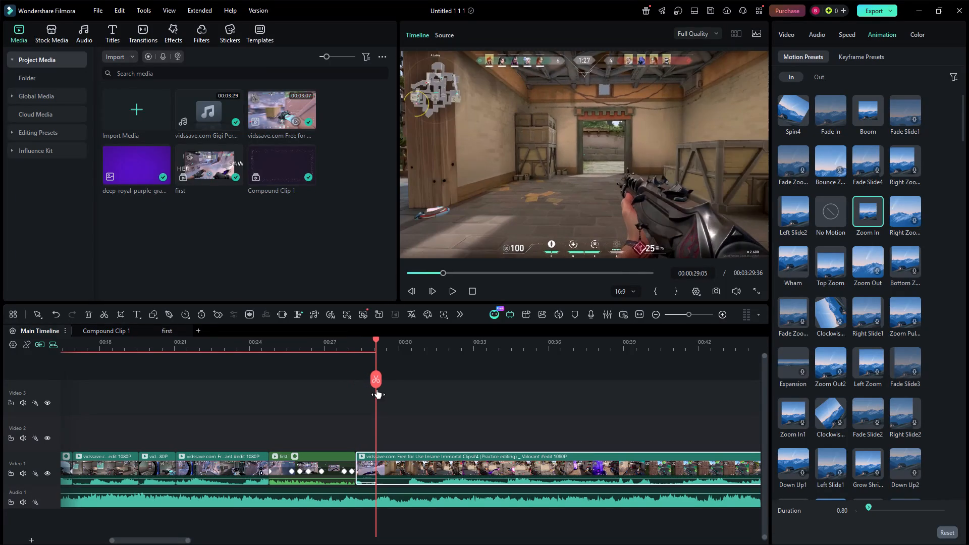
pyautogui.moveTo(377, 390); pyautogui.dragTo(422, 389)
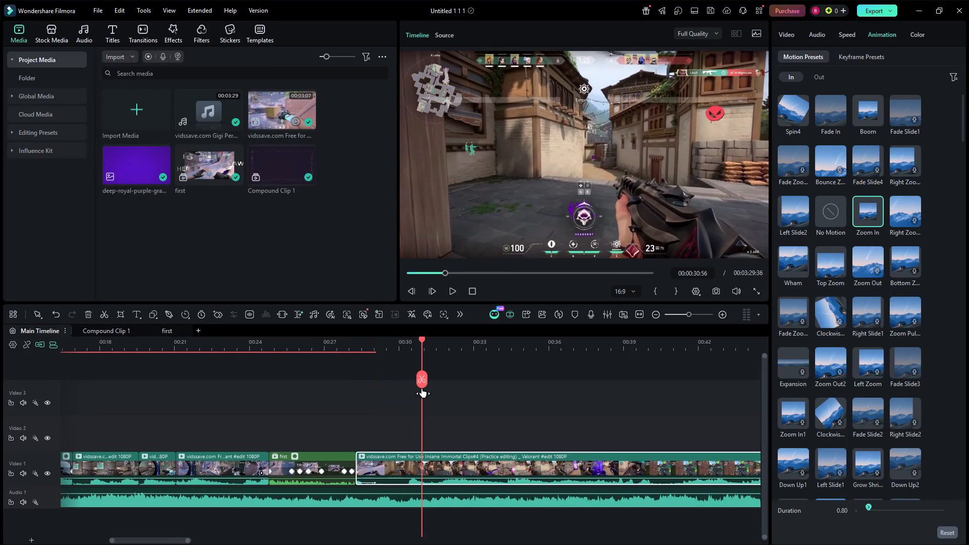
pyautogui.moveTo(422, 389); pyautogui.dragTo(361, 401)
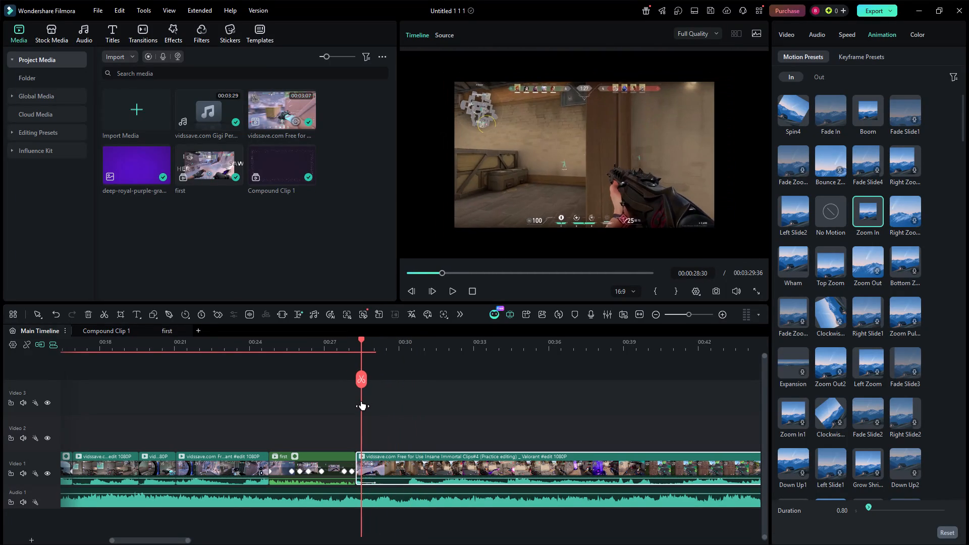
pyautogui.moveTo(361, 401); pyautogui.dragTo(383, 408)
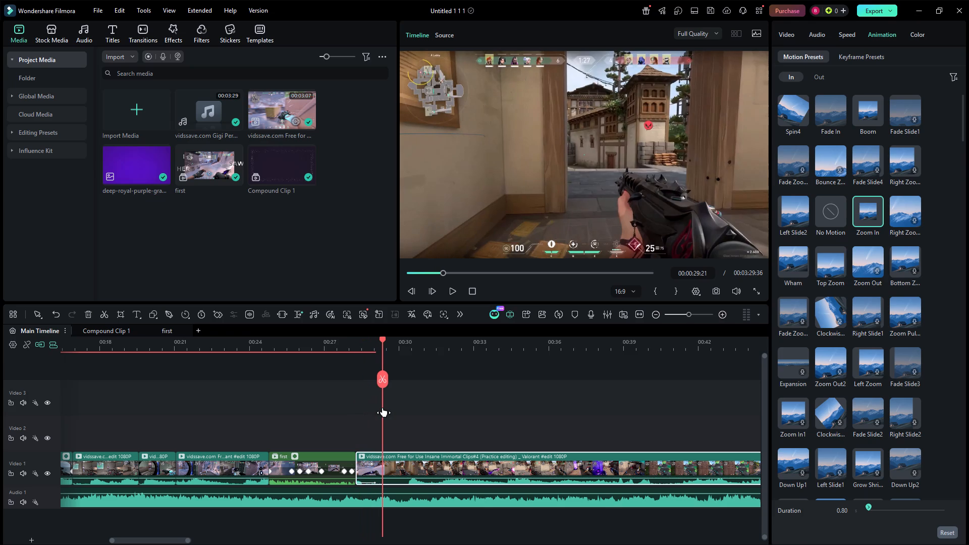
pyautogui.moveTo(383, 408); pyautogui.dragTo(368, 409)
# Play on from the long gameplay clip's entrance and split the clip at 00:00:31:00.
pyautogui.click(450, 295)
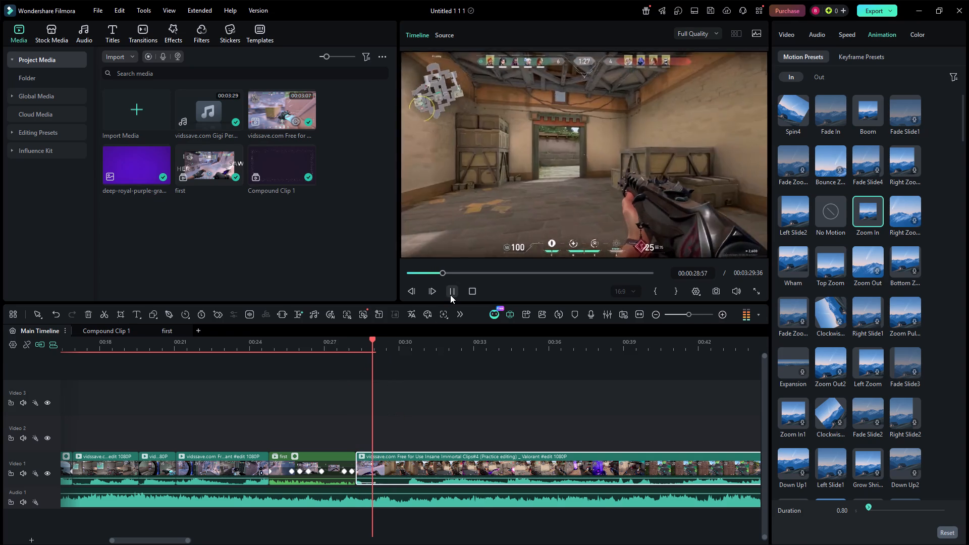
pyautogui.click(450, 295)
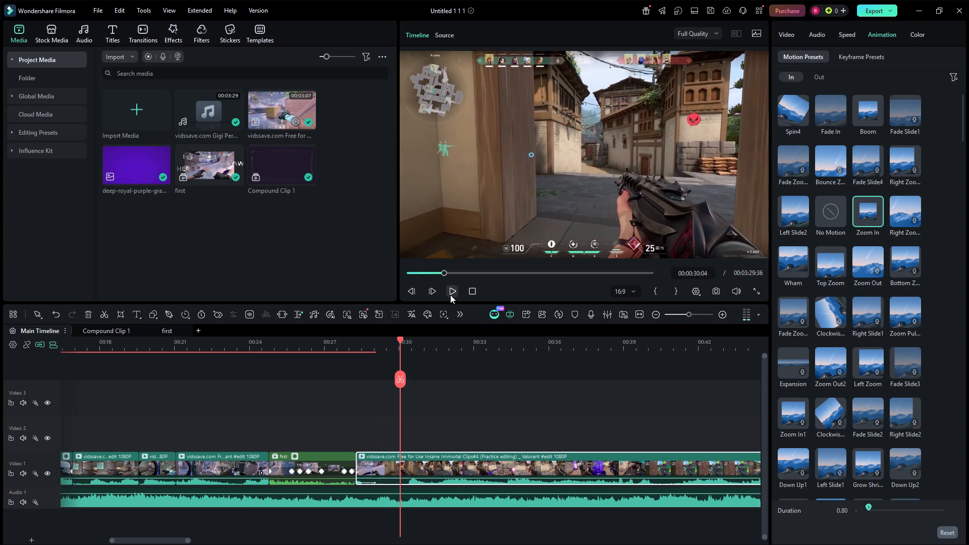
pyautogui.click(450, 295)
pyautogui.click(450, 295)
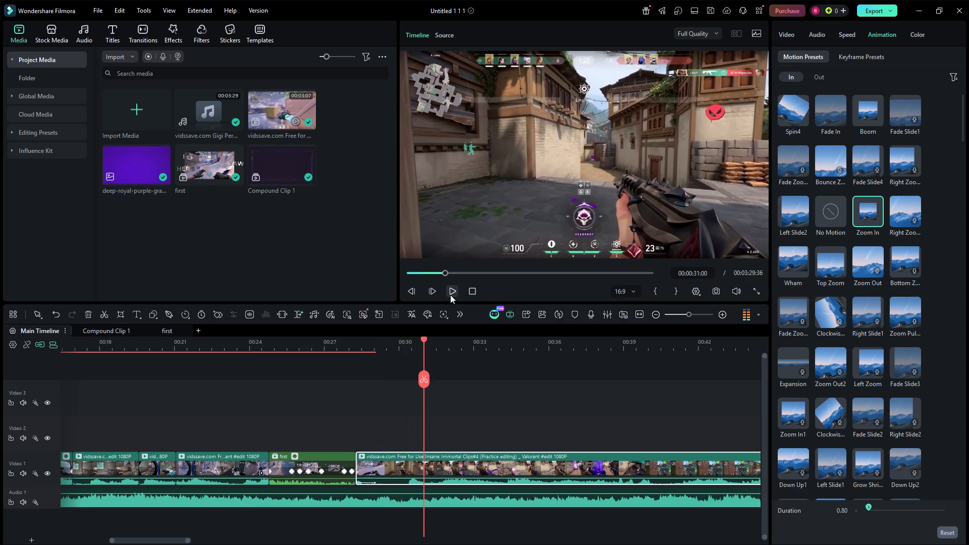
pyautogui.click(422, 375)
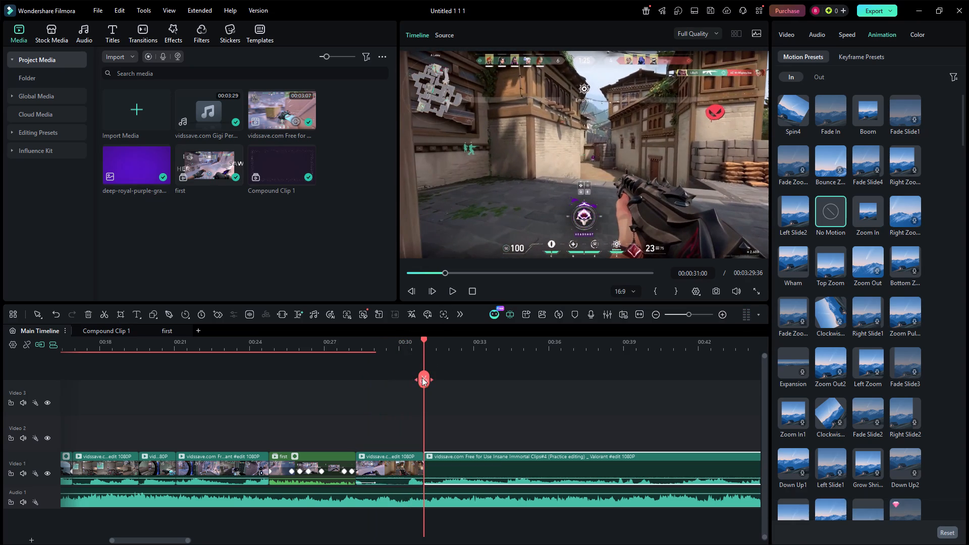
pyautogui.click(406, 475)
pyautogui.click(376, 418)
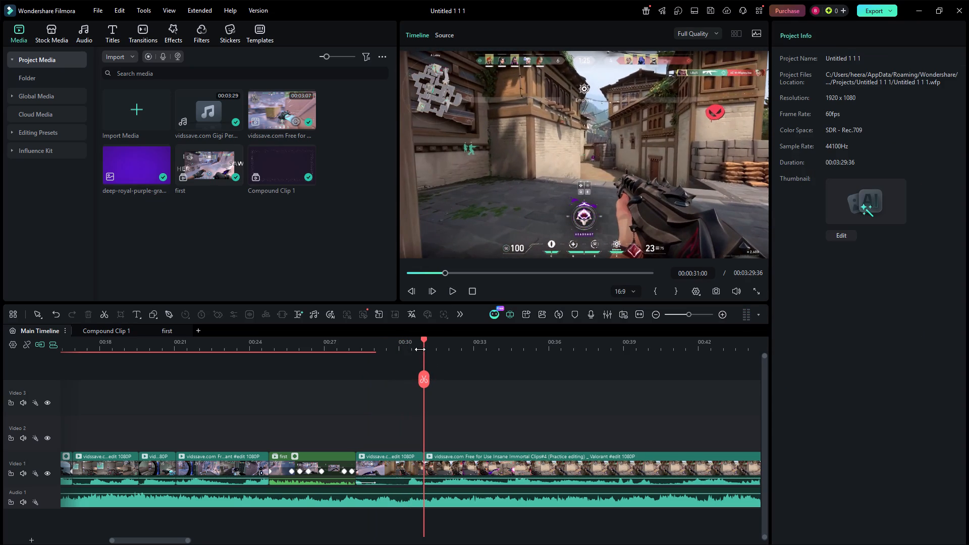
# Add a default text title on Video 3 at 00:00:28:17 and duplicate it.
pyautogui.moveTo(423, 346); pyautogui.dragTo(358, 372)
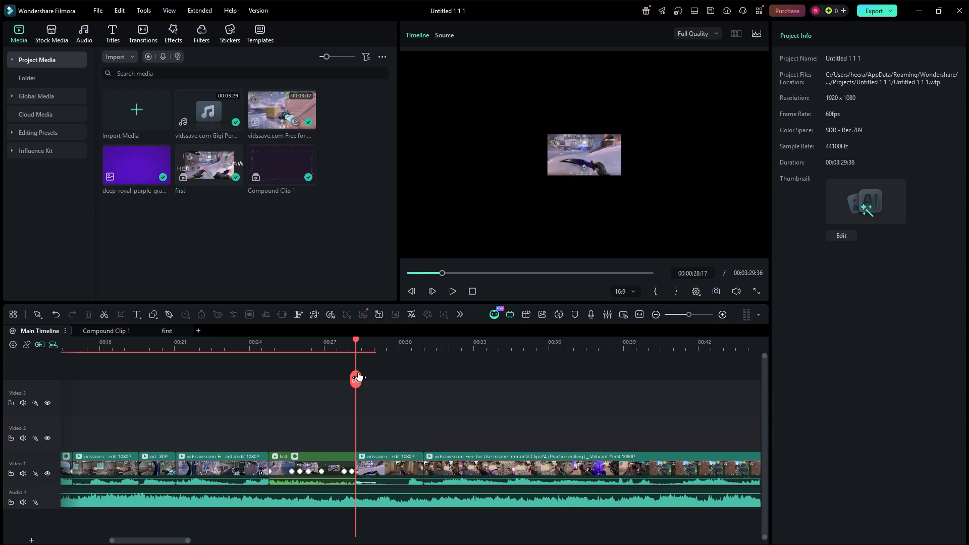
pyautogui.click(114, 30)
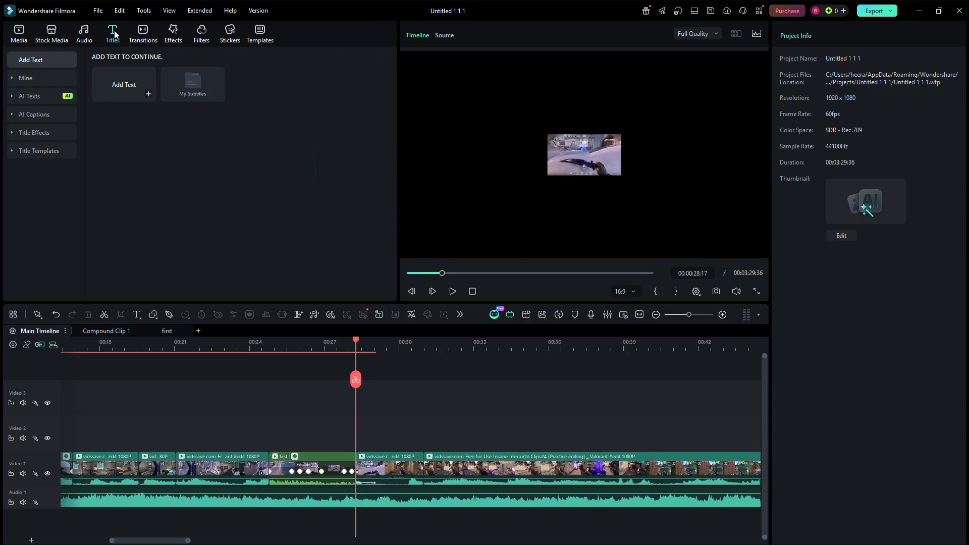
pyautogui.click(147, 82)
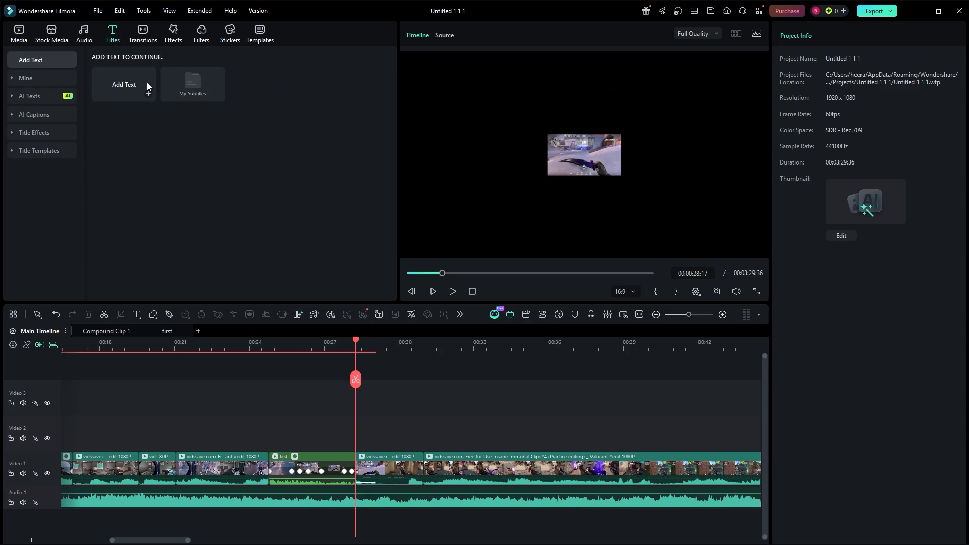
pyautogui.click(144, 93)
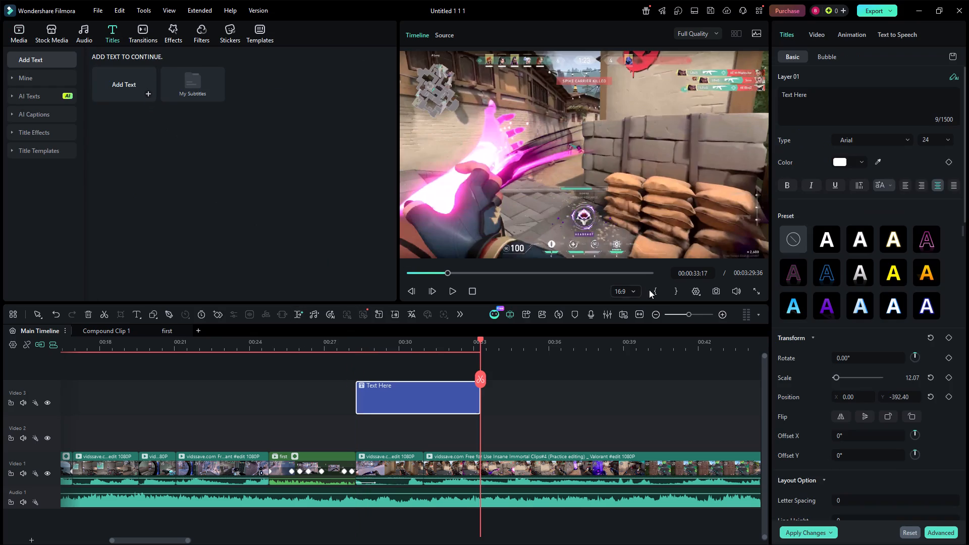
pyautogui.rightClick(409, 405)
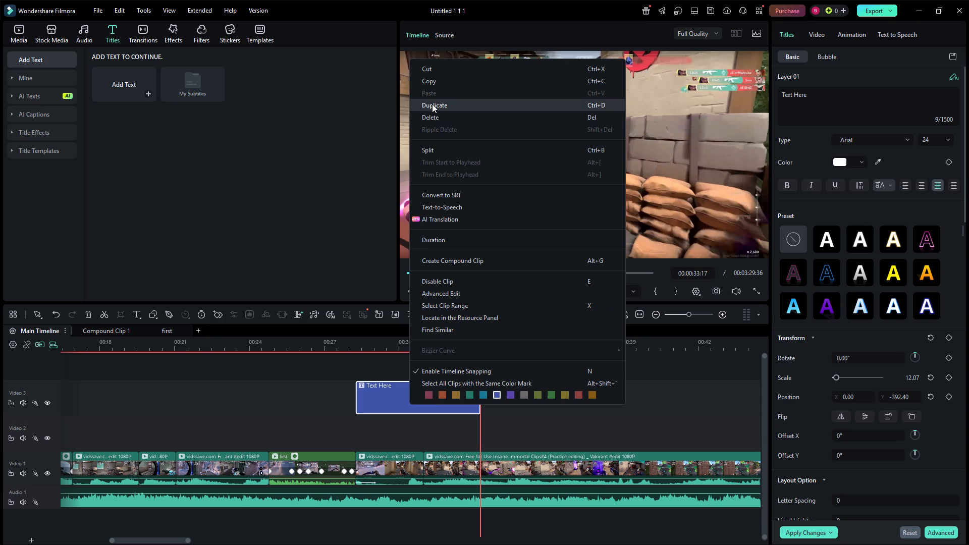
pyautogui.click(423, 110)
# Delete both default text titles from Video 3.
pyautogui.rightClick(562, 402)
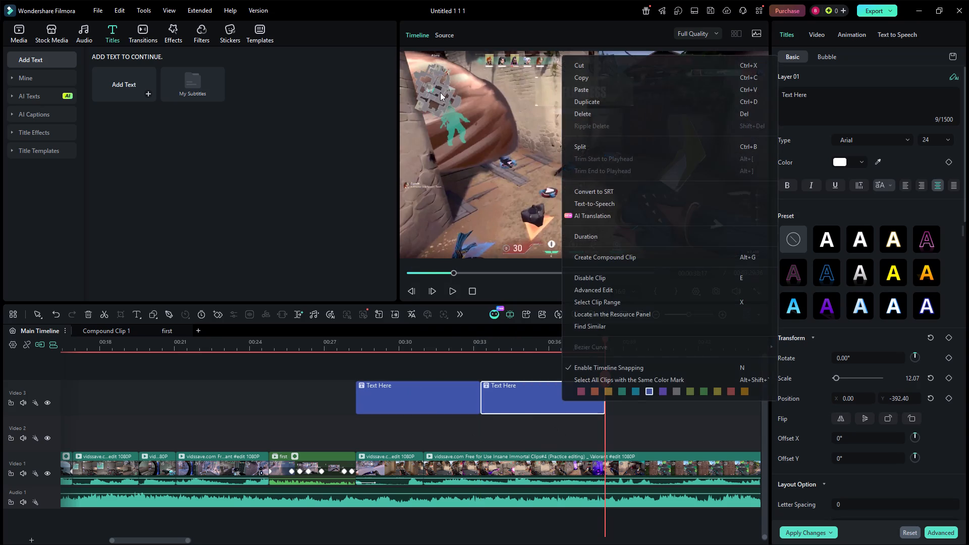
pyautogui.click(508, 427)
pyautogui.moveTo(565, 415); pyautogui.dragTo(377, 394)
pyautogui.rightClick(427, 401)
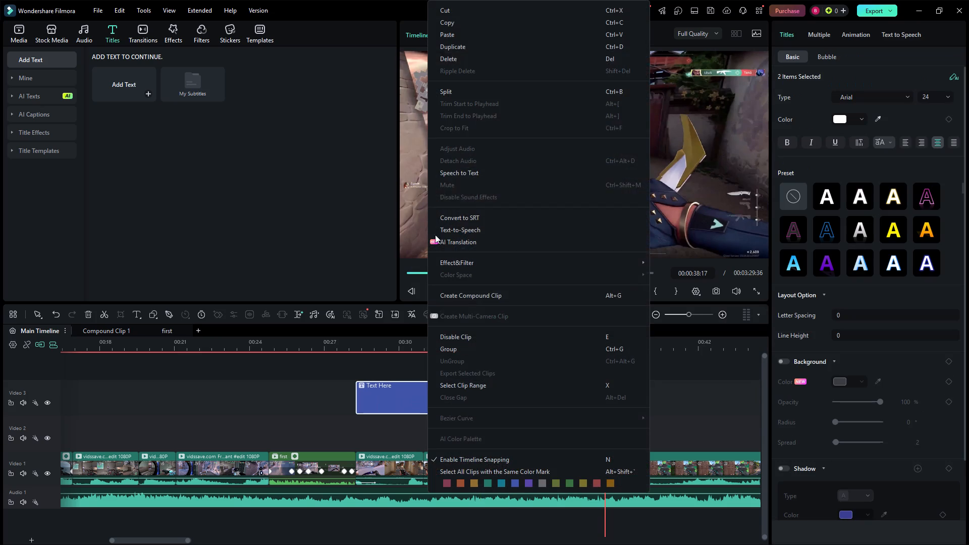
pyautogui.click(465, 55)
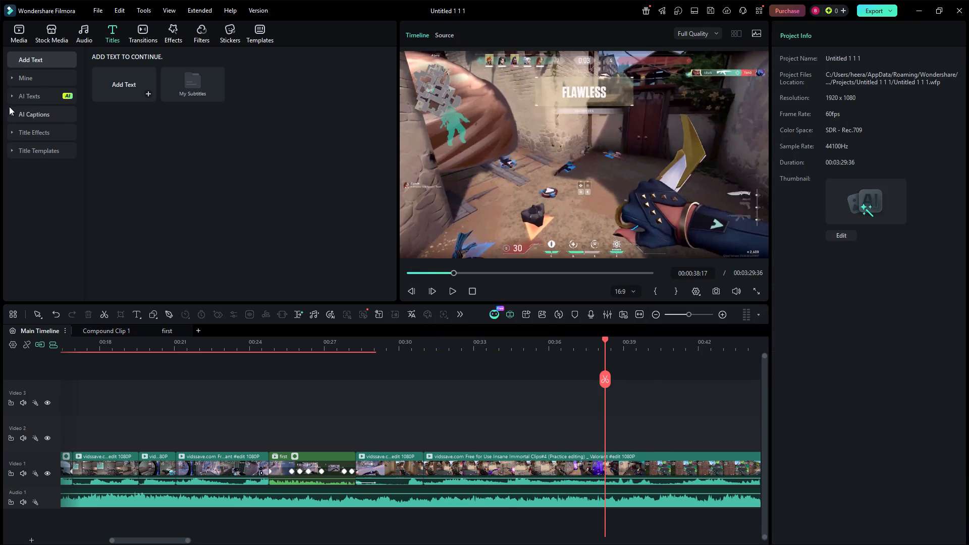
# Add the trending 3D Light Flow Title to Video 3 and move it just after the start of the short gameplay clip following "first".
pyautogui.click(28, 129)
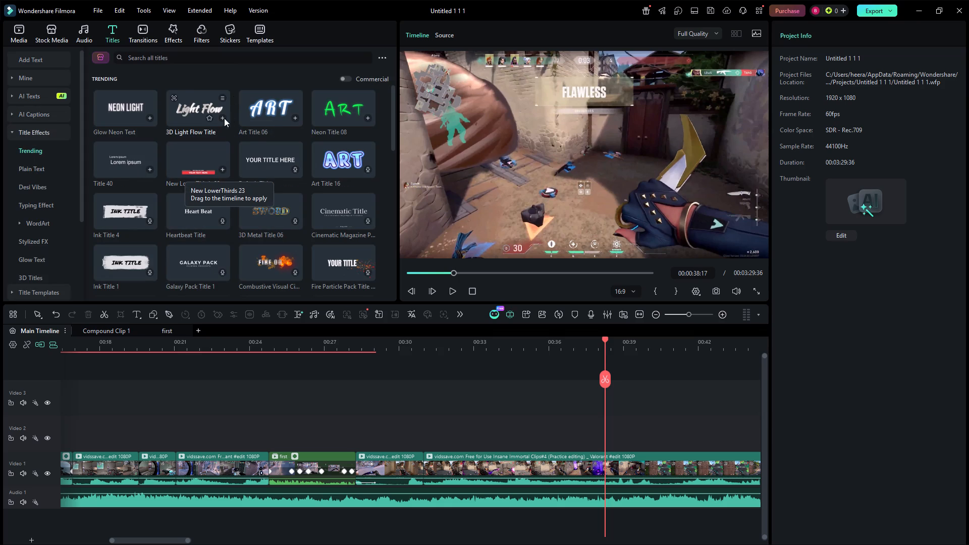
pyautogui.moveTo(196, 101); pyautogui.dragTo(205, 101)
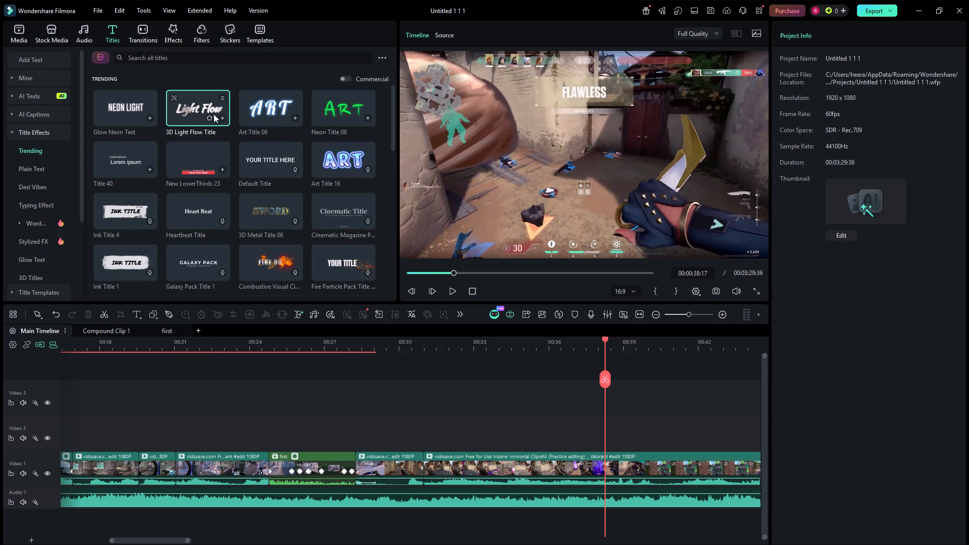
pyautogui.click(224, 117)
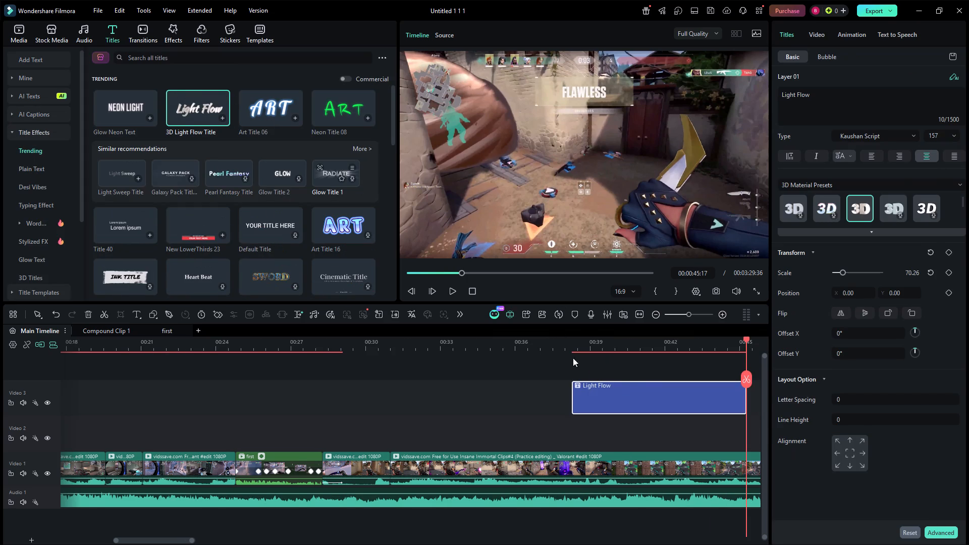
pyautogui.moveTo(630, 385); pyautogui.dragTo(456, 390)
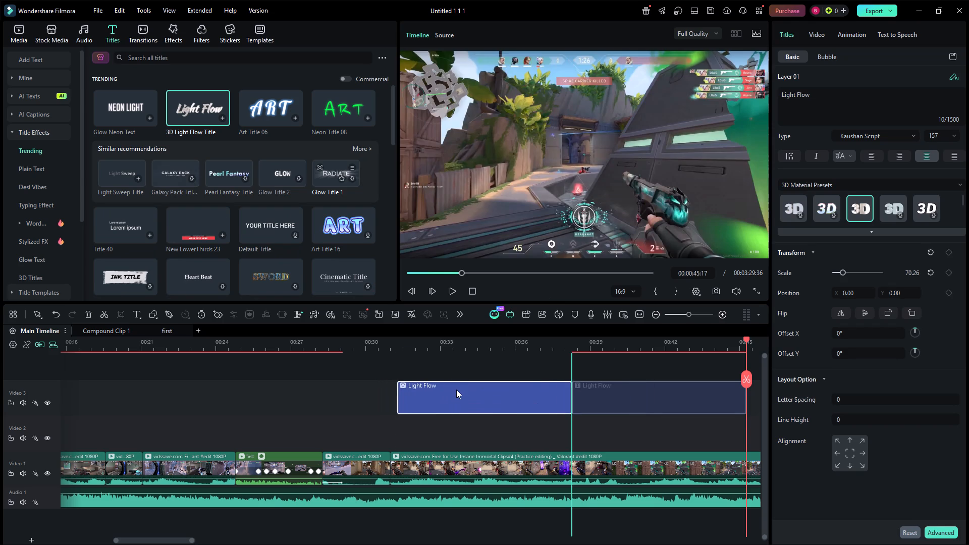
pyautogui.moveTo(449, 393); pyautogui.dragTo(378, 403)
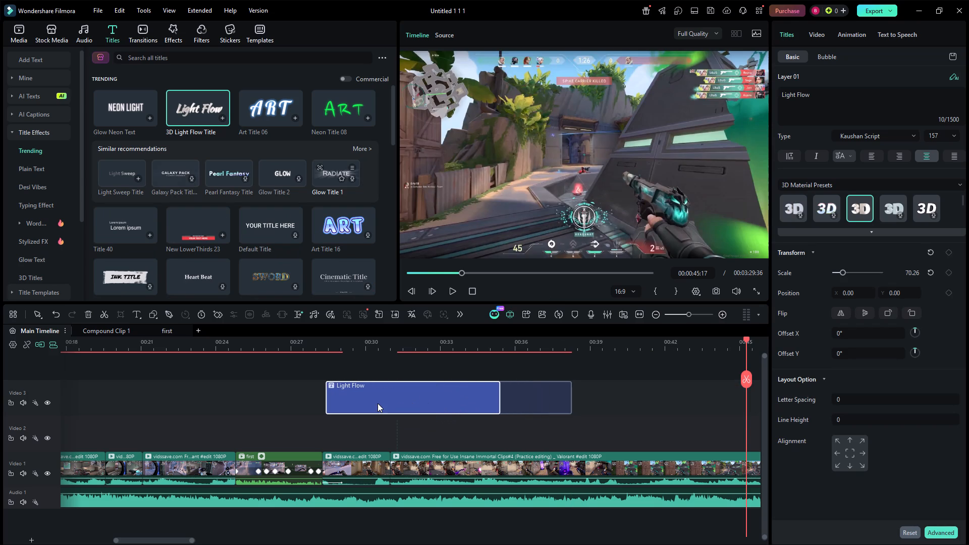
pyautogui.moveTo(415, 443); pyautogui.dragTo(548, 440, button='right')
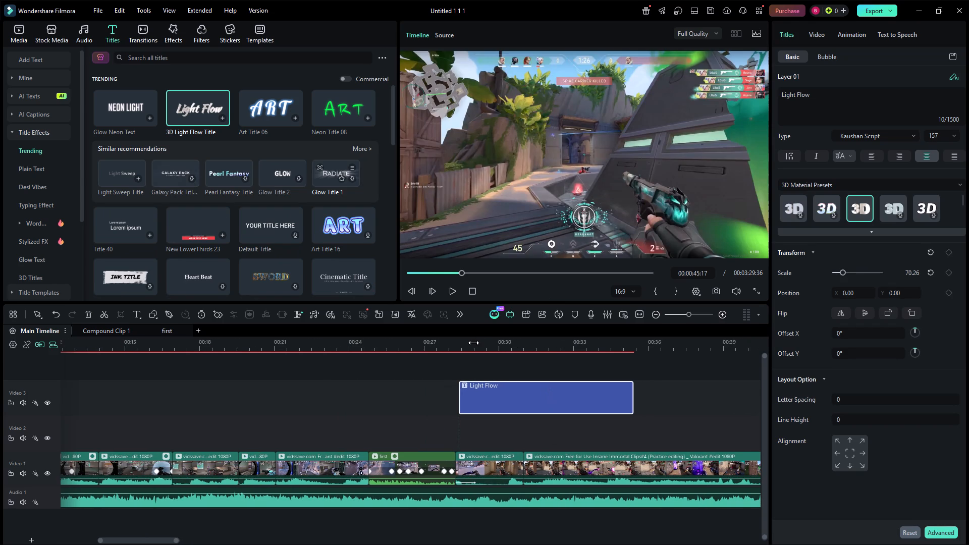
# Replace the Light Flow title's text on Video 3 with "THE".
pyautogui.click(473, 343)
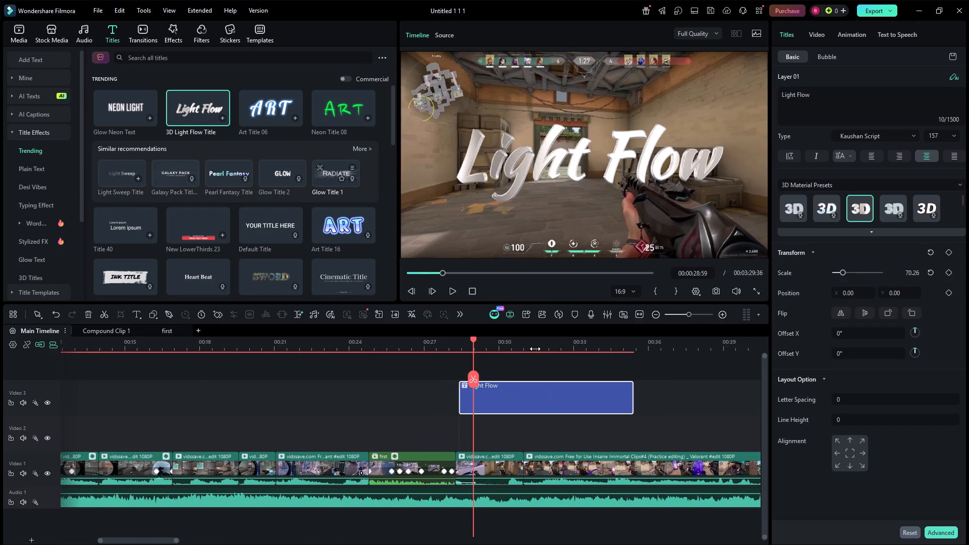
pyautogui.click(506, 396)
pyautogui.click(620, 178)
pyautogui.click(852, 107)
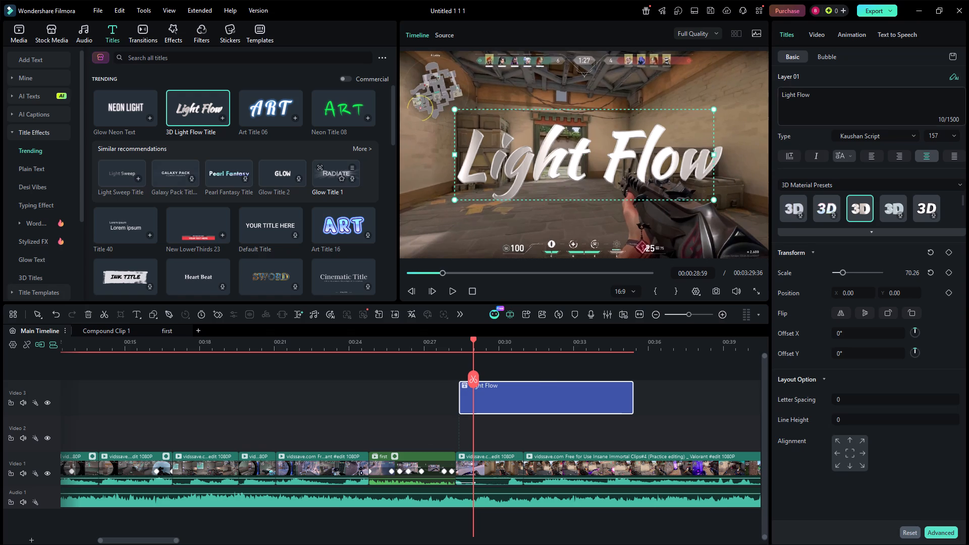
pyautogui.press('BackSpace')
pyautogui.press('BackSpace')
pyautogui.press('BackSpace')
pyautogui.press('BackSpace')
pyautogui.press('BackSpace')
pyautogui.press('BackSpace')
pyautogui.press('BackSpace')
pyautogui.press('BackSpace')
pyautogui.press('BackSpace')
pyautogui.press('BackSpace')
pyautogui.press('BackSpace')
pyautogui.press('BackSpace')
pyautogui.press('BackSpace')
pyautogui.press('BackSpace')
pyautogui.press('BackSpace')
pyautogui.press('BackSpace')
pyautogui.press('BackSpace')
pyautogui.press('BackSpace')
pyautogui.press('BackSpace')
pyautogui.press('BackSpace')
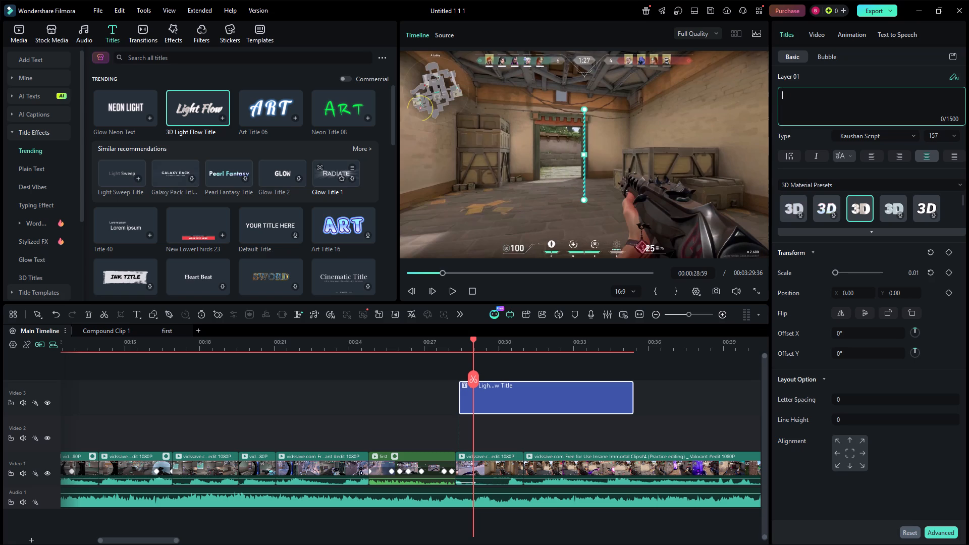
pyautogui.press('p')
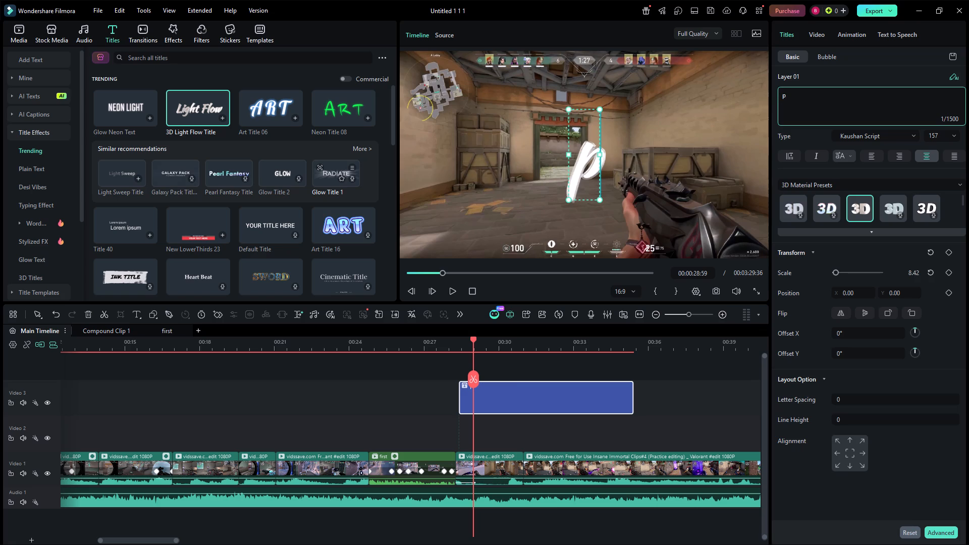
pyautogui.press('BackSpace')
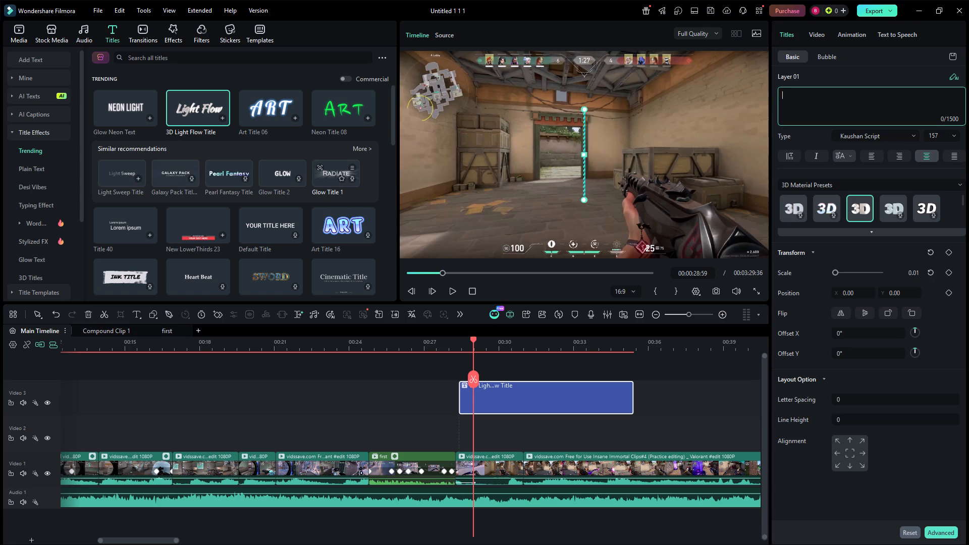
pyautogui.write('HT')
pyautogui.hotkey('shift', 'BackSpace')
pyautogui.hotkey('shift', 'BackSpace')
pyautogui.write('THE')
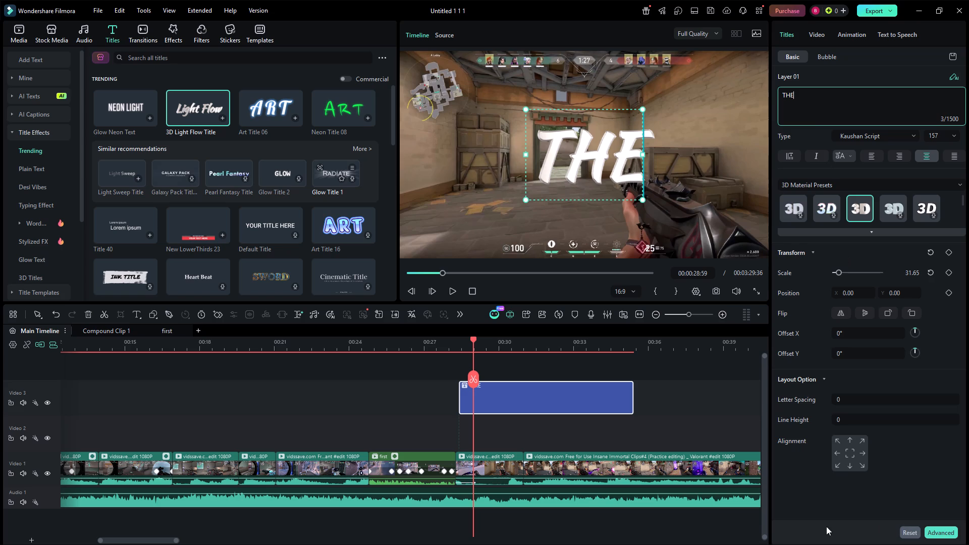
pyautogui.click(619, 442)
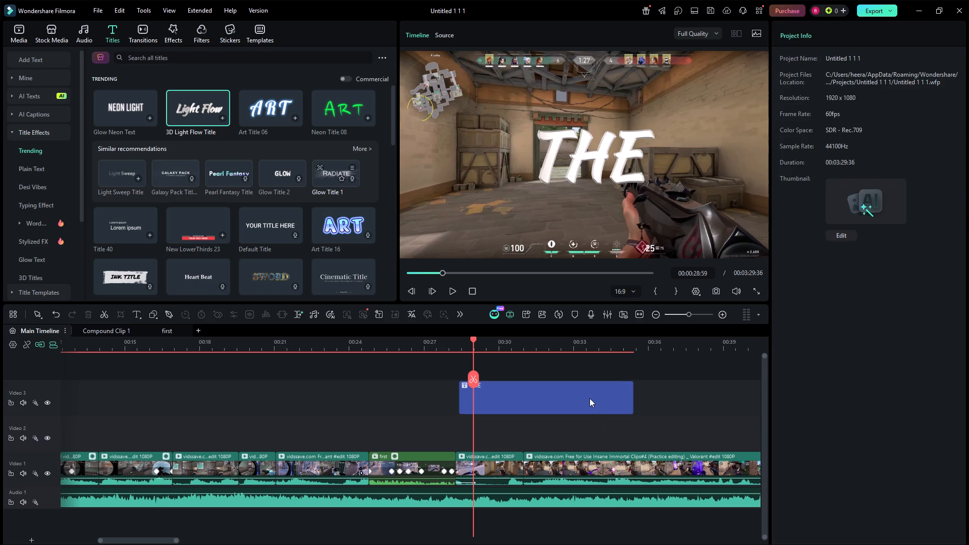
# Shorten the THE title so it ends at 00:00:28:59.
pyautogui.click(589, 398)
pyautogui.moveTo(632, 396); pyautogui.dragTo(563, 410)
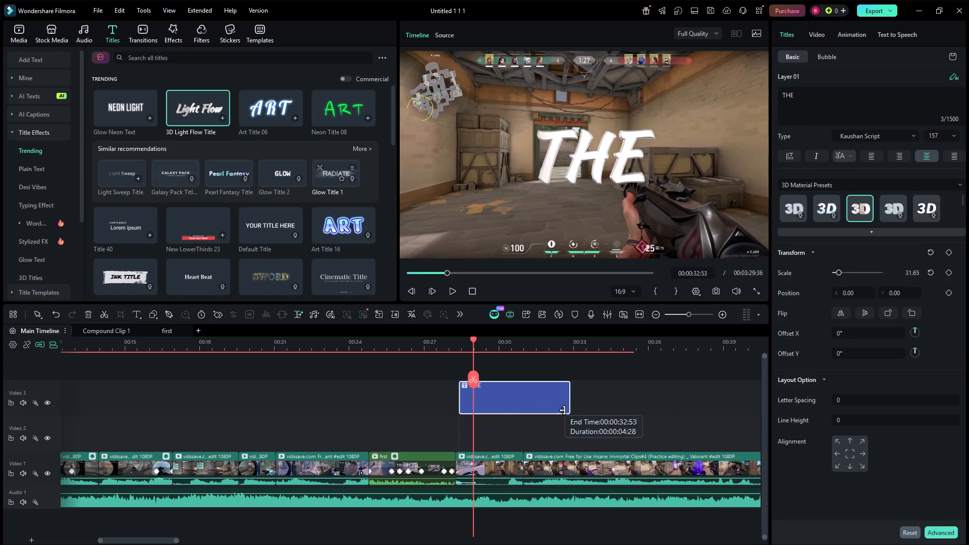
pyautogui.moveTo(563, 410); pyautogui.dragTo(473, 423)
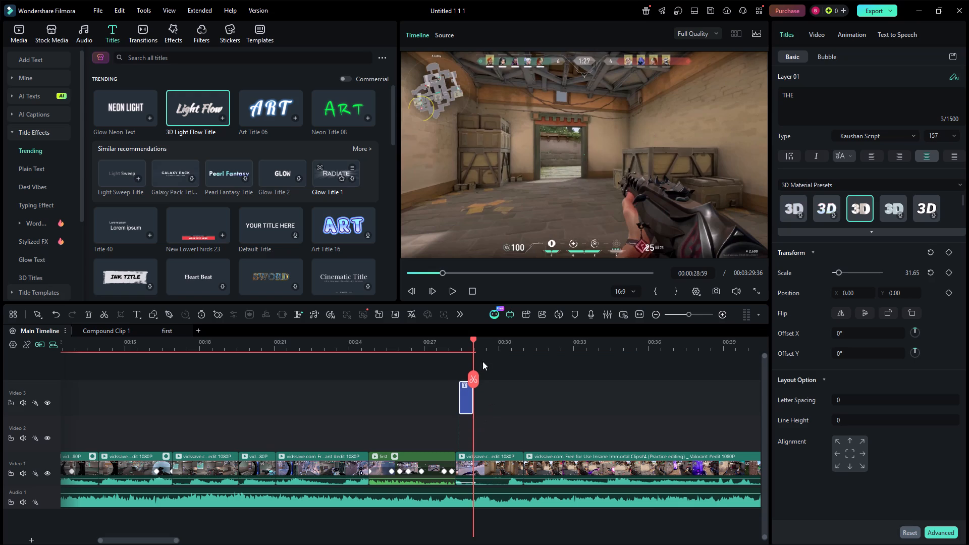
# Split the THE title at 00:00:28:39.
pyautogui.moveTo(473, 357); pyautogui.dragTo(469, 357)
pyautogui.moveTo(469, 357); pyautogui.dragTo(465, 360)
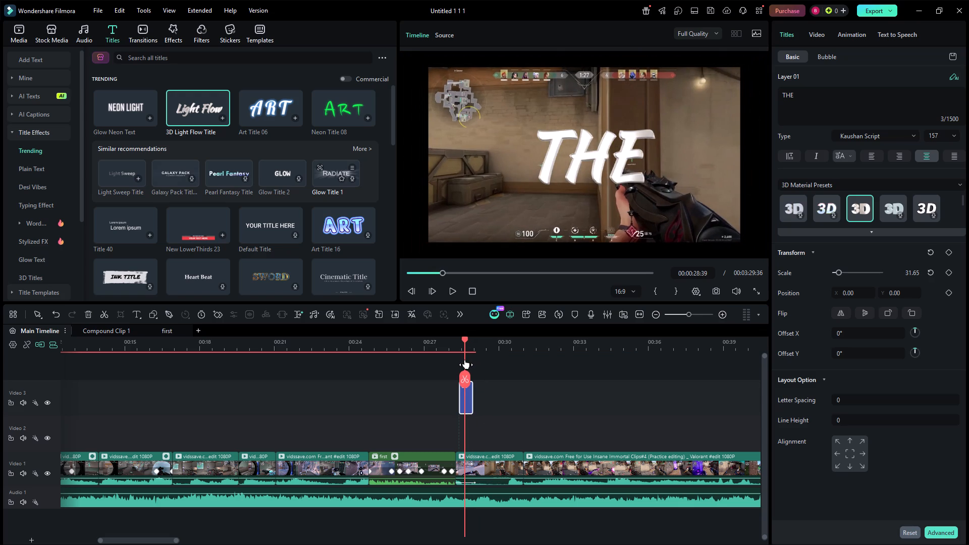
pyautogui.click(464, 373)
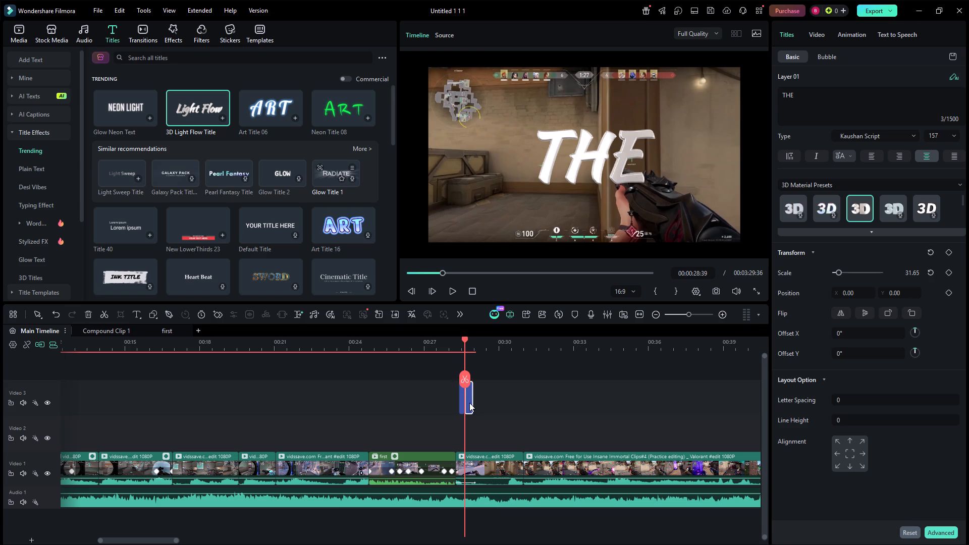
# Change the text of the second THE title piece to "RIGHTEST".
pyautogui.click(840, 117)
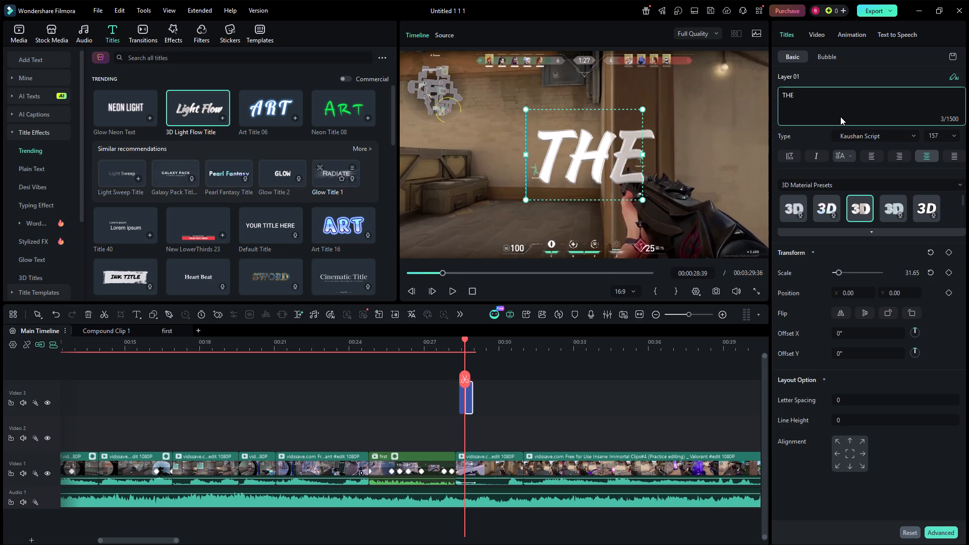
pyautogui.click(840, 117)
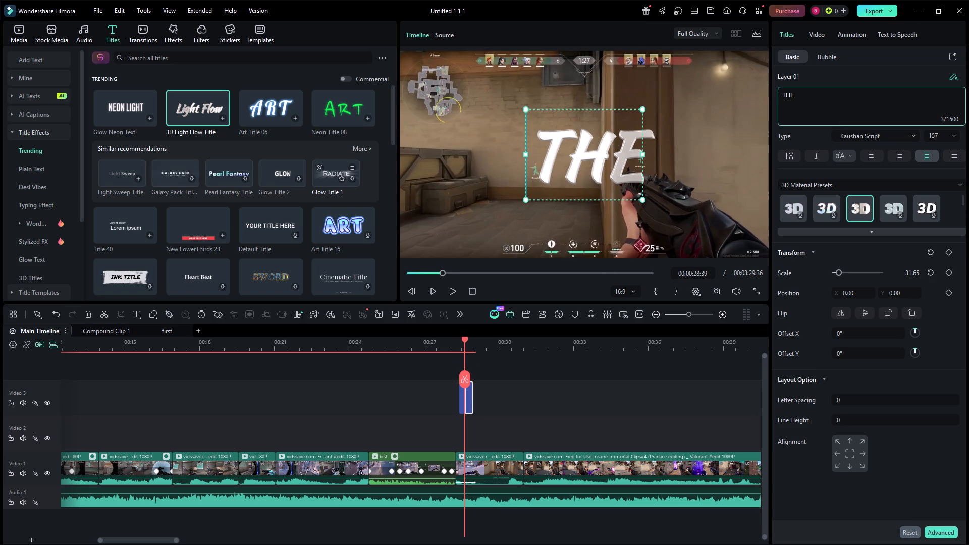
pyautogui.click(810, 100)
pyautogui.press('BackSpace')
pyautogui.press('BackSpace')
pyautogui.press('BackSpace')
pyautogui.press('BackSpace')
pyautogui.press('BackSpace')
pyautogui.press('BackSpace')
pyautogui.press('BackSpace')
pyautogui.press('BackSpace')
pyautogui.press('BackSpace')
pyautogui.press('BackSpace')
pyautogui.press('BackSpace')
pyautogui.press('BackSpace')
pyautogui.press('BackSpace')
pyautogui.press('BackSpace')
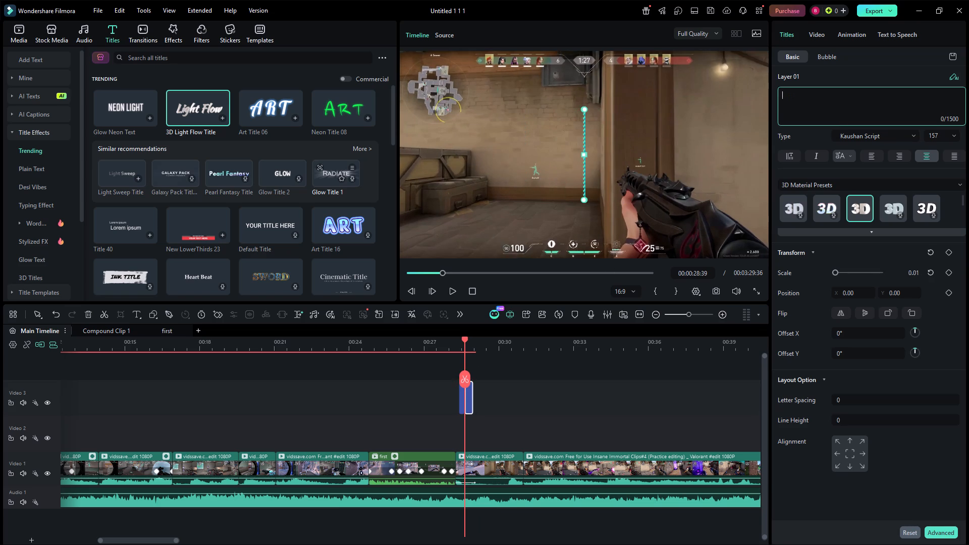
pyautogui.write('RIGHTEST')
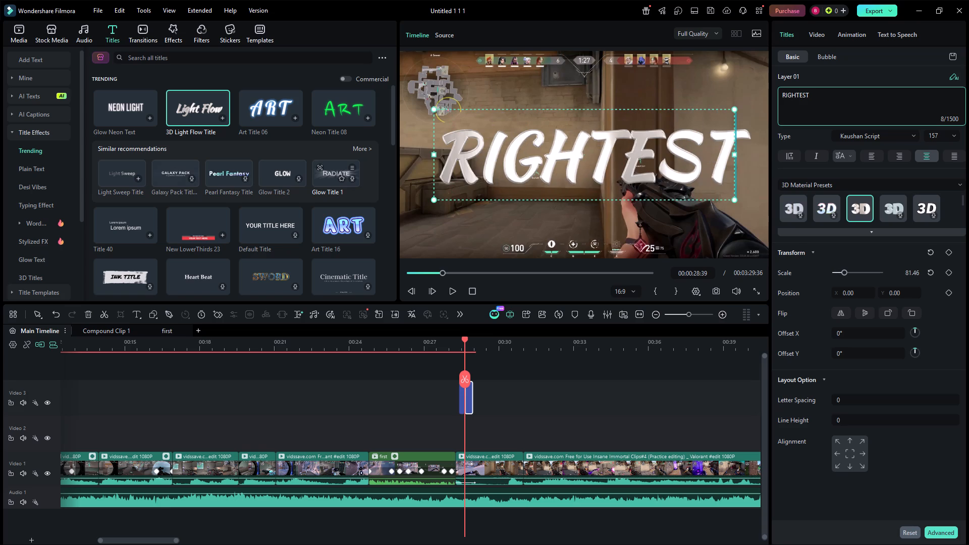
pyautogui.click(551, 401)
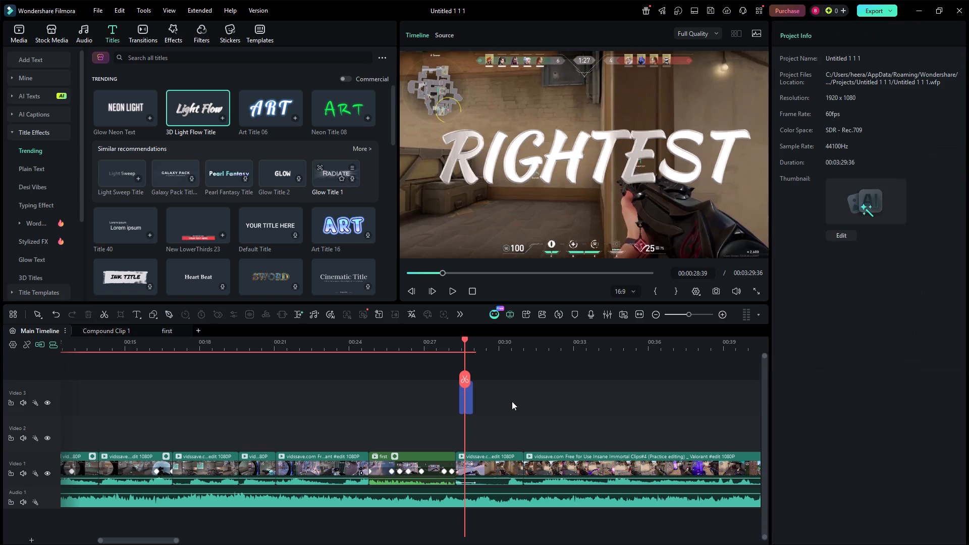
# Extend the end of the RIGHTEST title to just before the end of the short gameplay clip beneath it.
pyautogui.click(471, 396)
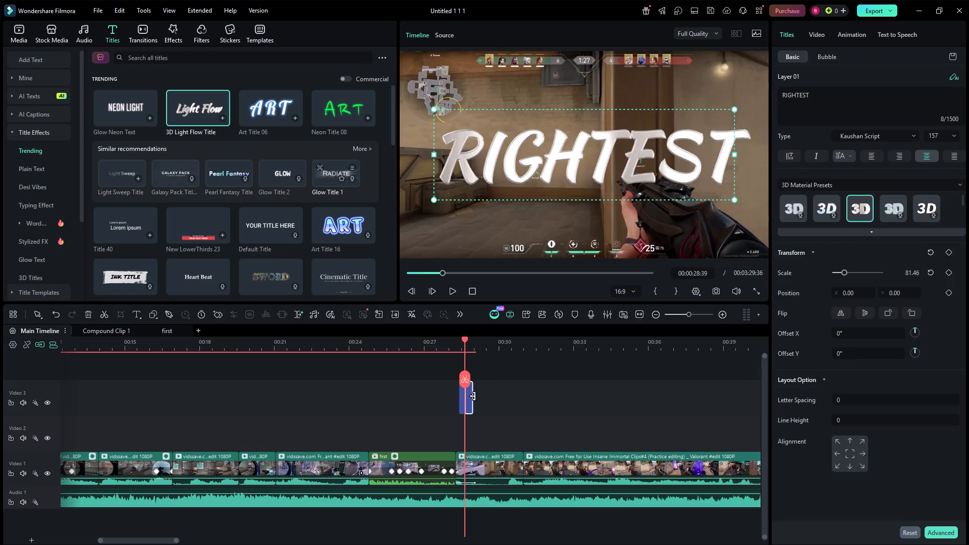
pyautogui.moveTo(473, 396); pyautogui.dragTo(519, 398)
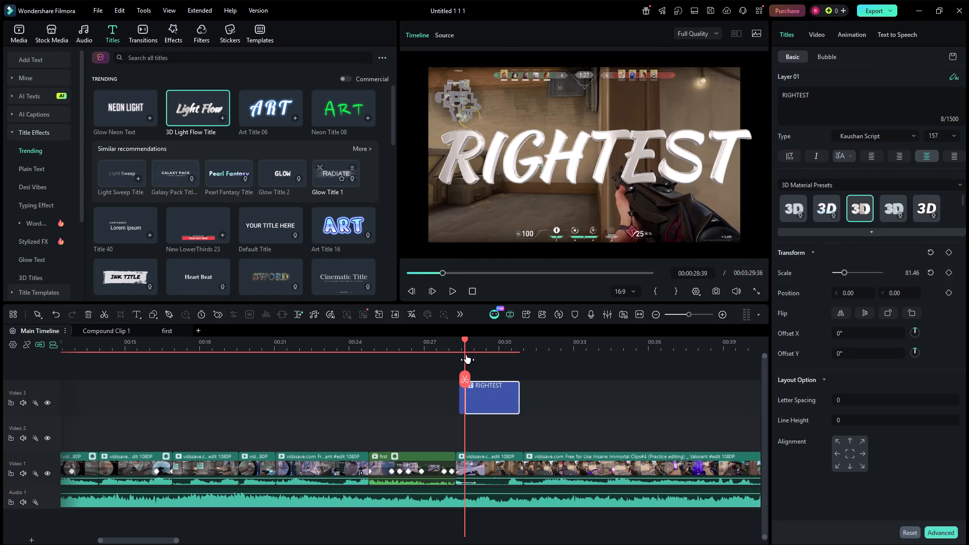
# Play through the THE and RIGHTEST titles to find the word timing and split the RIGHTEST title at 00:00:29:10.
pyautogui.click(469, 341)
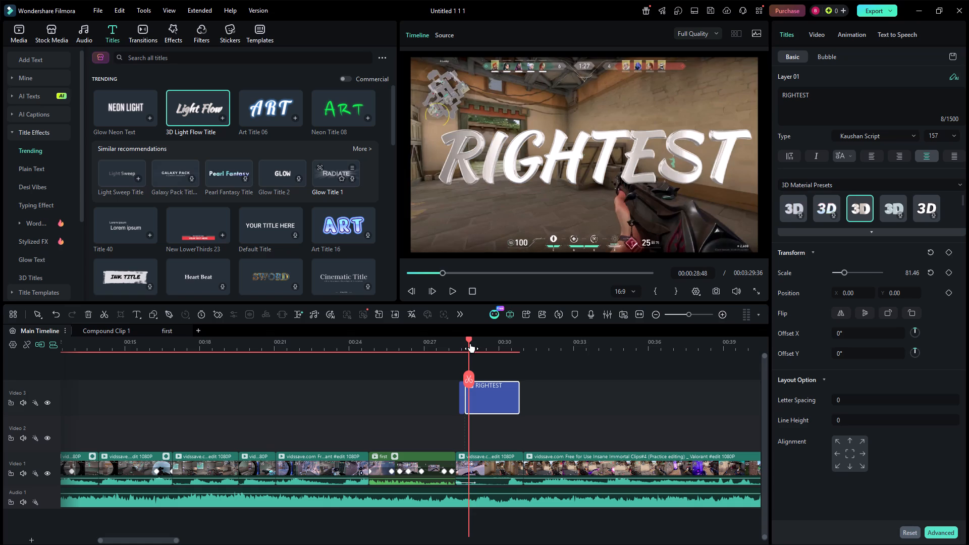
pyautogui.click(473, 345)
pyautogui.moveTo(472, 345); pyautogui.dragTo(464, 347)
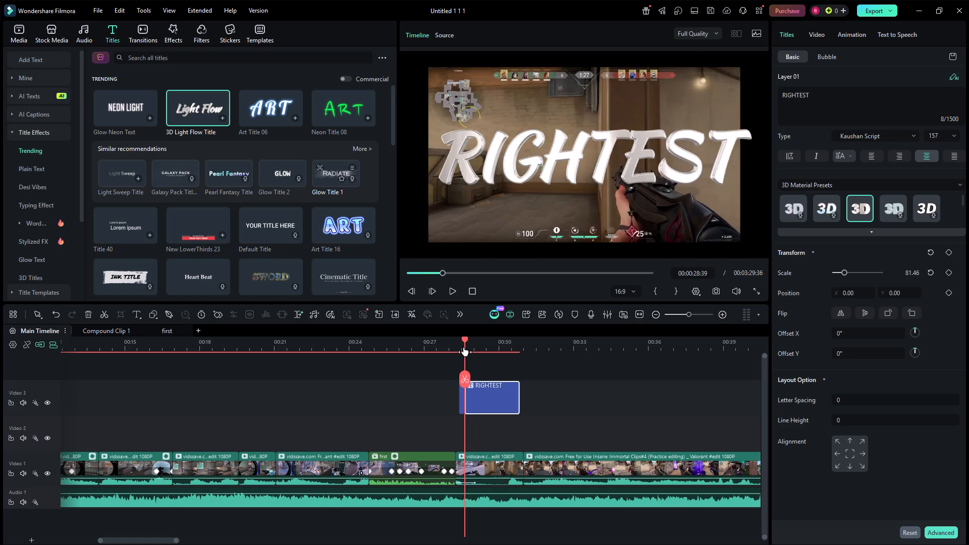
pyautogui.moveTo(464, 347); pyautogui.dragTo(460, 350)
pyautogui.click(455, 297)
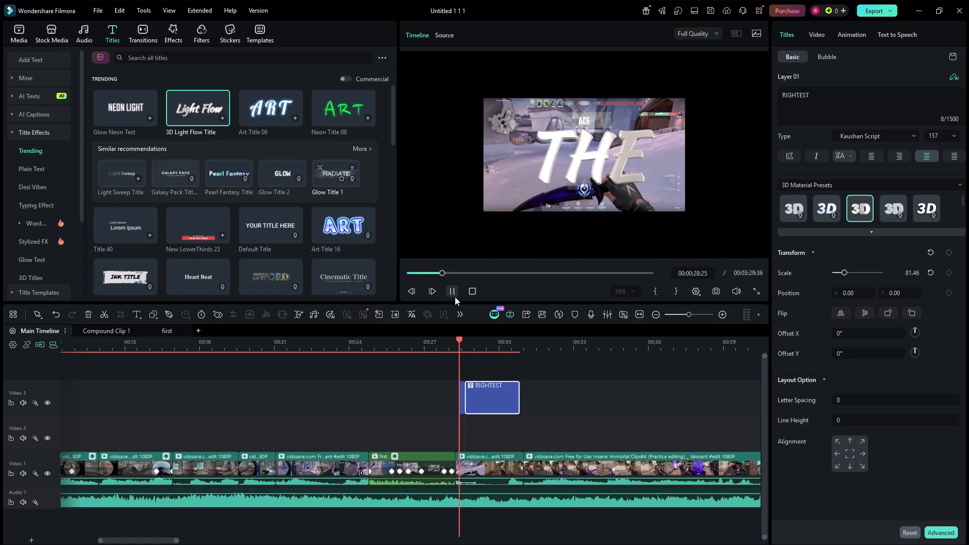
pyautogui.click(455, 297)
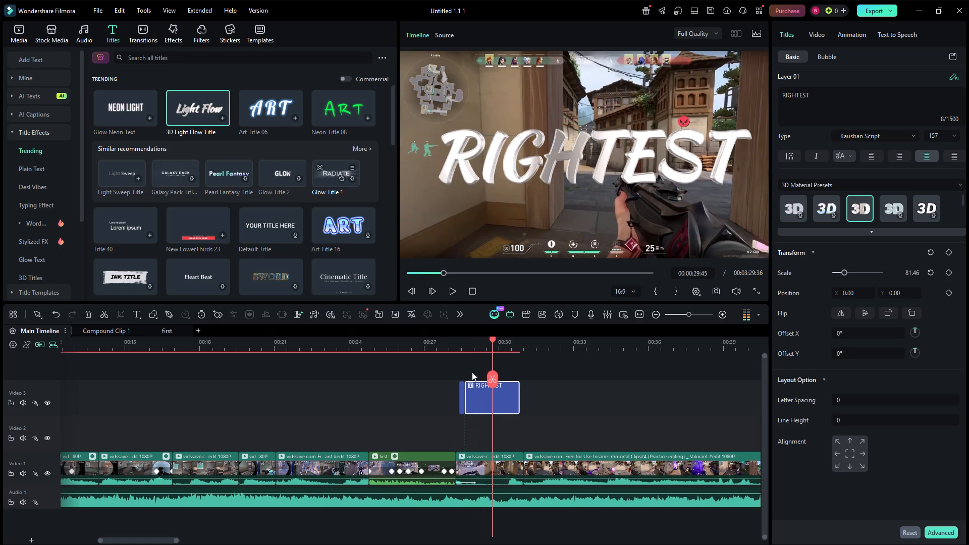
pyautogui.moveTo(494, 345); pyautogui.dragTo(461, 348)
pyautogui.click(450, 296)
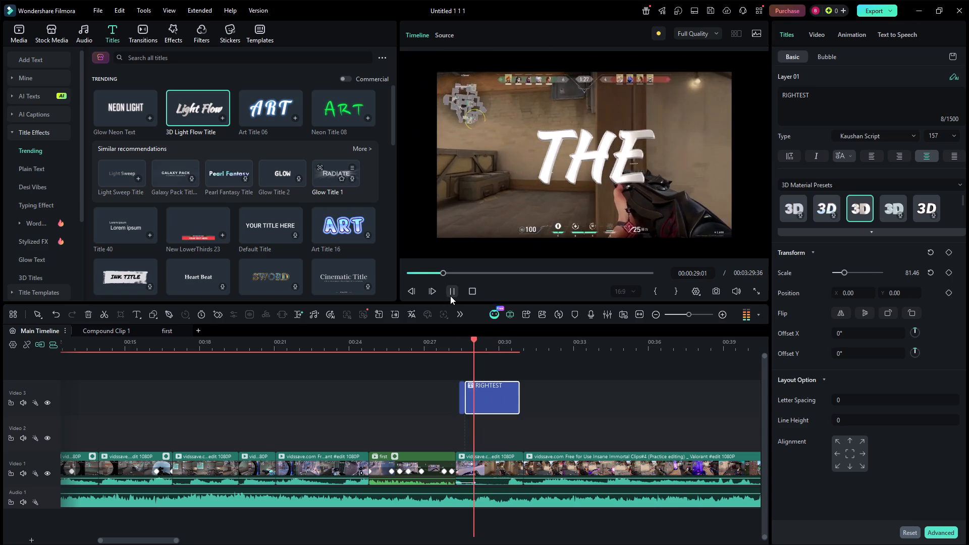
pyautogui.click(450, 296)
pyautogui.moveTo(492, 348); pyautogui.dragTo(479, 347)
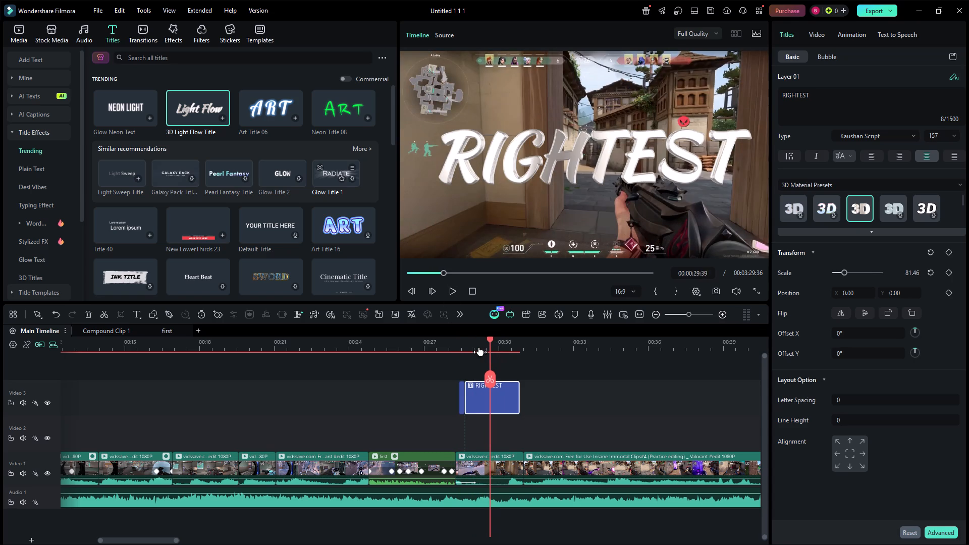
pyautogui.moveTo(479, 347); pyautogui.dragTo(466, 347)
pyautogui.click(452, 296)
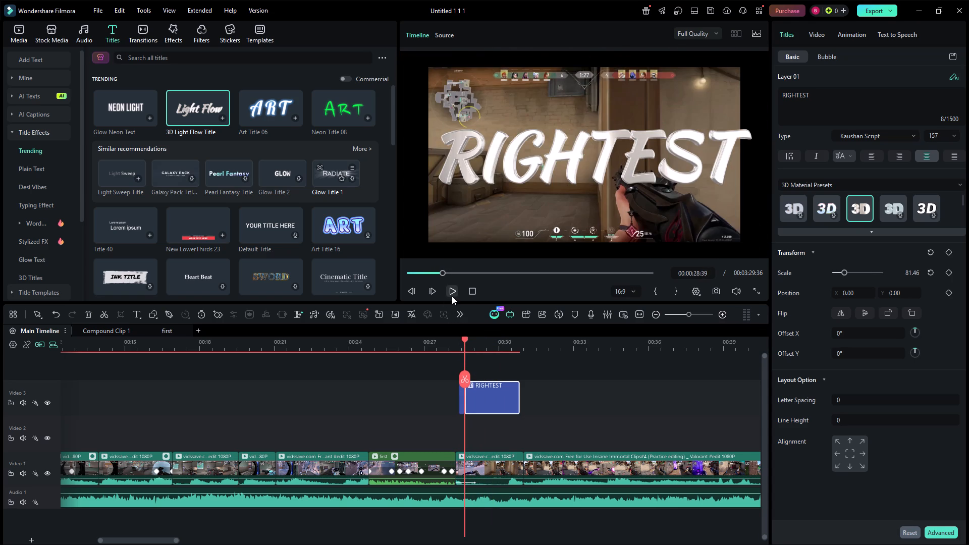
pyautogui.click(452, 296)
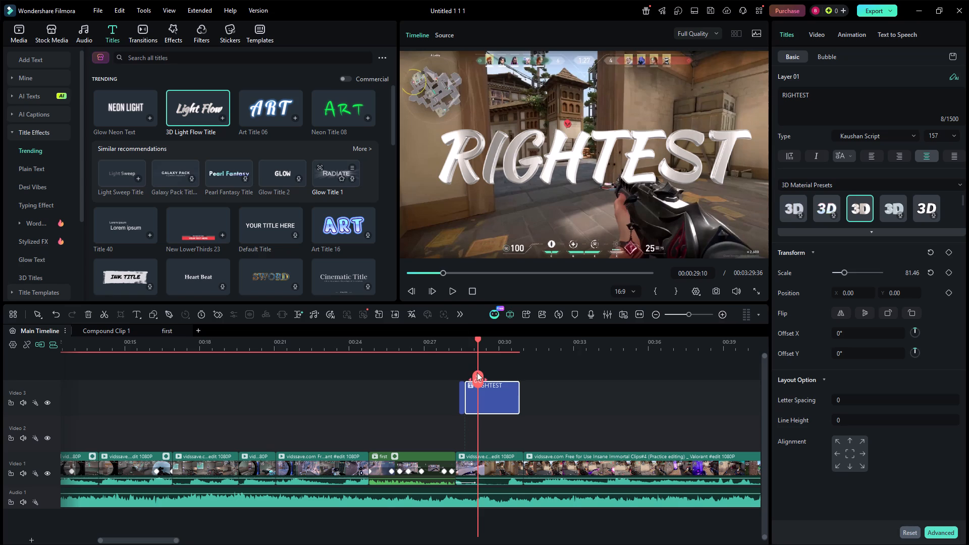
pyautogui.click(477, 373)
# Change the text of the last RIGHTEST title piece to "WAY".
pyautogui.click(829, 102)
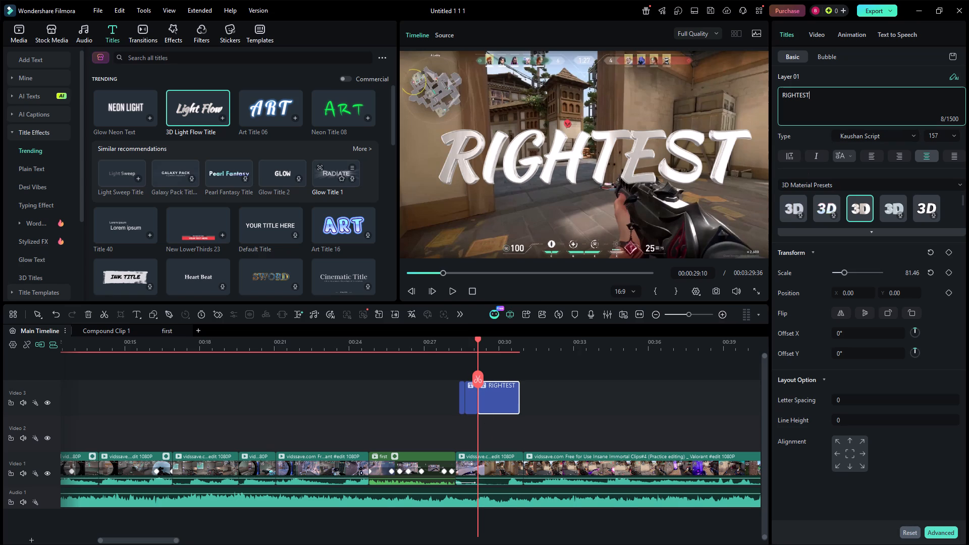
pyautogui.press('BackSpace')
pyautogui.press('BackSpace')
pyautogui.press('BackSpace')
pyautogui.press('BackSpace')
pyautogui.press('BackSpace')
pyautogui.press('BackSpace')
pyautogui.press('BackSpace')
pyautogui.press('BackSpace')
pyautogui.press('BackSpace')
pyautogui.press('BackSpace')
pyautogui.press('BackSpace')
pyautogui.press('BackSpace')
pyautogui.press('BackSpace')
pyautogui.press('BackSpace')
pyautogui.press('BackSpace')
pyautogui.press('BackSpace')
pyautogui.press('BackSpace')
pyautogui.press('BackSpace')
pyautogui.press('BackSpace')
pyautogui.press('BackSpace')
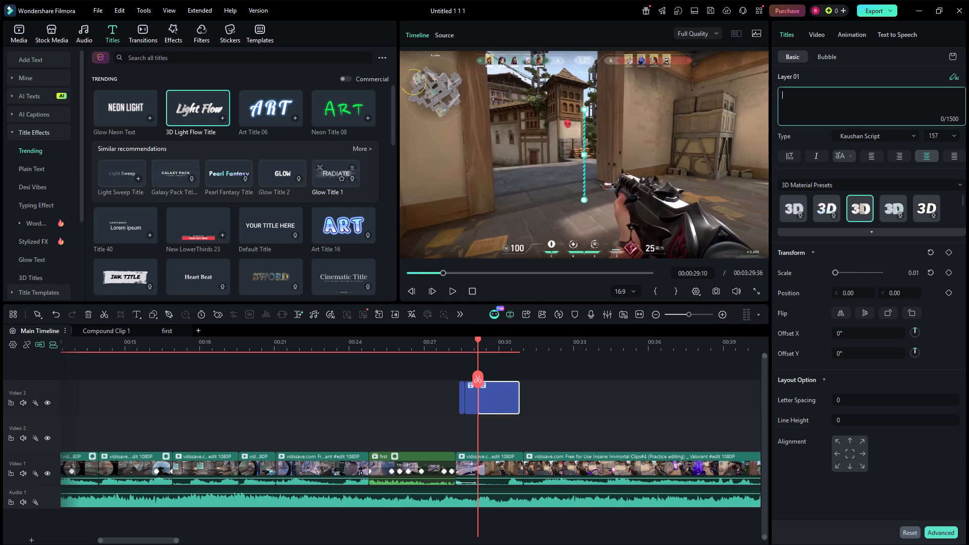
pyautogui.write('WAY')
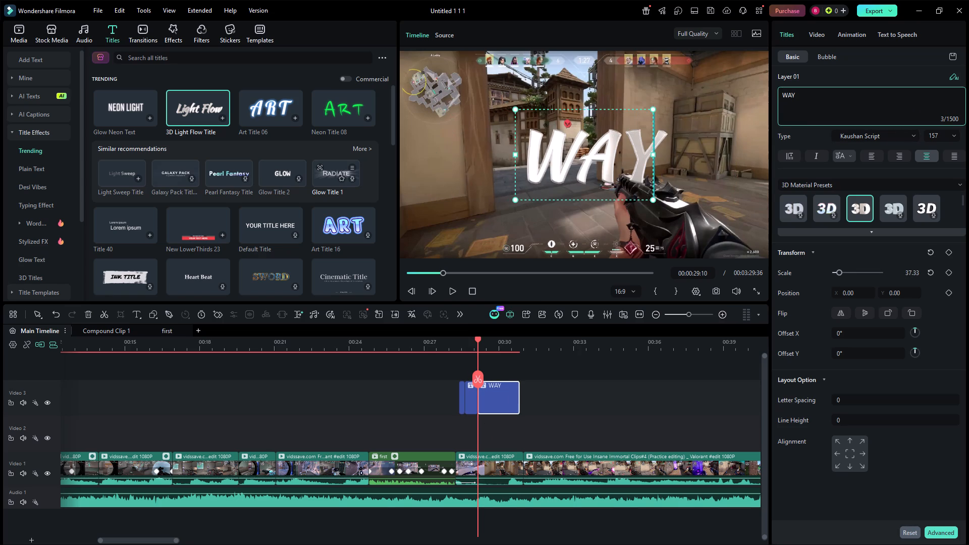
pyautogui.moveTo(565, 426); pyautogui.dragTo(560, 424)
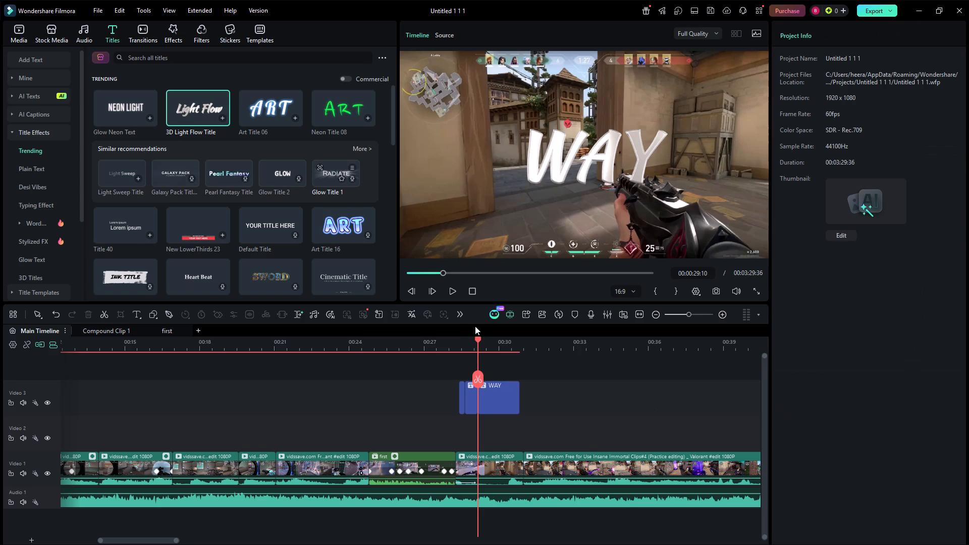
# Play the timeline from 00:00:28:11 to review the THE, RIGHTEST and WAY title sequence.
pyautogui.click(454, 349)
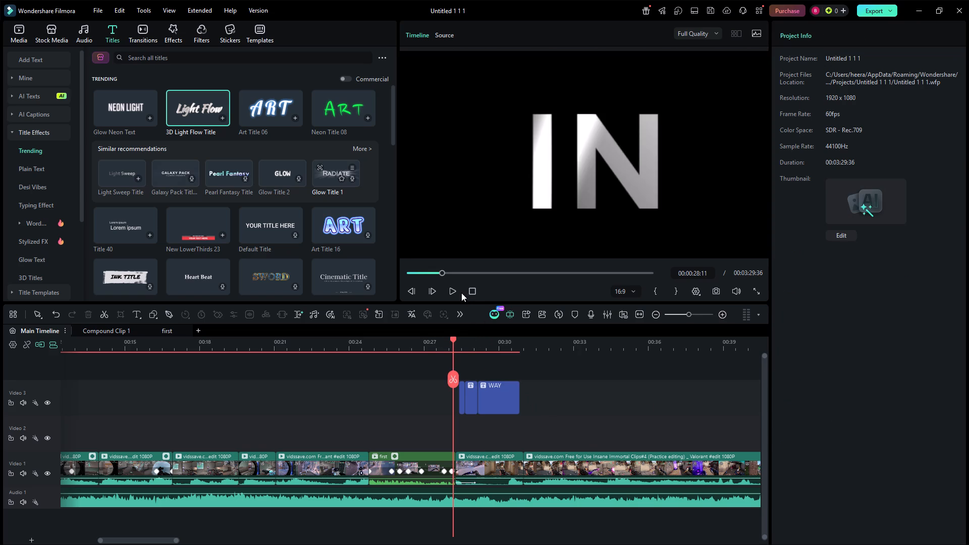
pyautogui.click(458, 292)
pyautogui.click(455, 292)
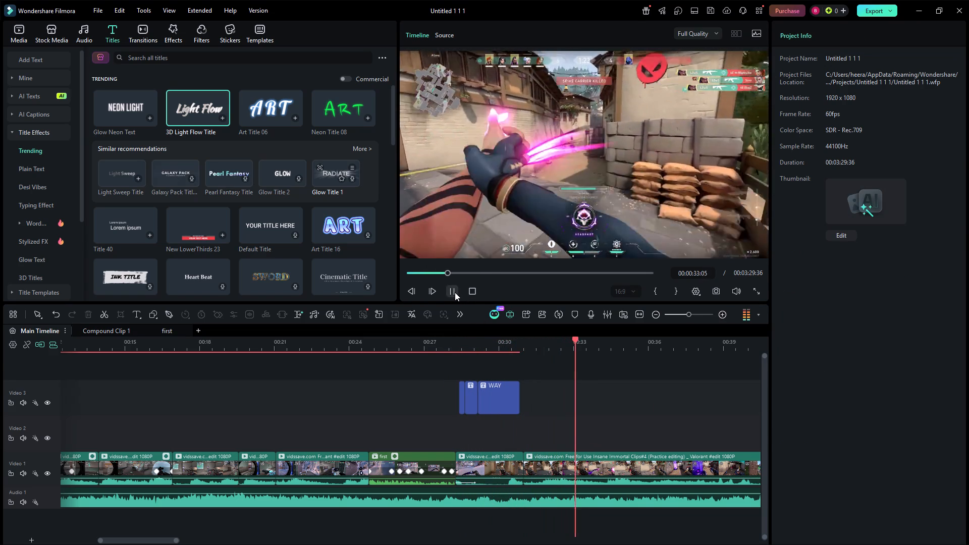
pyautogui.click(455, 292)
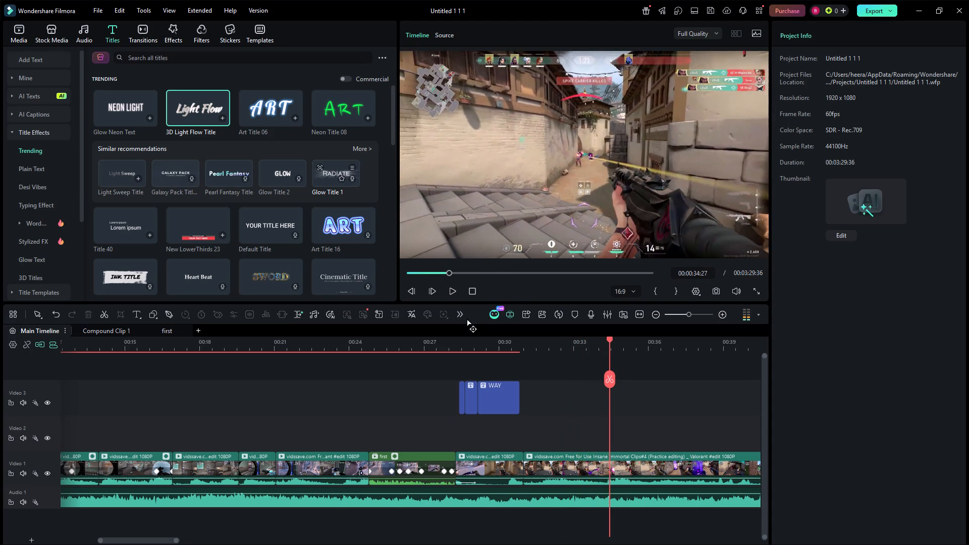
# Play the WAY title to find where the word ends, split it at 00:00:29:56 and delete the remaining piece.
pyautogui.click(468, 337)
pyautogui.click(451, 296)
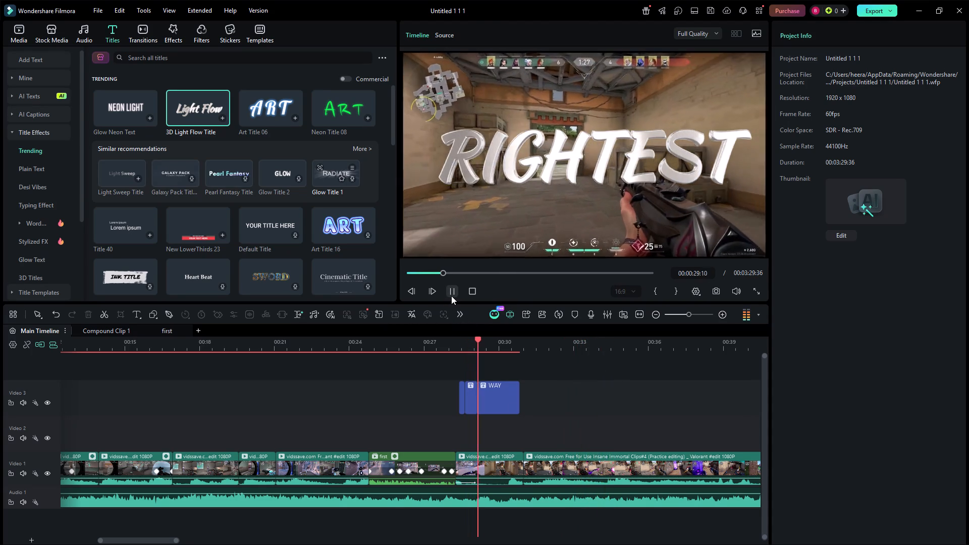
pyautogui.click(451, 296)
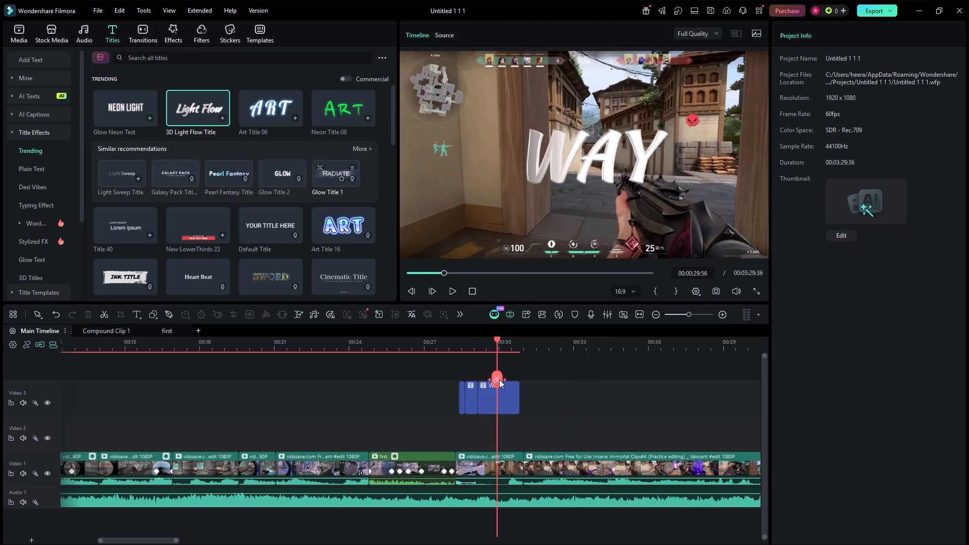
pyautogui.click(491, 399)
pyautogui.click(496, 374)
pyautogui.rightClick(504, 392)
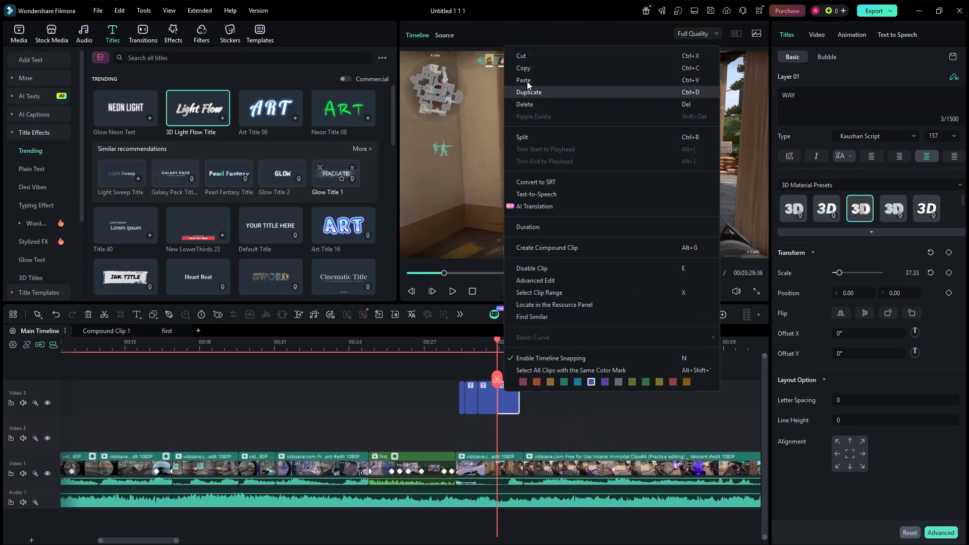
pyautogui.click(537, 103)
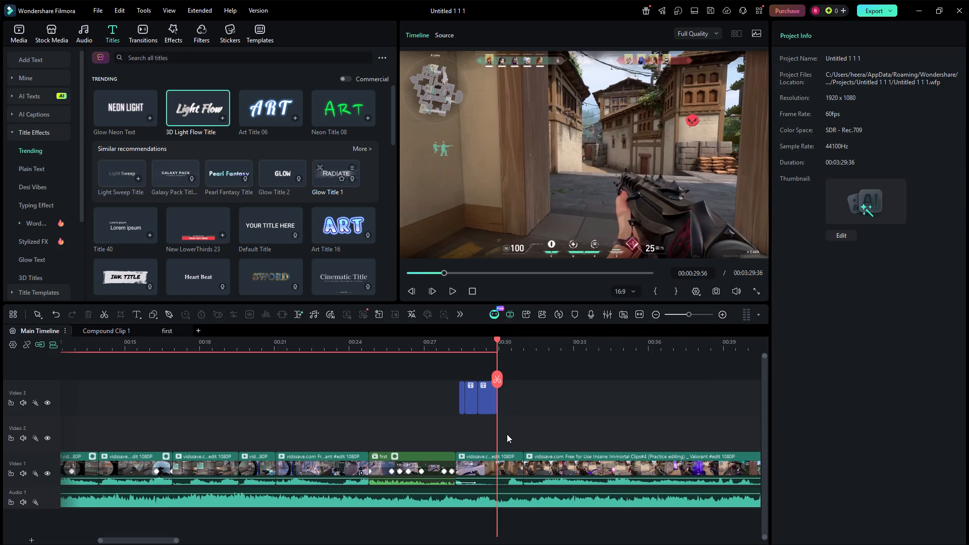
# Play on from the end of the WAY title and scrub back through the WAY and RIGHTEST titles to check their timing.
pyautogui.click(457, 296)
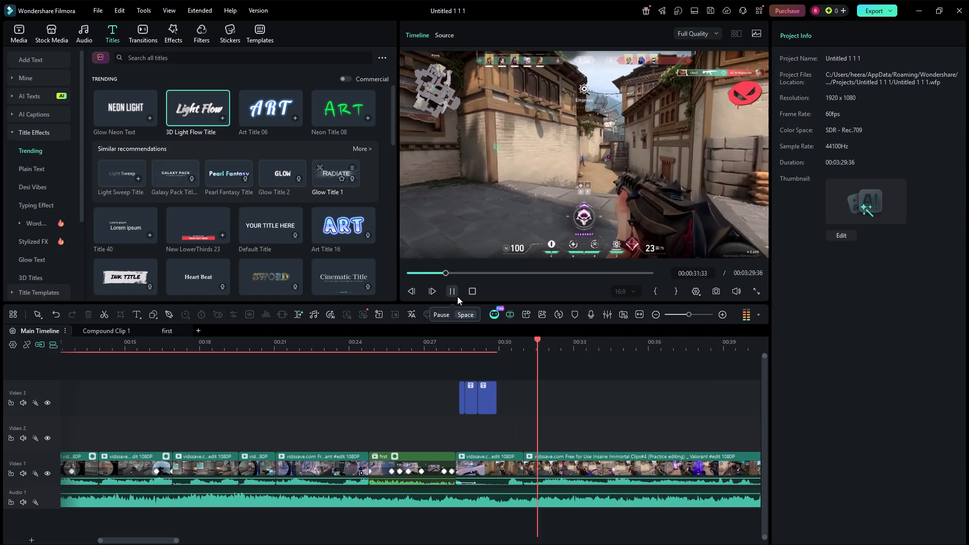
pyautogui.click(457, 296)
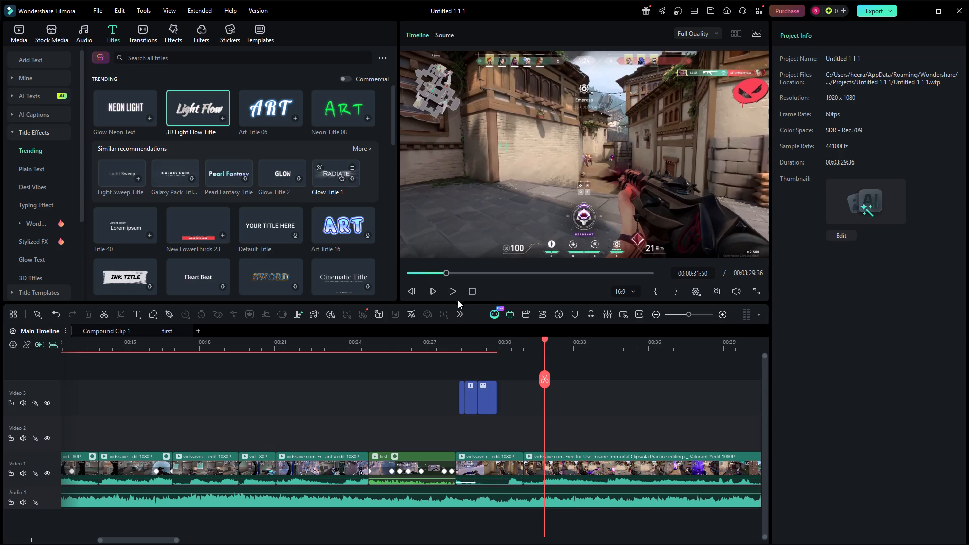
pyautogui.moveTo(543, 350); pyautogui.dragTo(518, 350)
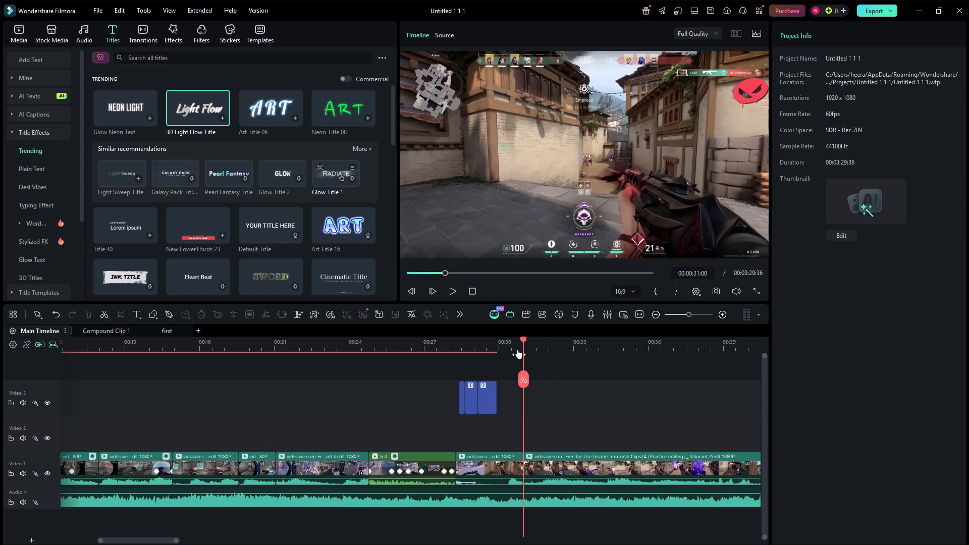
pyautogui.moveTo(518, 350); pyautogui.dragTo(477, 354)
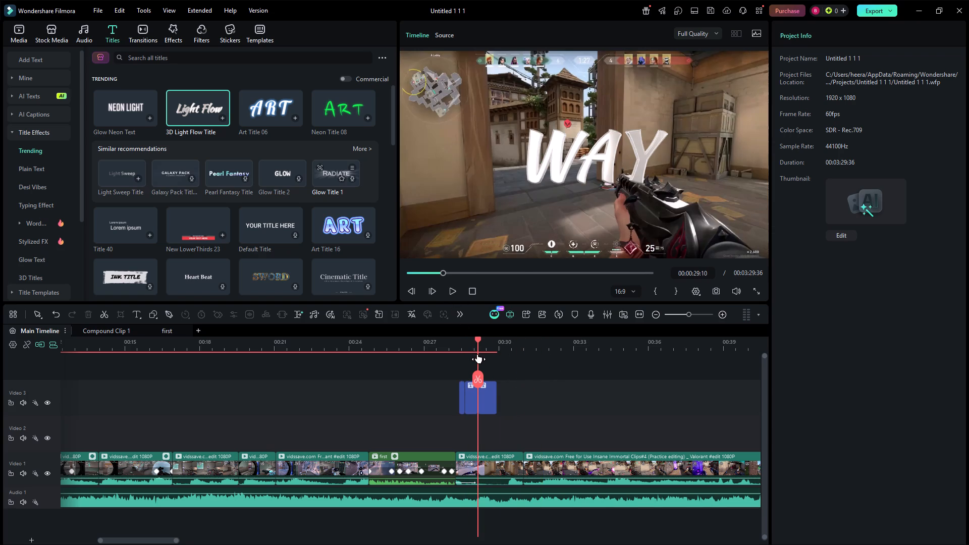
pyautogui.moveTo(477, 354); pyautogui.dragTo(468, 360)
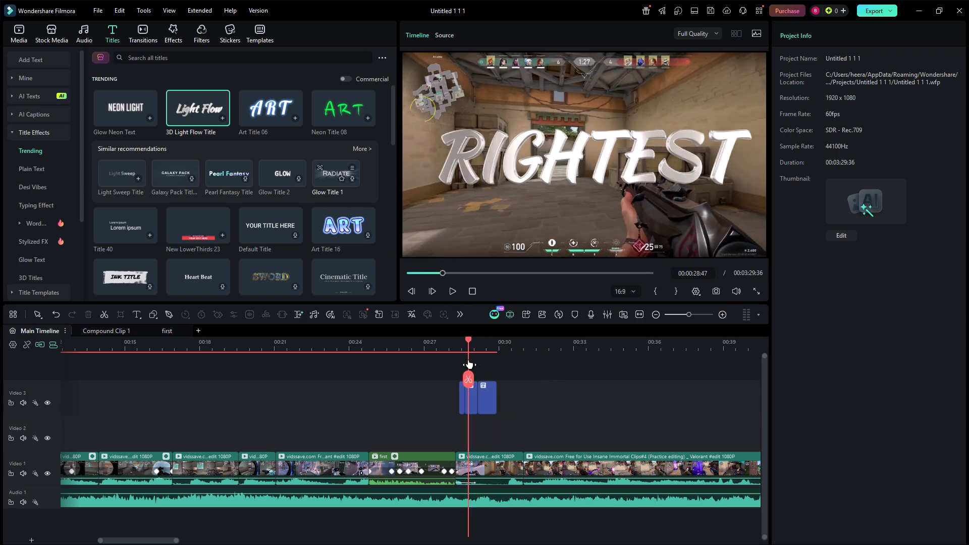
pyautogui.moveTo(468, 360); pyautogui.dragTo(464, 361)
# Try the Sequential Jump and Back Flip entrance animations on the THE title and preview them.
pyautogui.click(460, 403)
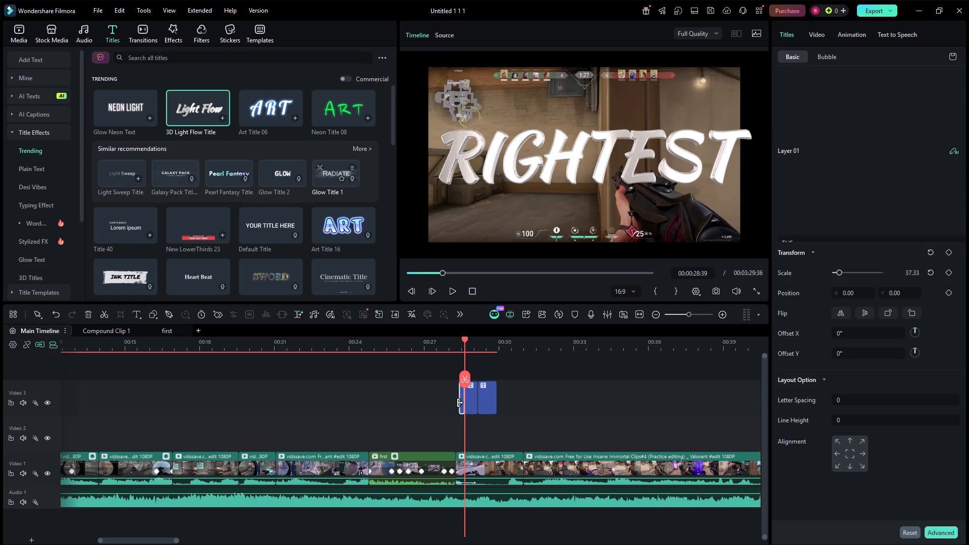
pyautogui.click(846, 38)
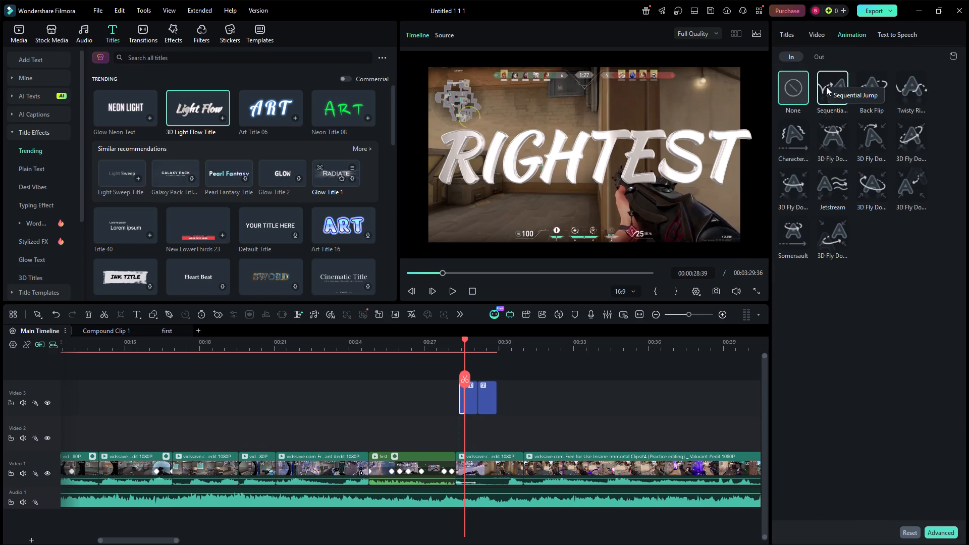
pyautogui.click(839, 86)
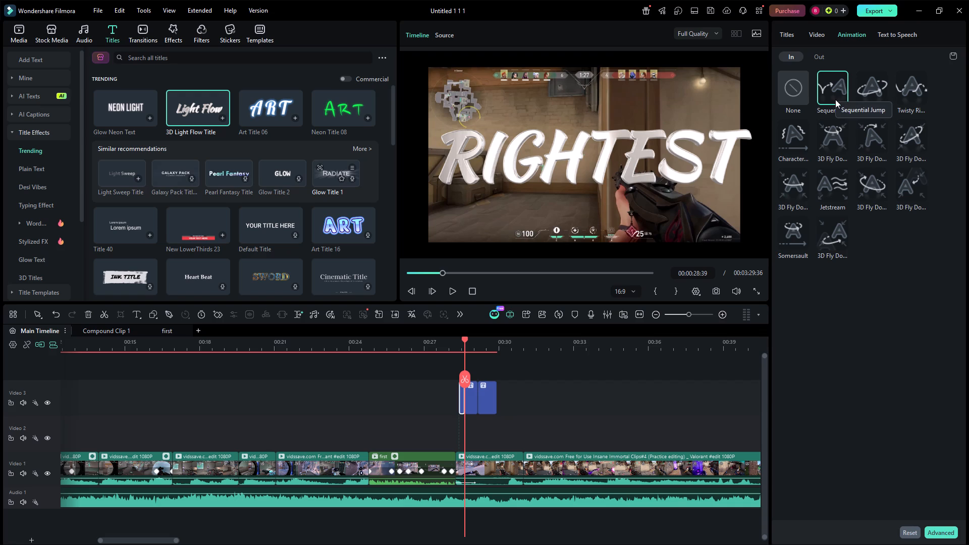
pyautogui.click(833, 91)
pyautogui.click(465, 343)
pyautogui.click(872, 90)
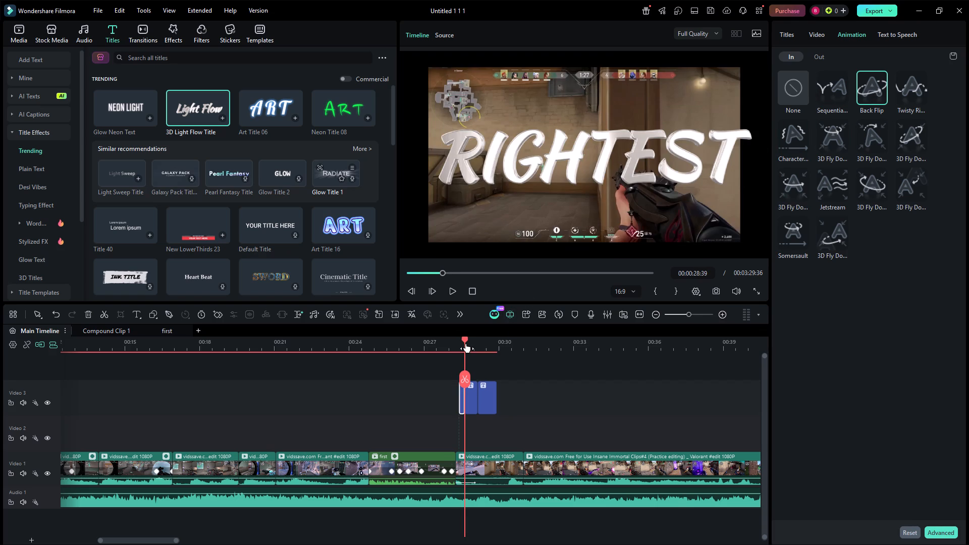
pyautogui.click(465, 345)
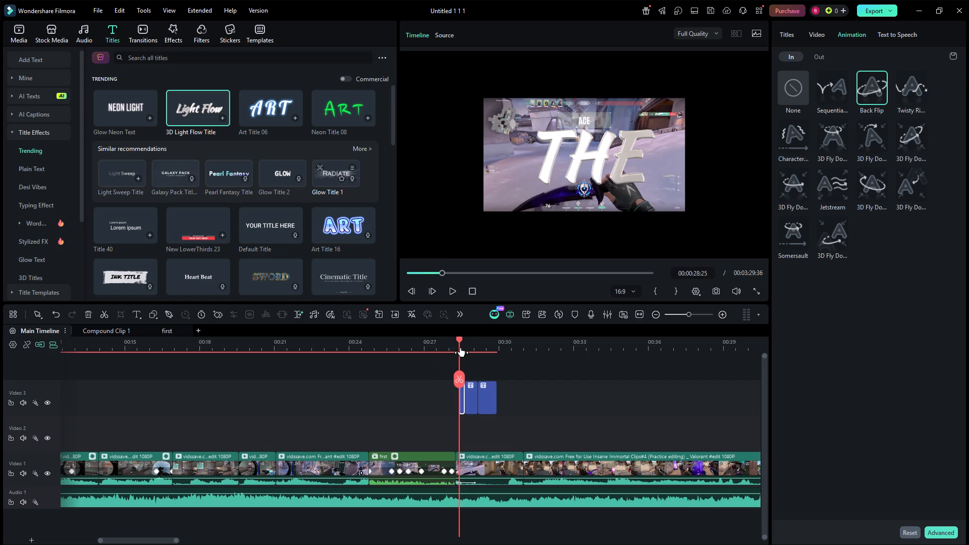
# Apply the first 3D Fly entrance animation in the preset list to the RIGHTEST, WAY and THE titles.
pyautogui.click(471, 397)
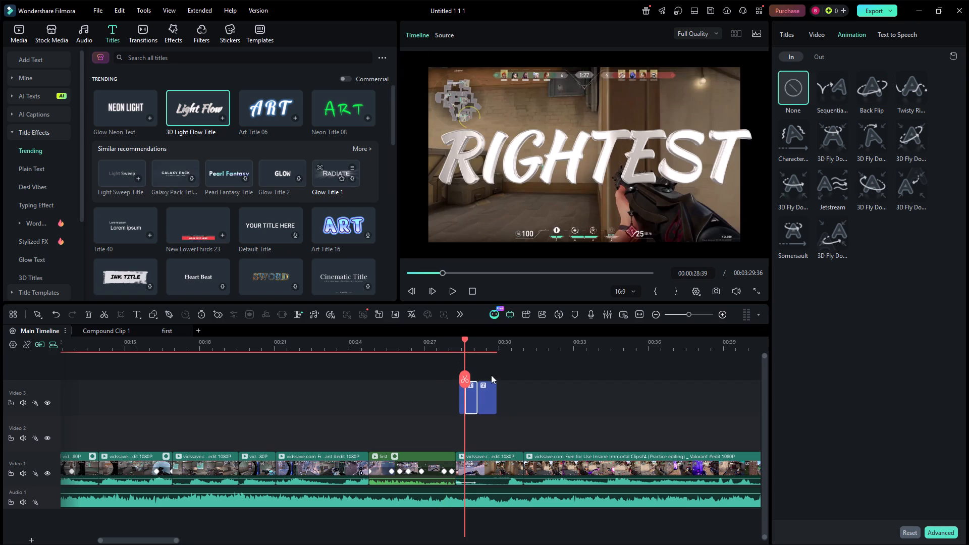
pyautogui.click(818, 138)
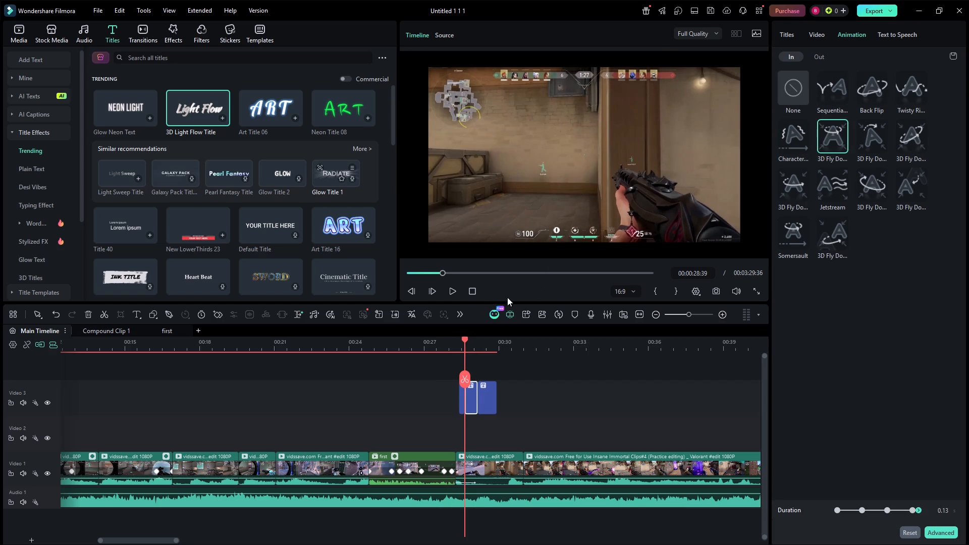
pyautogui.moveTo(466, 345); pyautogui.dragTo(470, 343)
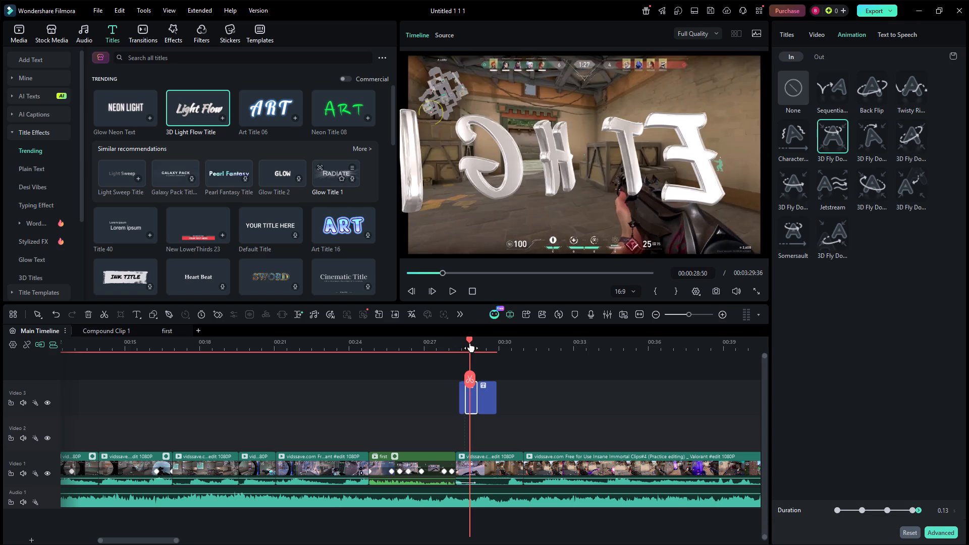
pyautogui.moveTo(470, 343); pyautogui.dragTo(482, 338)
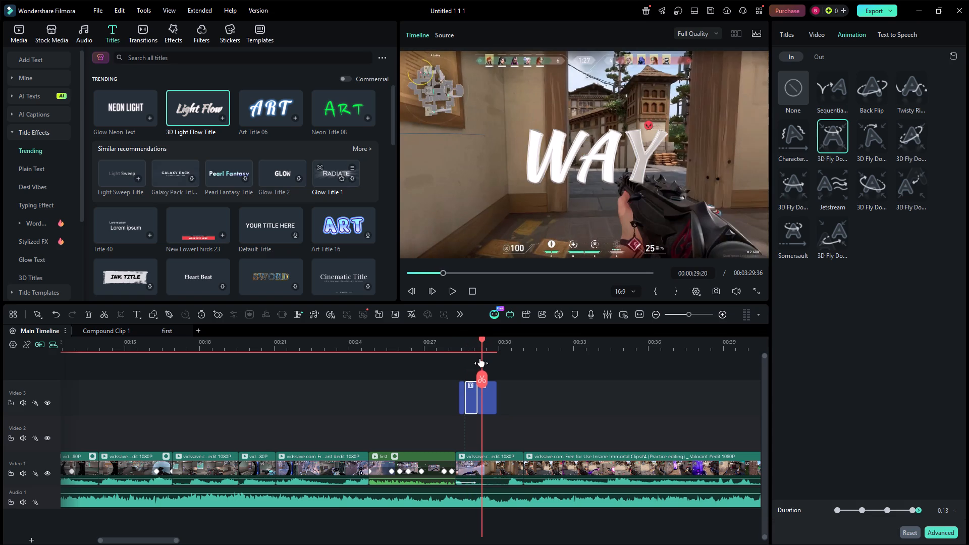
pyautogui.click(488, 393)
pyautogui.click(840, 146)
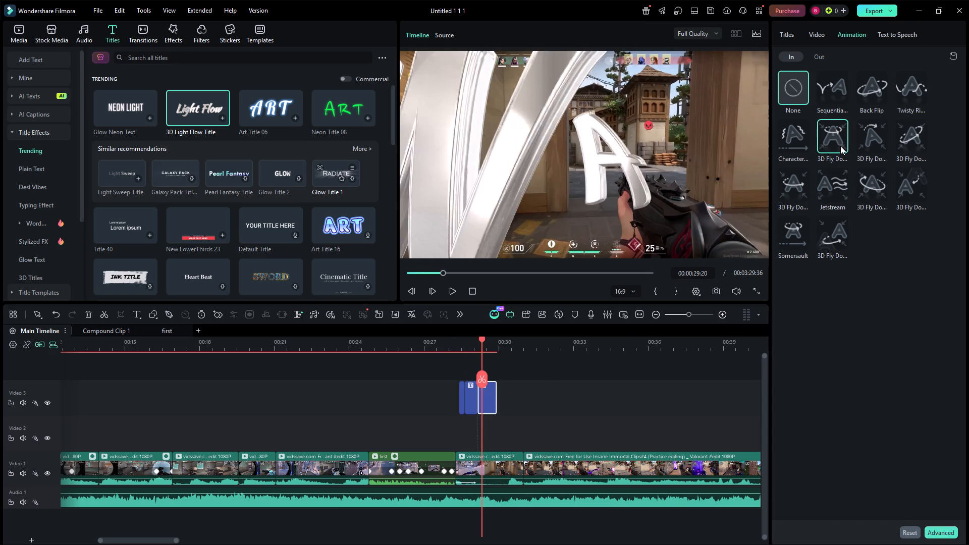
pyautogui.click(461, 393)
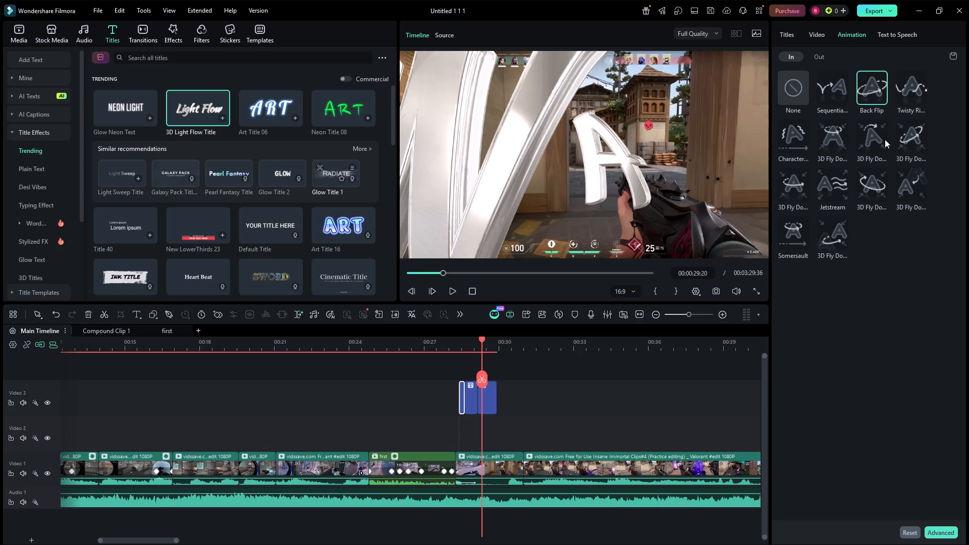
pyautogui.click(842, 145)
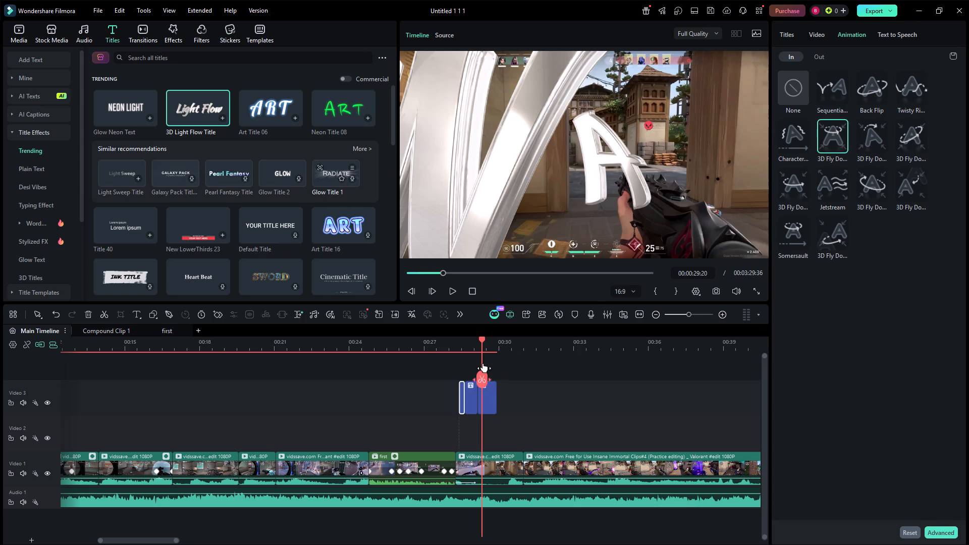
# Scrub and play through the three animated titles and the gameplay after them to review the entrance animations.
pyautogui.moveTo(482, 343); pyautogui.dragTo(460, 350)
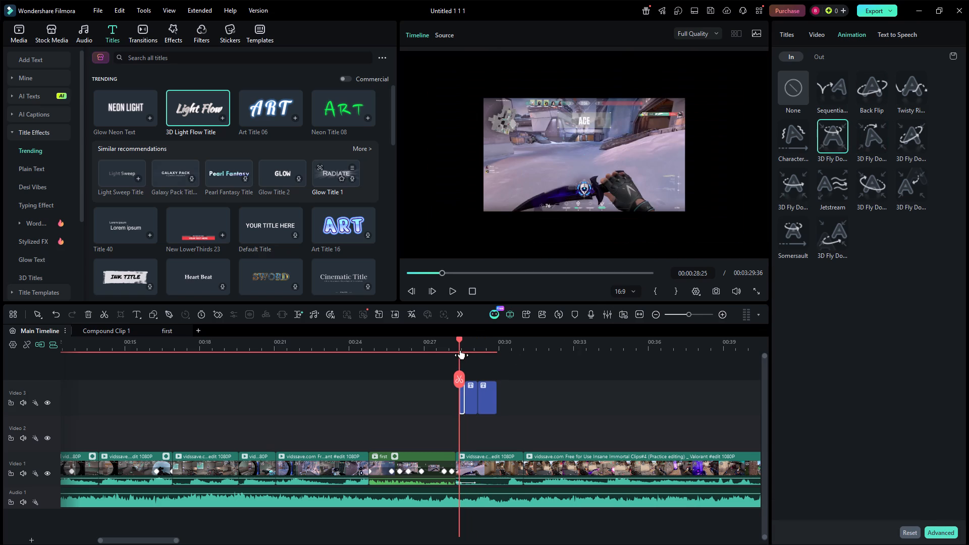
pyautogui.moveTo(460, 350); pyautogui.dragTo(468, 348)
pyautogui.moveTo(469, 347); pyautogui.dragTo(484, 342)
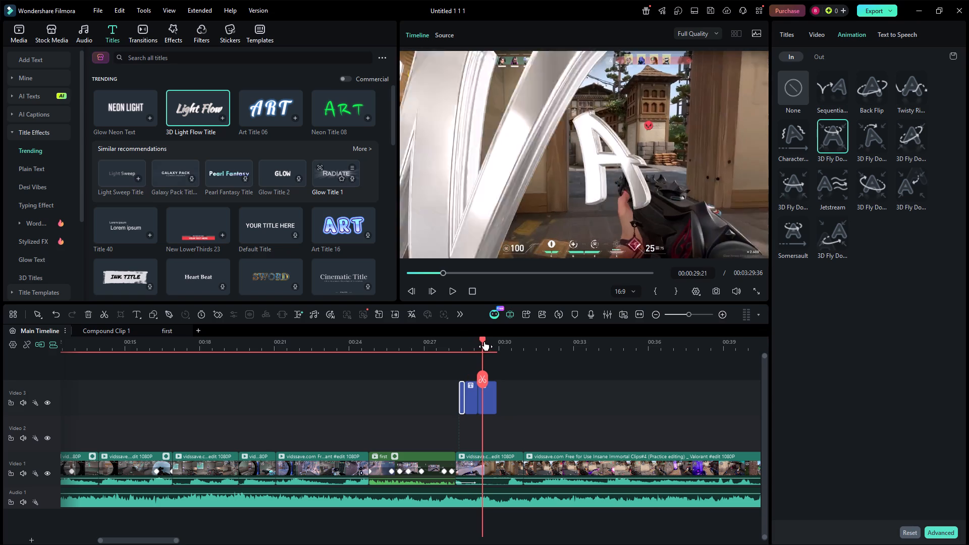
pyautogui.moveTo(484, 342); pyautogui.dragTo(497, 338)
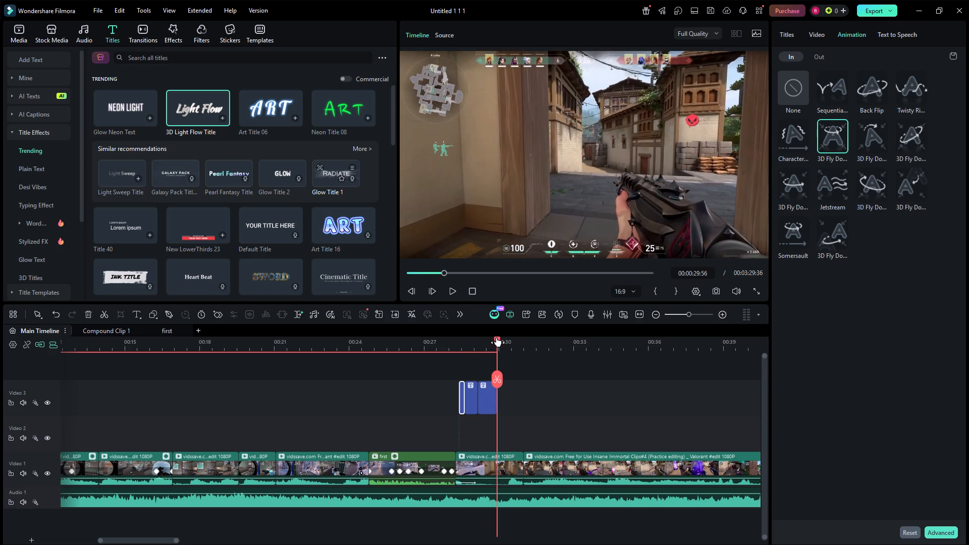
pyautogui.moveTo(497, 338); pyautogui.dragTo(459, 352)
pyautogui.click(456, 295)
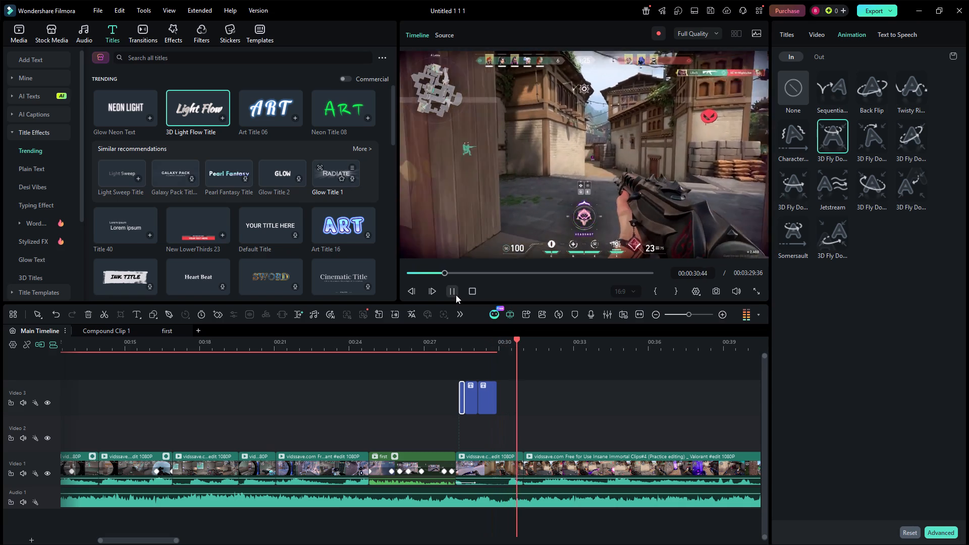
pyautogui.click(456, 295)
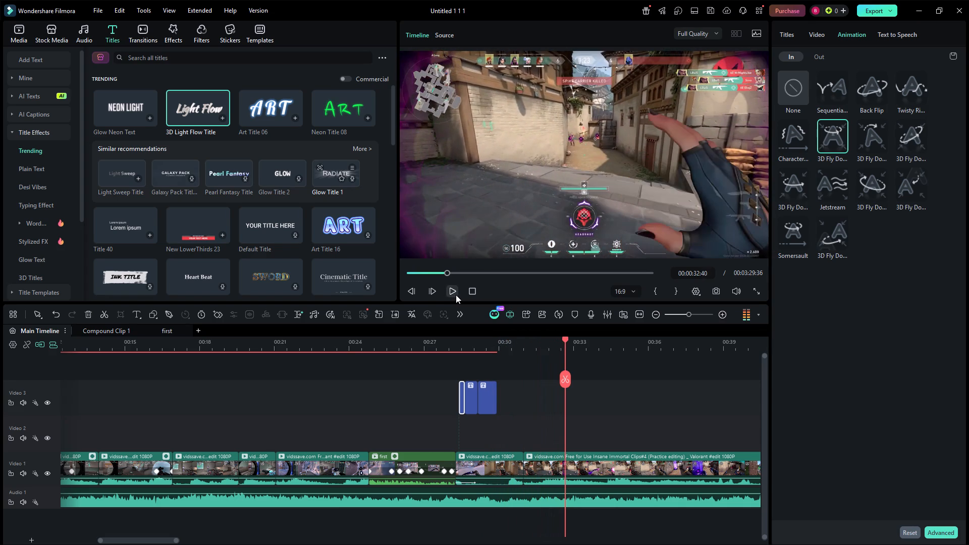
pyautogui.click(456, 295)
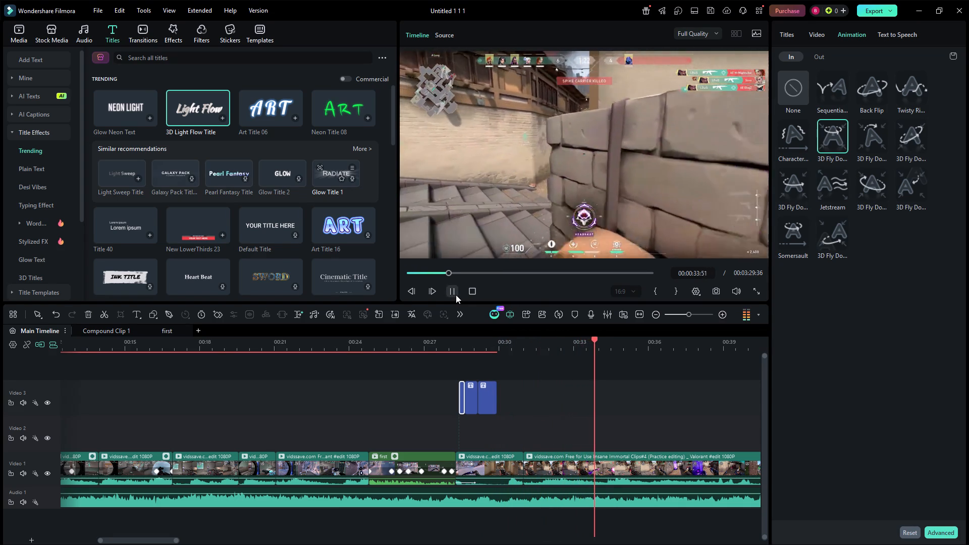
pyautogui.click(456, 295)
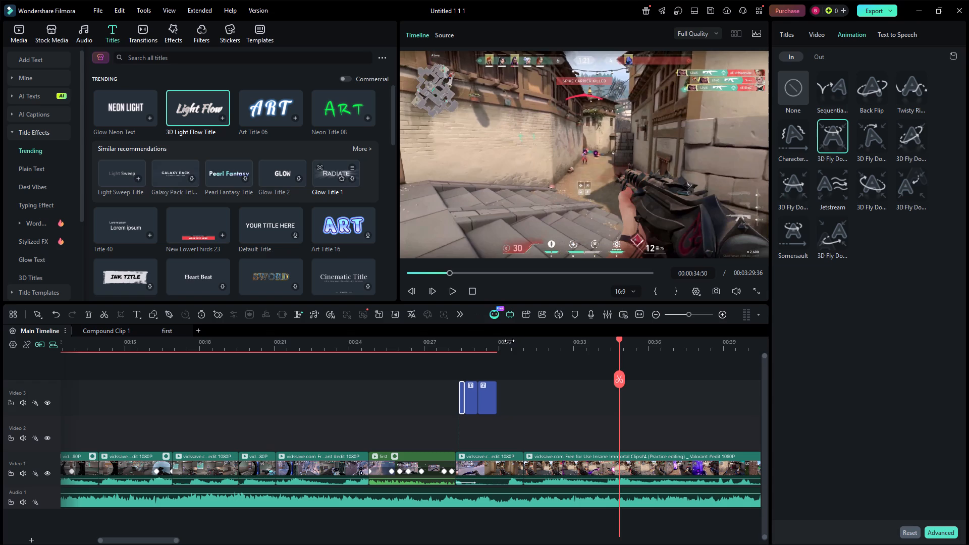
# Play through the gameplay after the titles and split the long Video 1 clip at 00:00:32:38, as the hand ability starts.
pyautogui.click(509, 342)
pyautogui.click(451, 293)
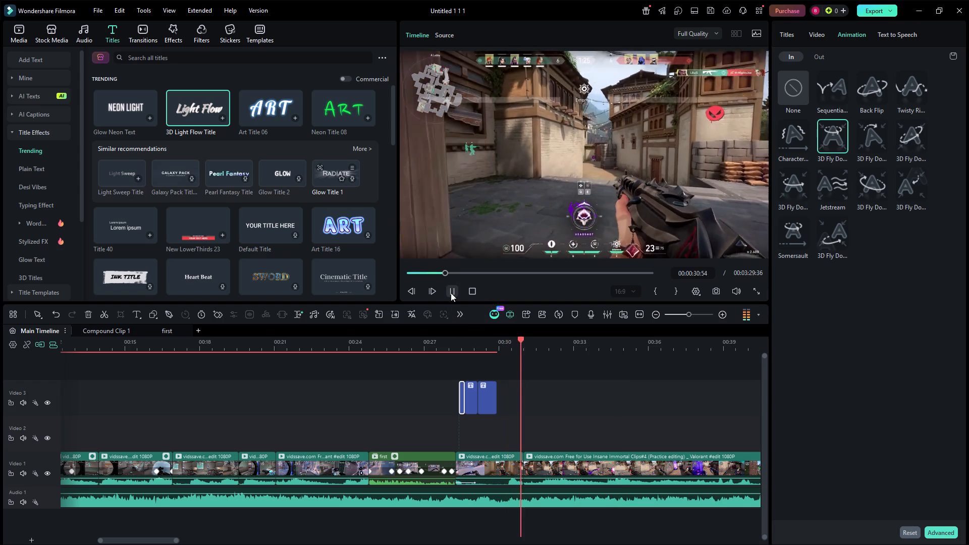
pyautogui.click(451, 293)
pyautogui.click(451, 293)
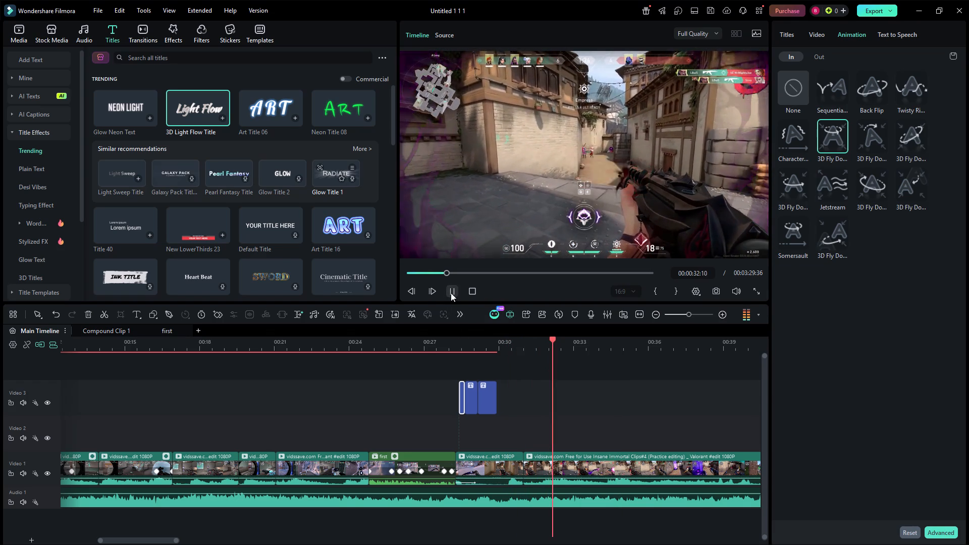
pyautogui.click(451, 293)
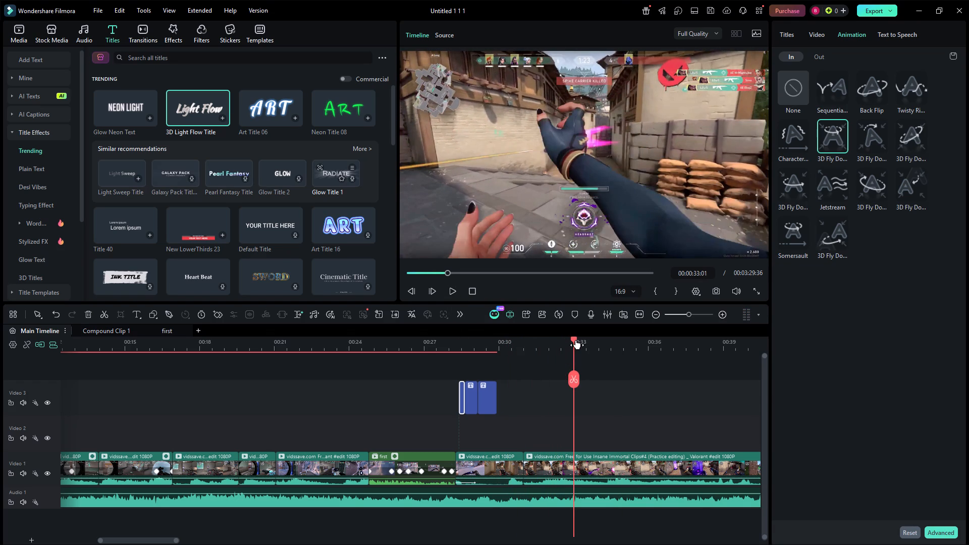
pyautogui.click(566, 476)
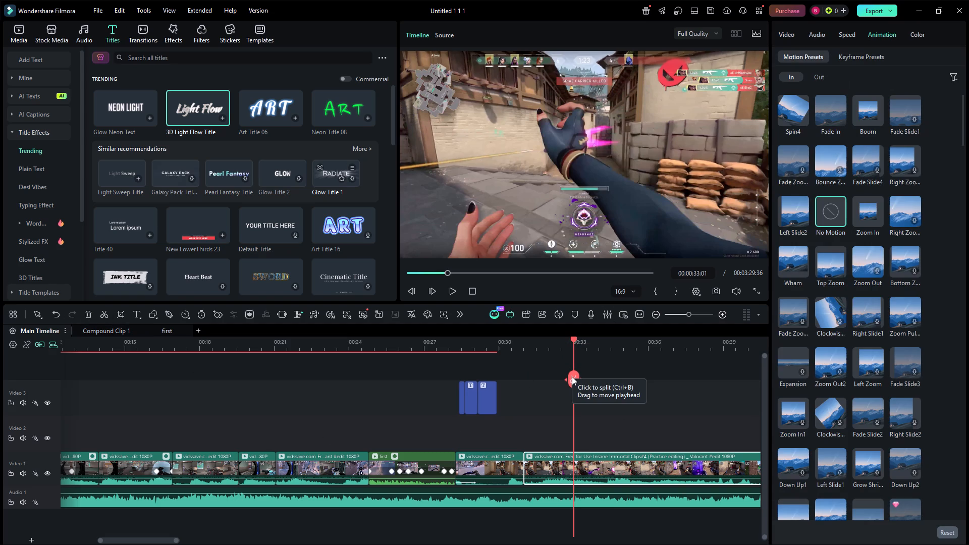
pyautogui.moveTo(575, 354); pyautogui.dragTo(559, 360)
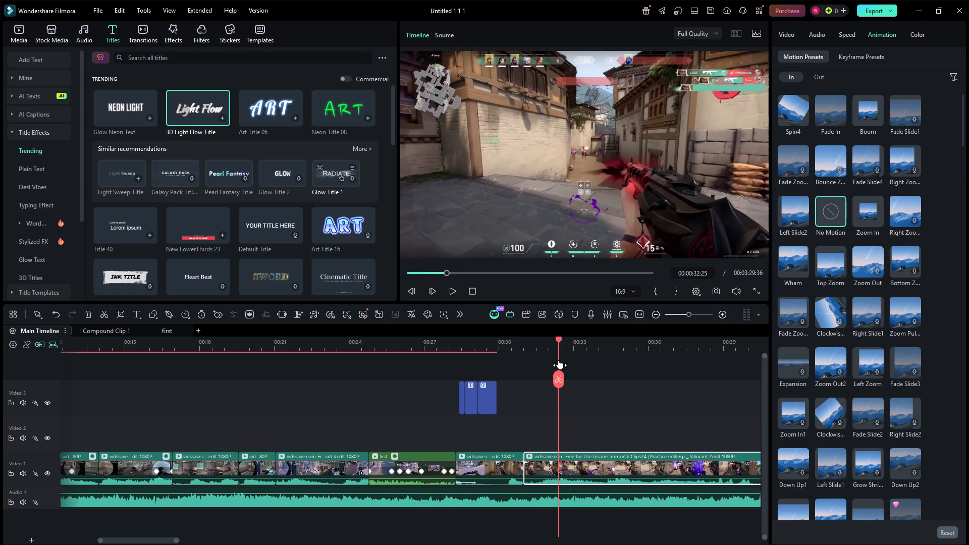
pyautogui.moveTo(559, 360); pyautogui.dragTo(564, 358)
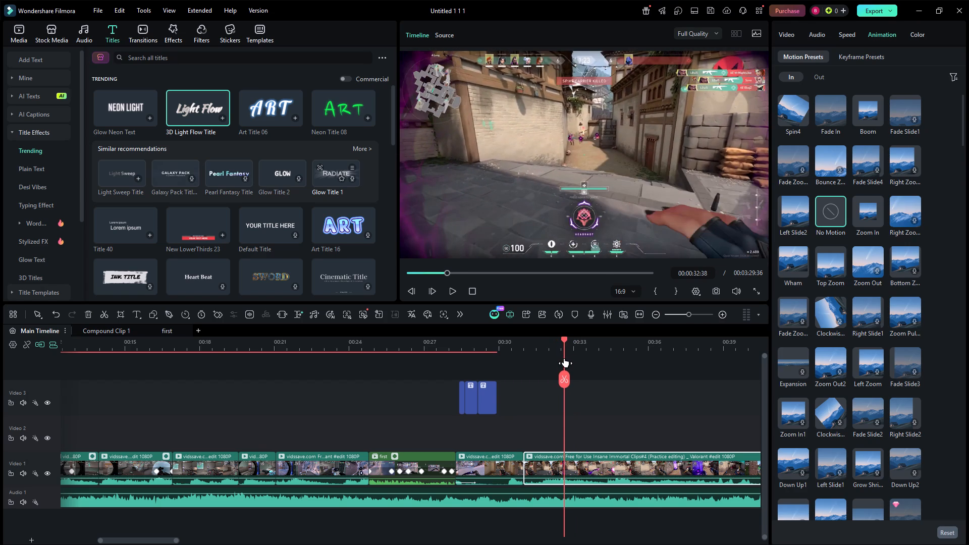
pyautogui.click(562, 377)
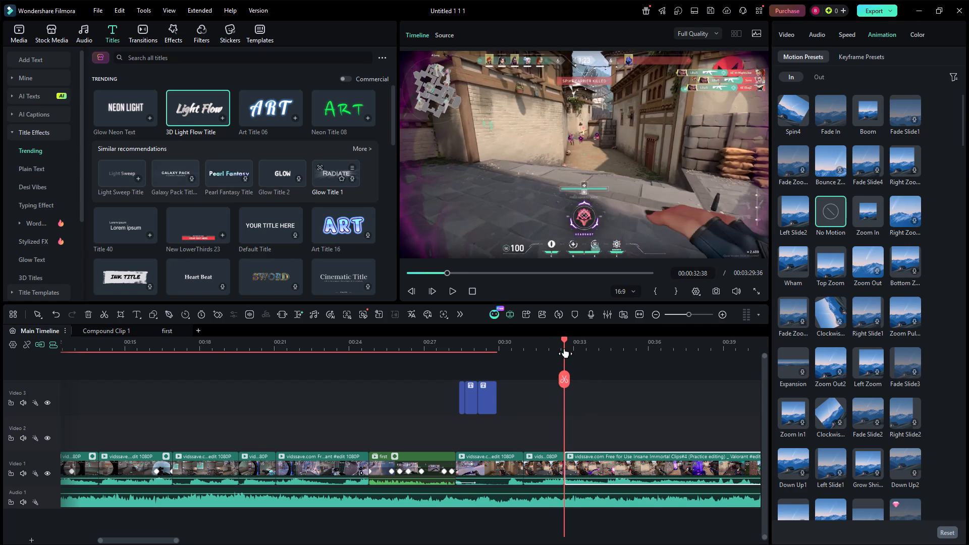
# Split the remaining gameplay clip on Video 1 at 00:00:33:52, where the hand animation ends.
pyautogui.moveTo(564, 344); pyautogui.dragTo(590, 341)
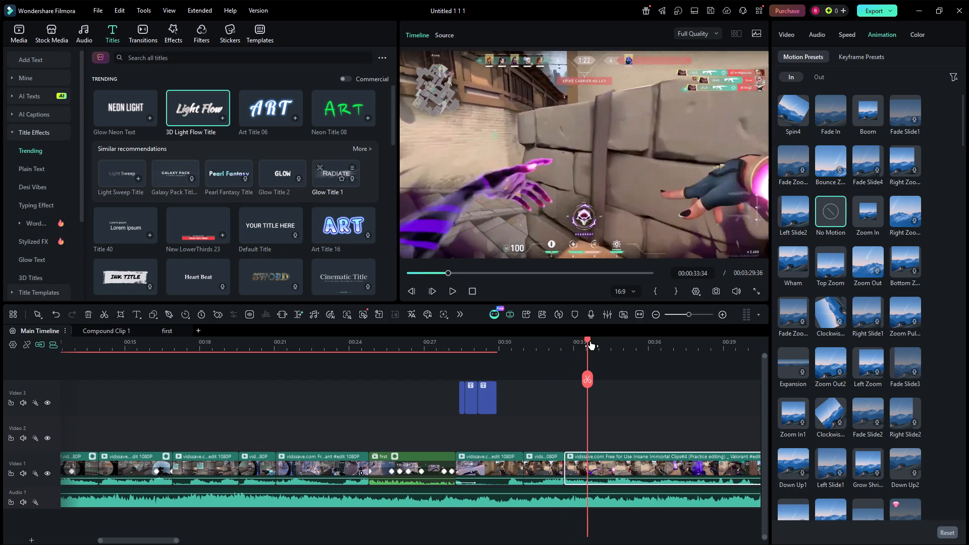
pyautogui.moveTo(590, 341); pyautogui.dragTo(595, 341)
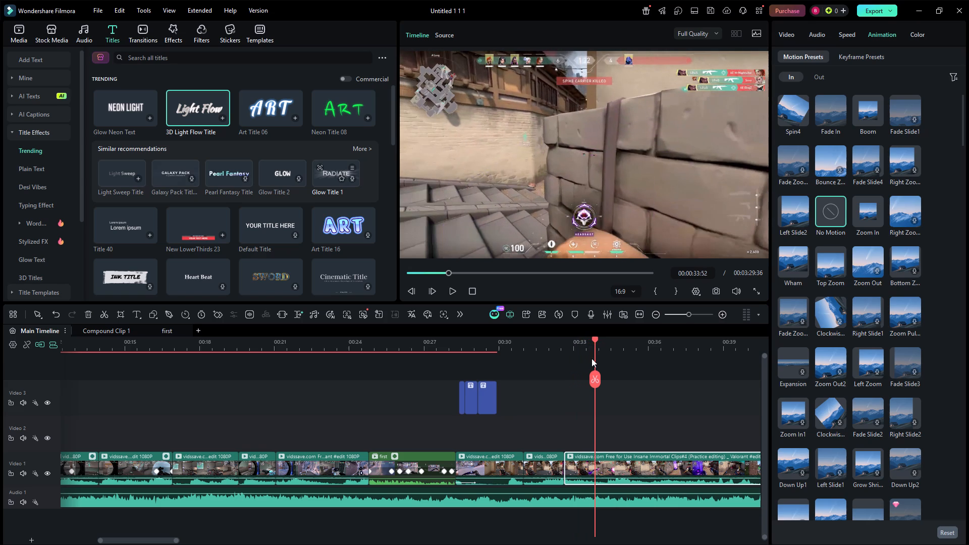
pyautogui.click(595, 375)
# Duplicate the short hand-animation clip and place the copy on Video 2 directly above the original.
pyautogui.click(576, 464)
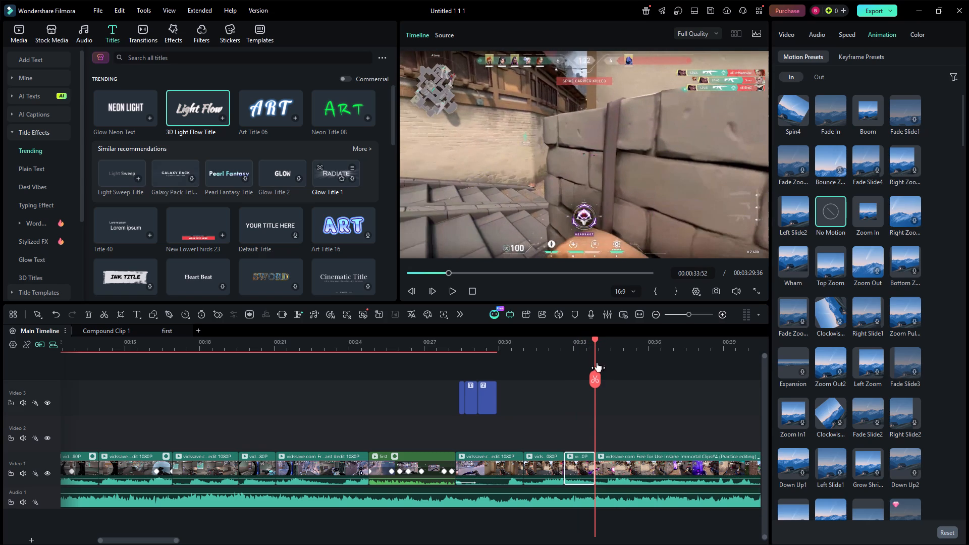
pyautogui.rightClick(575, 463)
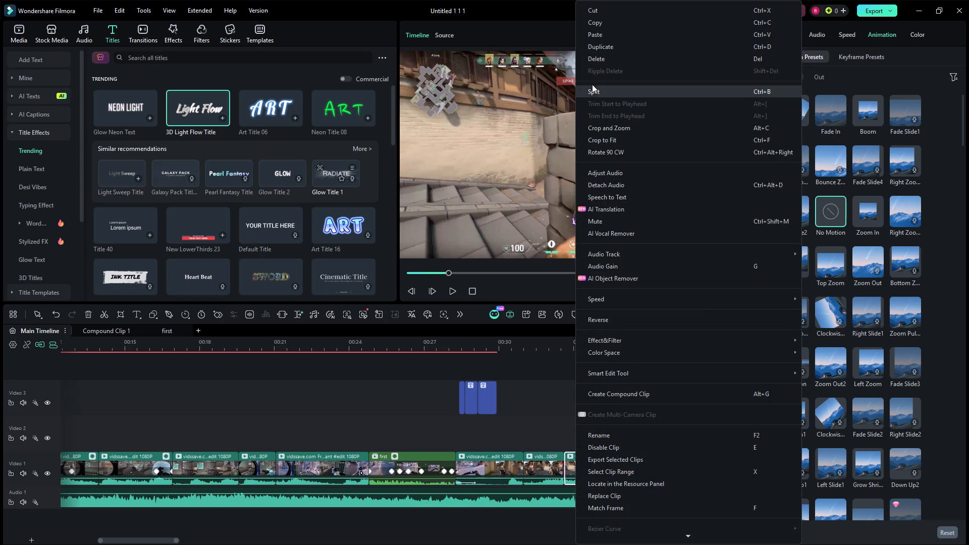
pyautogui.click(611, 49)
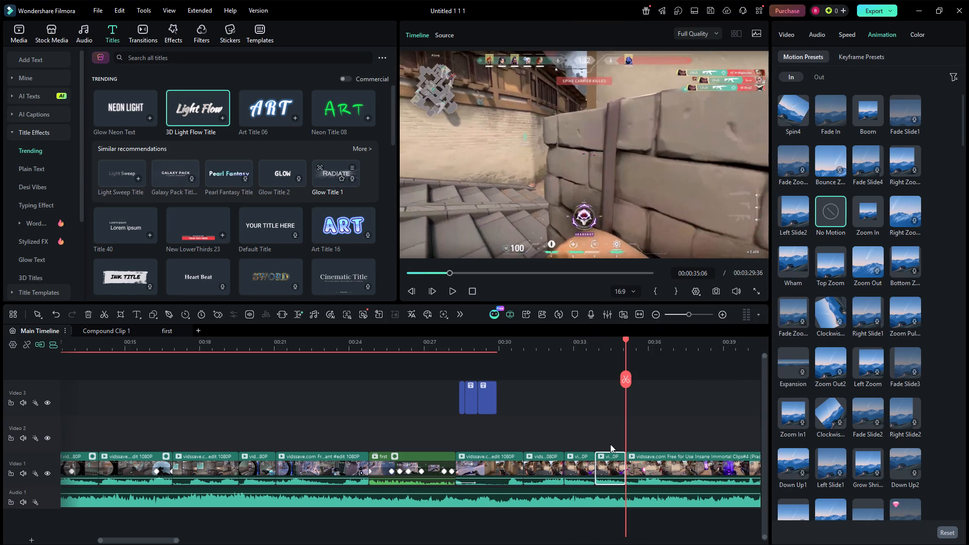
pyautogui.moveTo(613, 466); pyautogui.dragTo(587, 445)
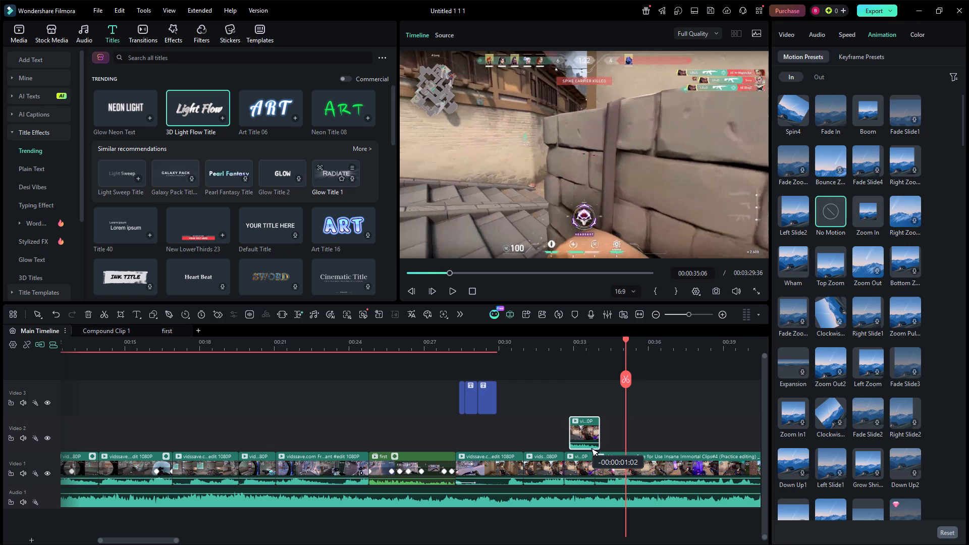
pyautogui.moveTo(587, 445); pyautogui.dragTo(582, 447)
# Enable Chroma Key on the short original hand-animation clip on Video 1.
pyautogui.click(576, 465)
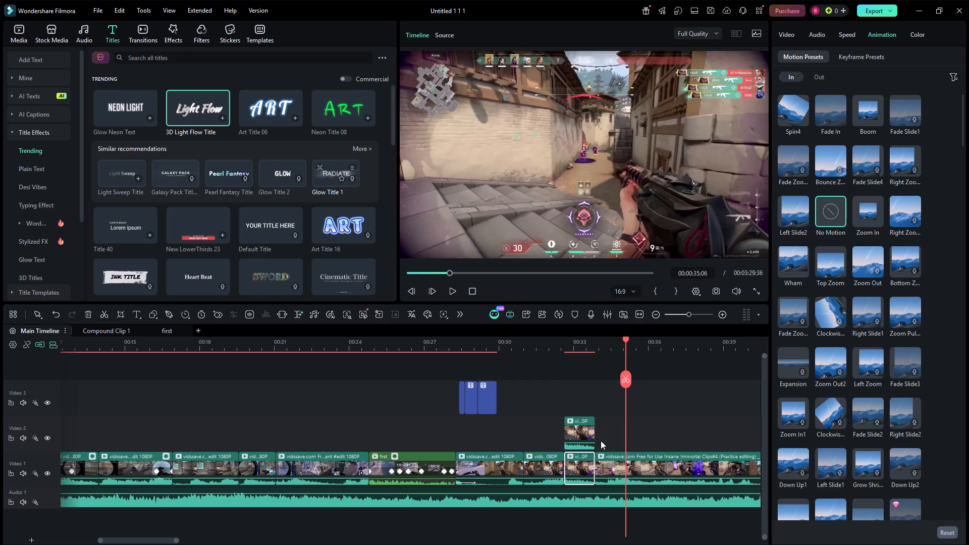
pyautogui.moveTo(627, 347); pyautogui.dragTo(593, 360)
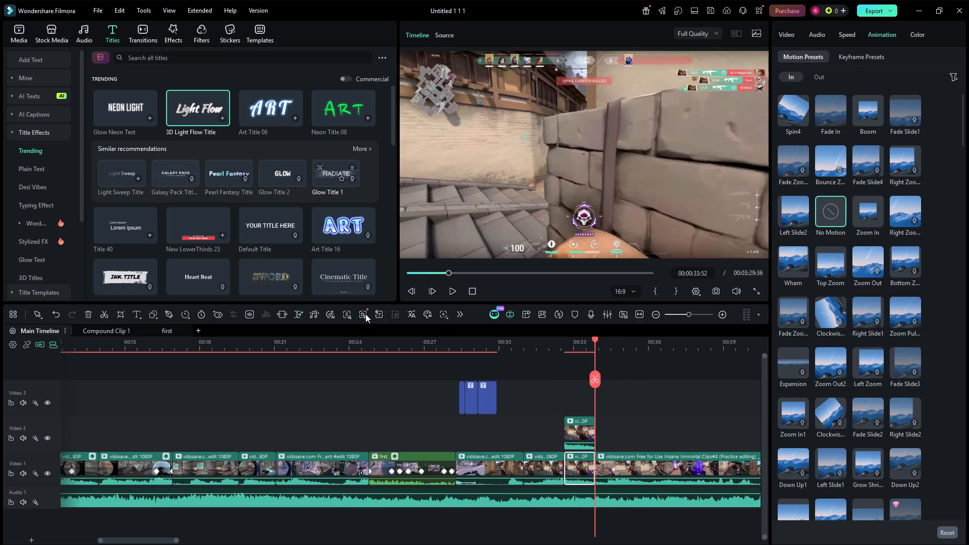
pyautogui.click(347, 318)
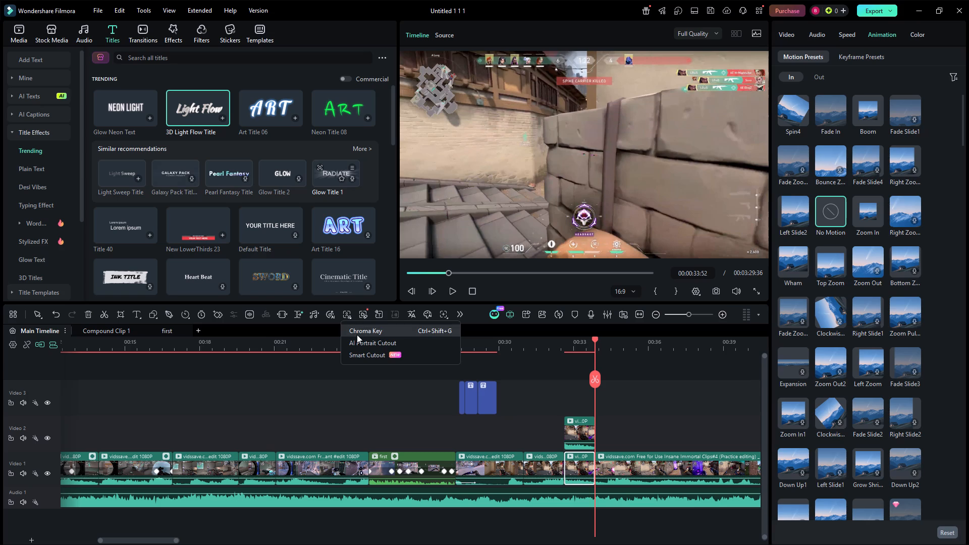
pyautogui.click(357, 335)
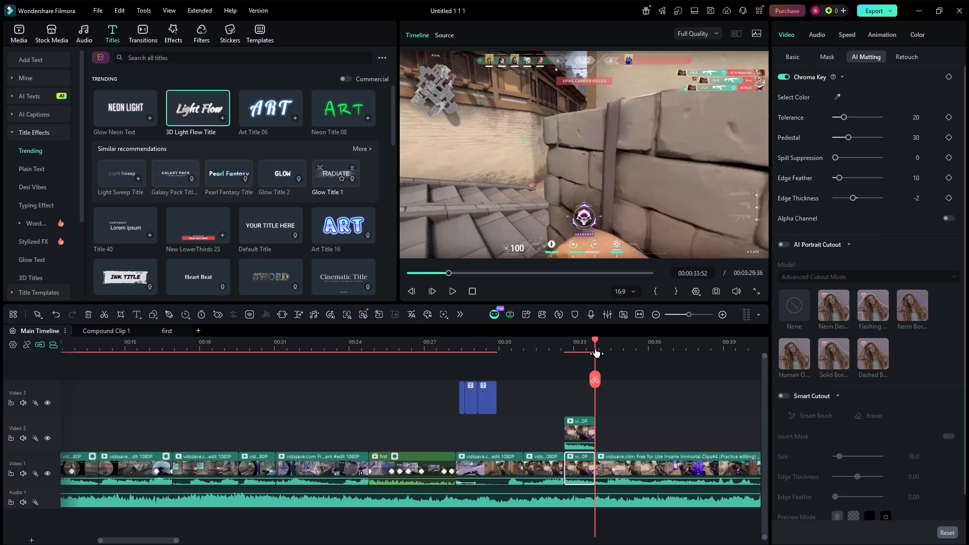
# Go to the raised-hand frame at 00:00:33:07 and enable AI Portrait Cutout on the Video 2 copy.
pyautogui.moveTo(596, 349); pyautogui.dragTo(580, 354)
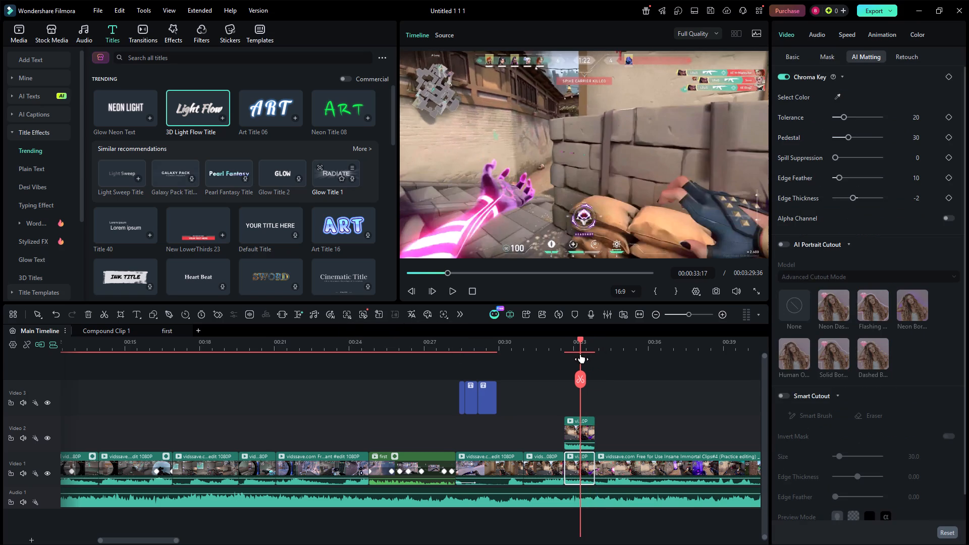
pyautogui.moveTo(580, 354); pyautogui.dragTo(578, 355)
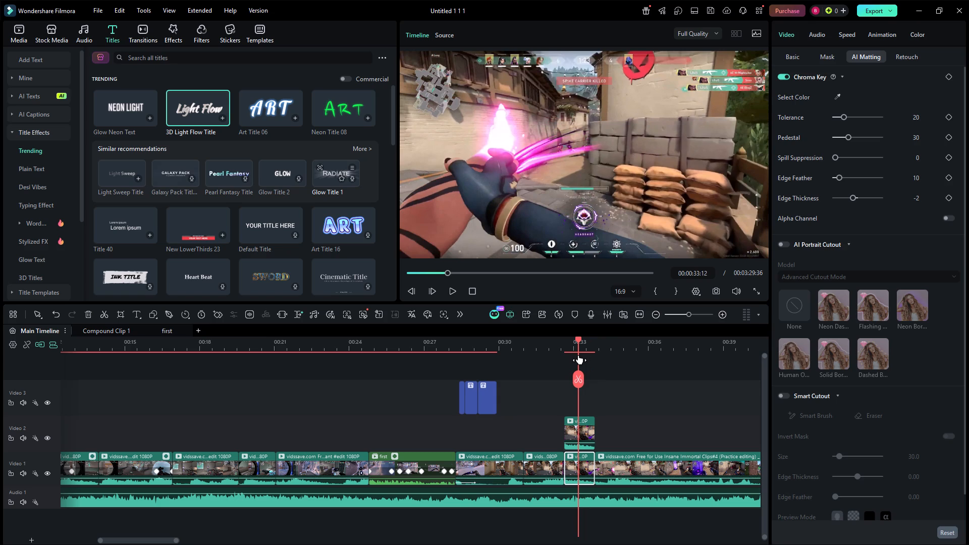
pyautogui.moveTo(578, 355); pyautogui.dragTo(575, 355)
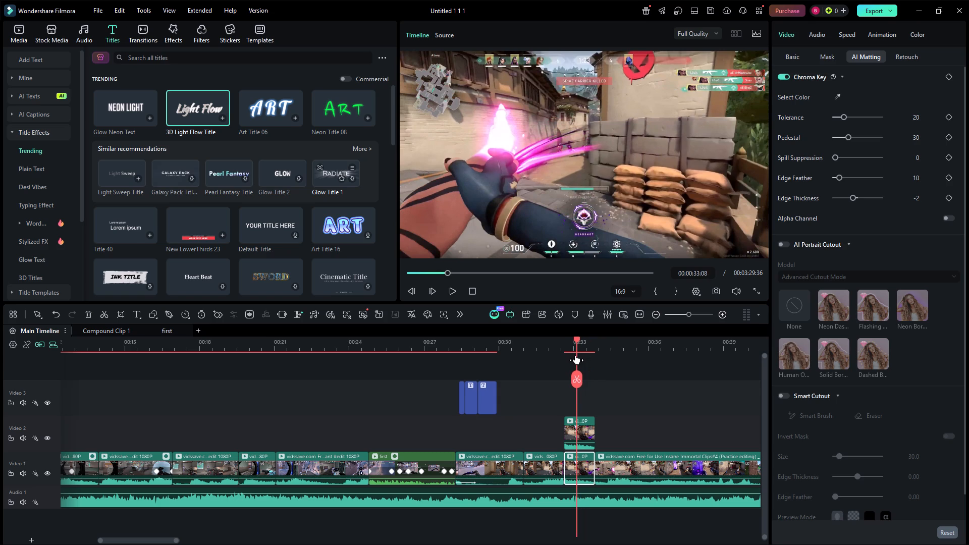
pyautogui.moveTo(575, 355); pyautogui.dragTo(576, 355)
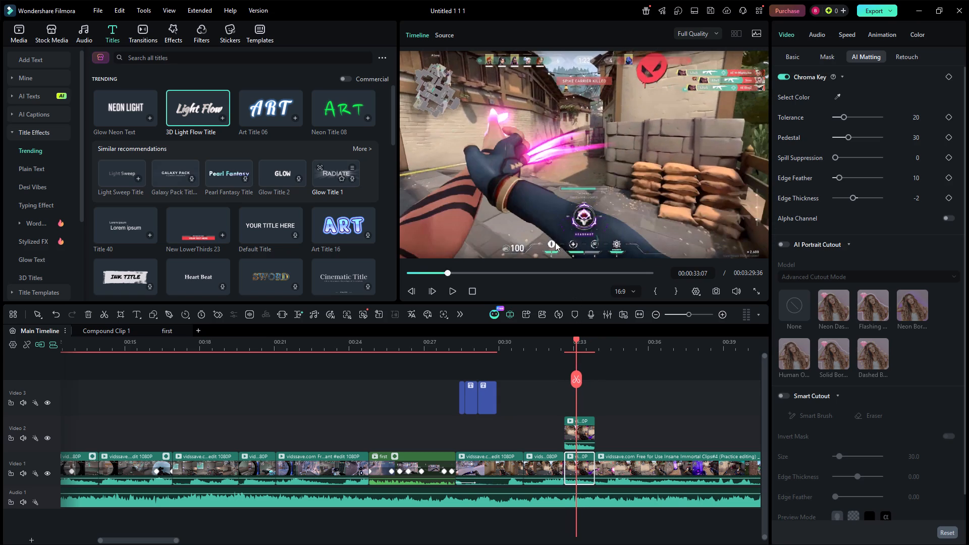
pyautogui.click(589, 427)
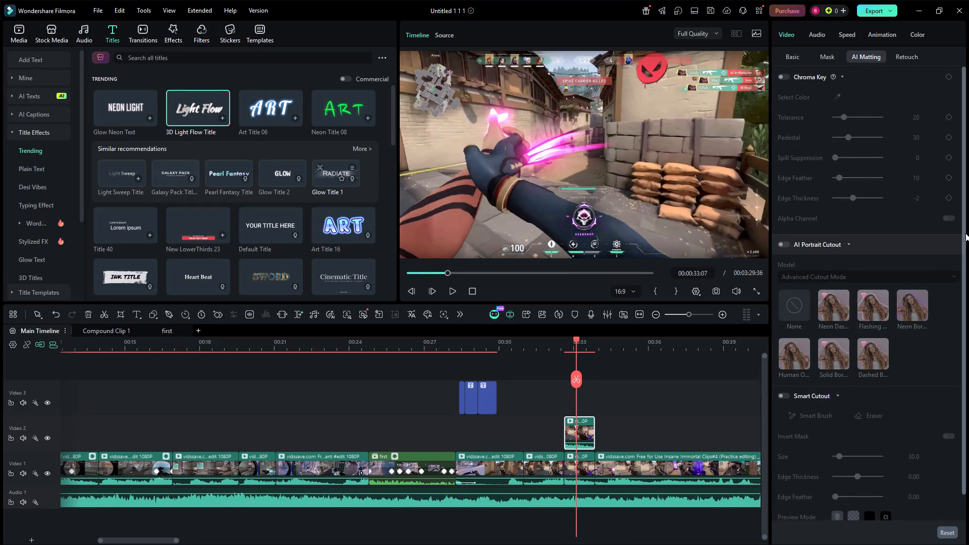
pyautogui.moveTo(965, 236); pyautogui.dragTo(963, 333)
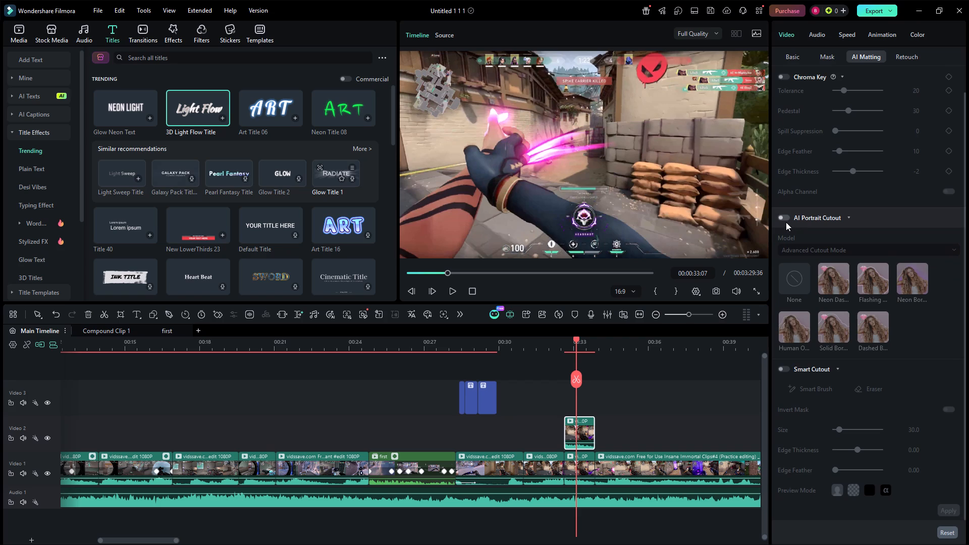
pyautogui.click(785, 222)
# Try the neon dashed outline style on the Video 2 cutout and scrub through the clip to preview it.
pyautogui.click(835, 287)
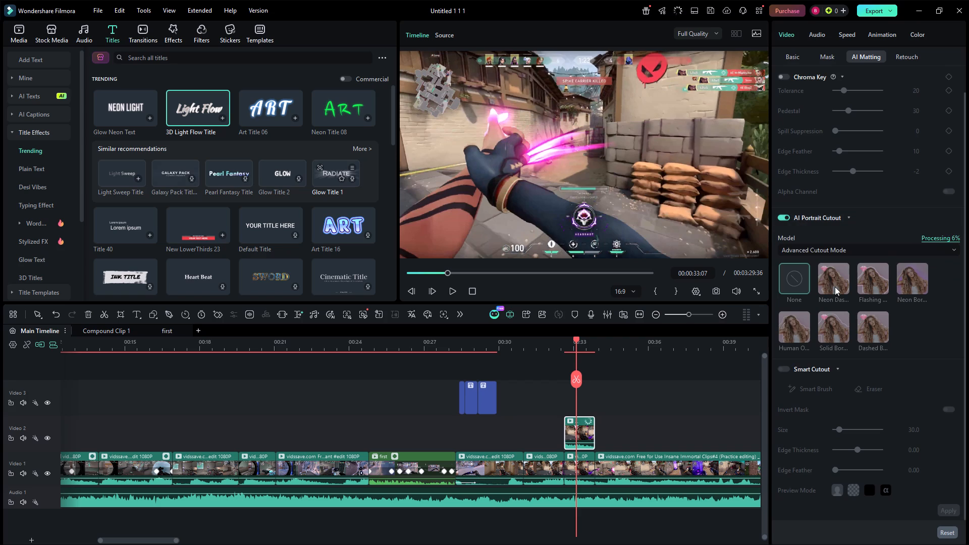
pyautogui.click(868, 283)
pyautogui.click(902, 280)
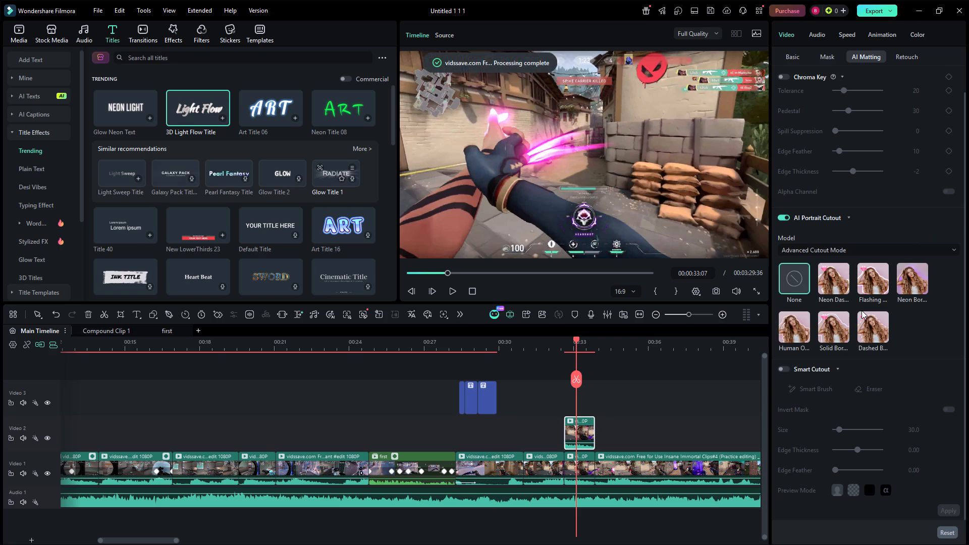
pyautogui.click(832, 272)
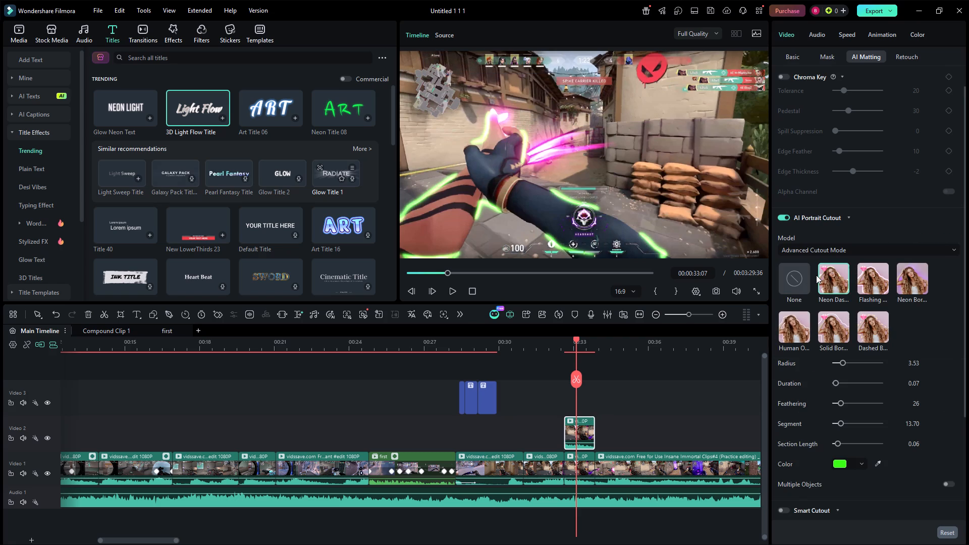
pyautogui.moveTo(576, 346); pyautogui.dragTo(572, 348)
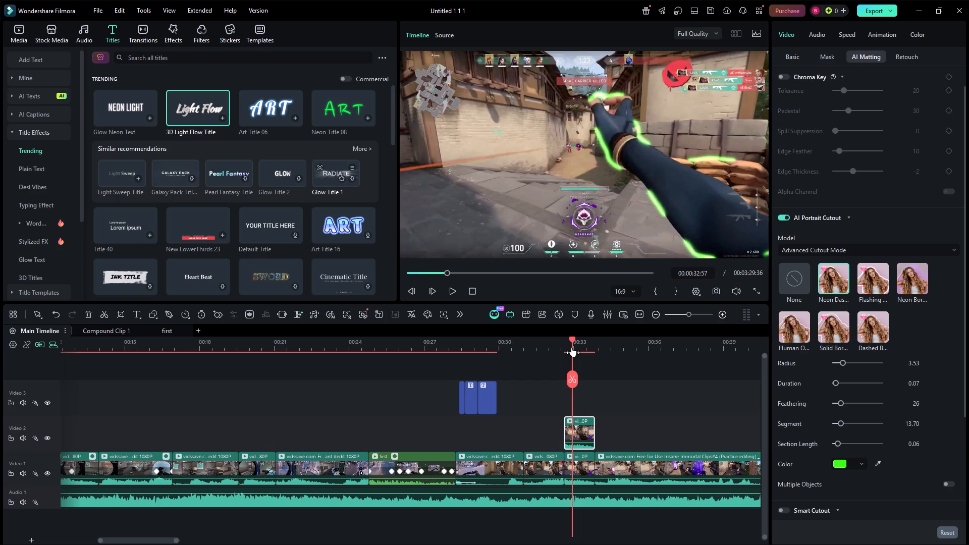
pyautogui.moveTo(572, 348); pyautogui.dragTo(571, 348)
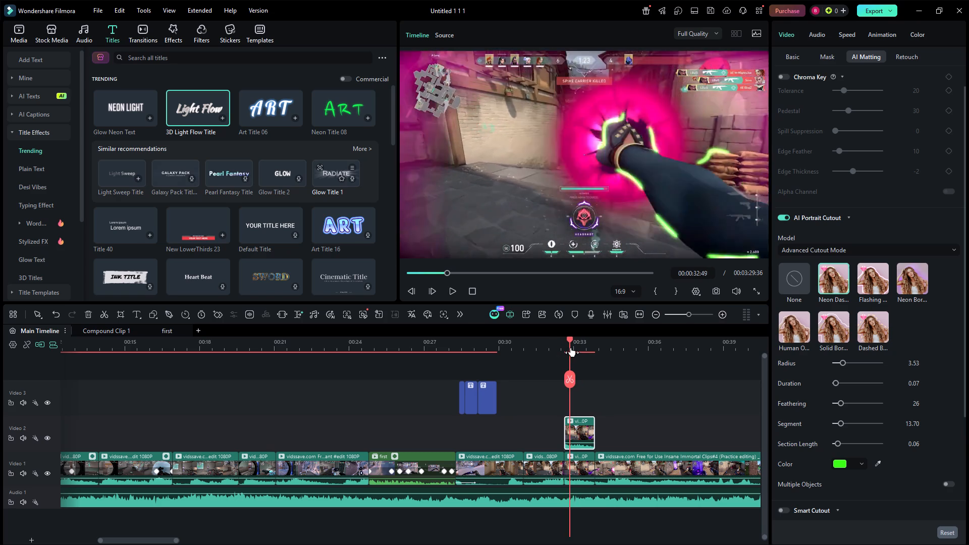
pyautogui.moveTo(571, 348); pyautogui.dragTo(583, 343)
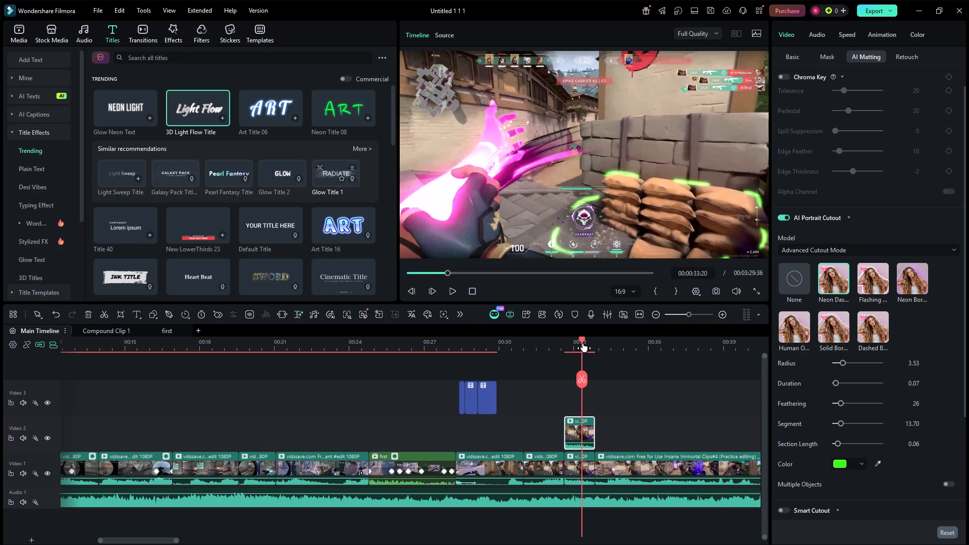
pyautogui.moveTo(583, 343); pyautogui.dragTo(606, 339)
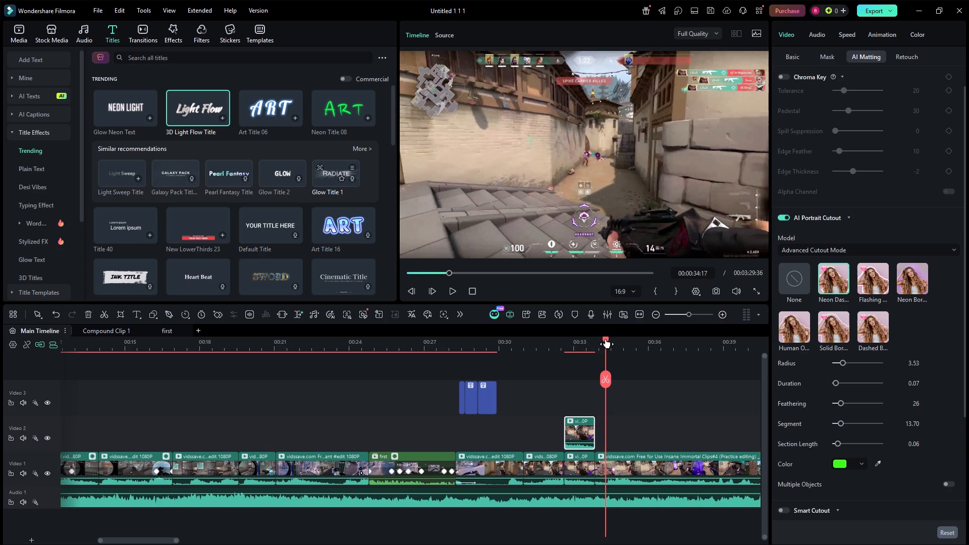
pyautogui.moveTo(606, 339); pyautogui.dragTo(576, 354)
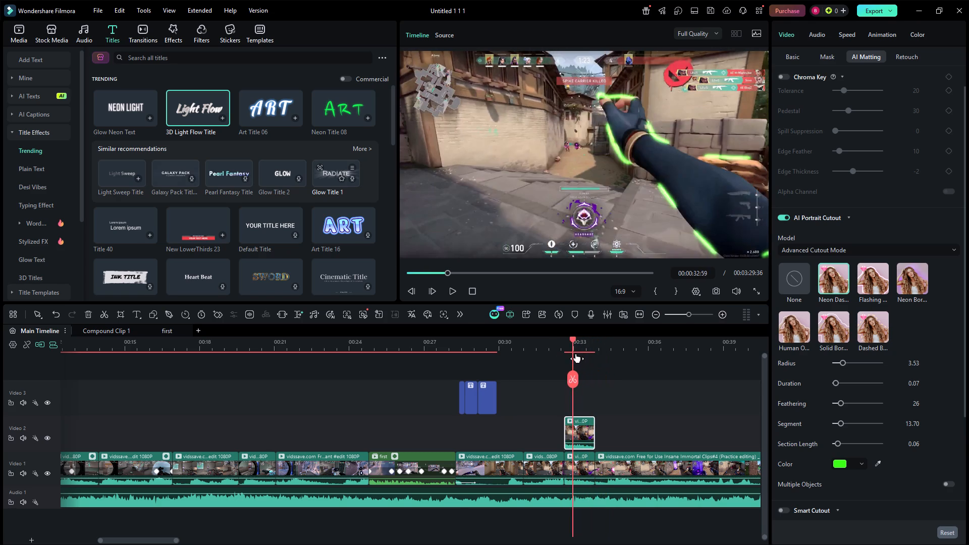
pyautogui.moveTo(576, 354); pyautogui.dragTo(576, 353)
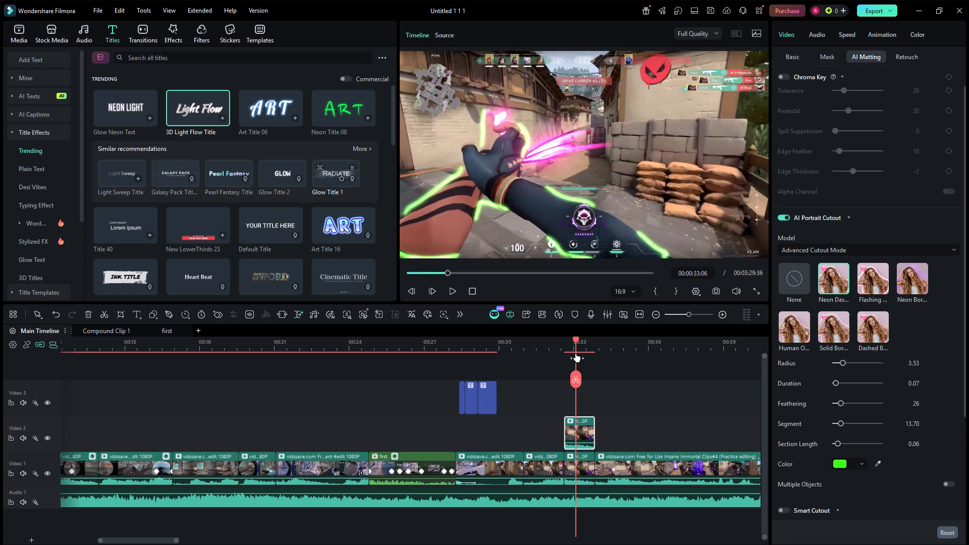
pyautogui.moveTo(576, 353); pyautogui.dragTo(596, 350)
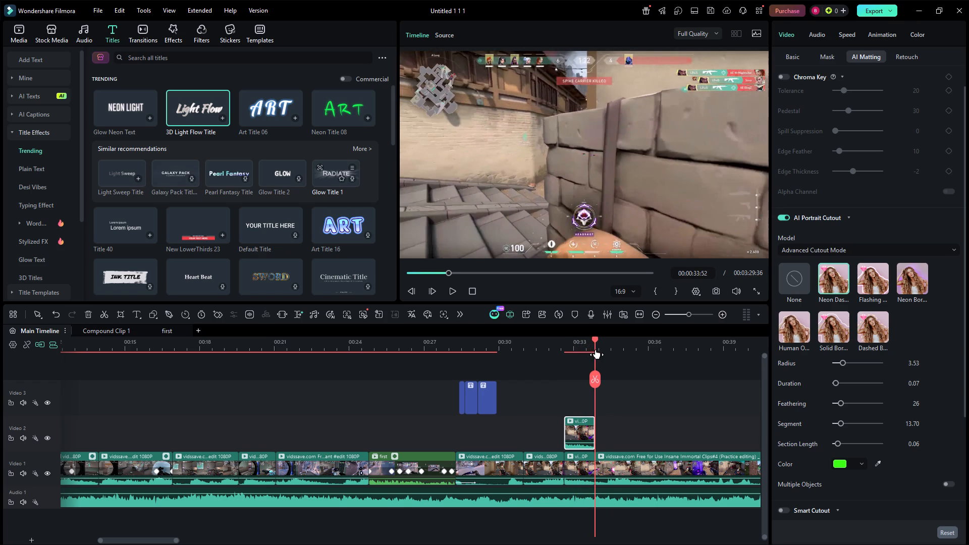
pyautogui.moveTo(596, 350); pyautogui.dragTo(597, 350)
# Apply the Flashing outline style to the Video 2 cutout and scrub back through the clip to preview it.
pyautogui.click(862, 285)
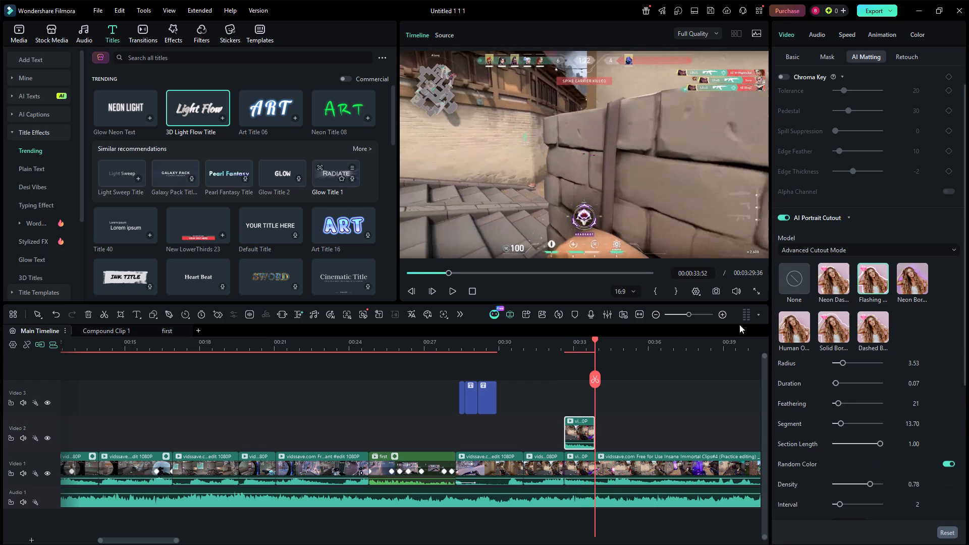
pyautogui.moveTo(598, 347); pyautogui.dragTo(567, 353)
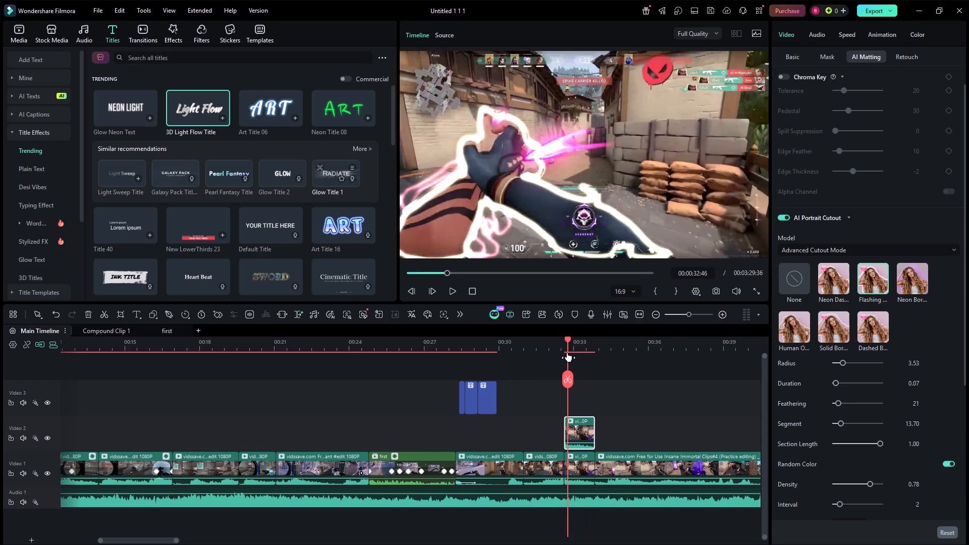
# Scrub through the Video 2 cutout clip to review the Flashing outline on the animated hands.
pyautogui.moveTo(567, 353); pyautogui.dragTo(593, 344)
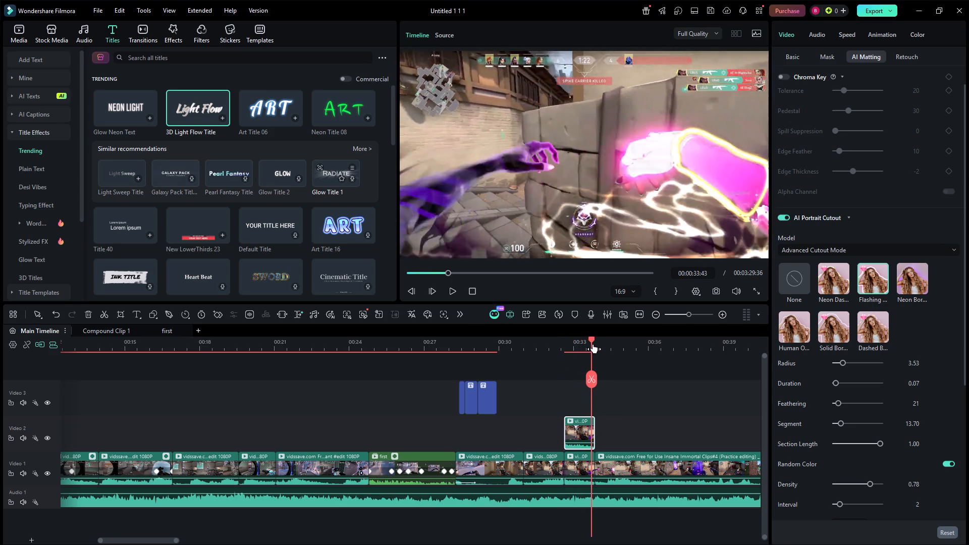
pyautogui.moveTo(593, 344); pyautogui.dragTo(580, 350)
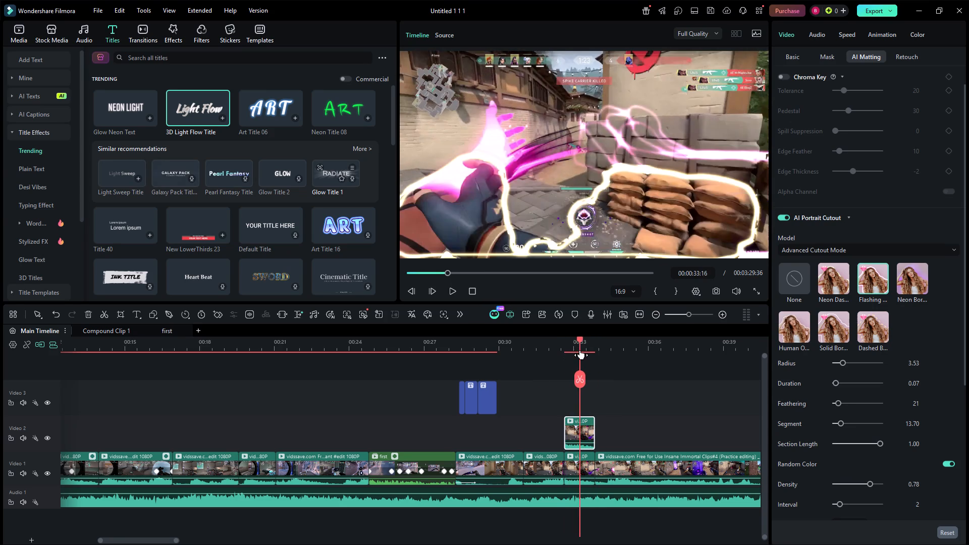
pyautogui.moveTo(580, 350); pyautogui.dragTo(591, 346)
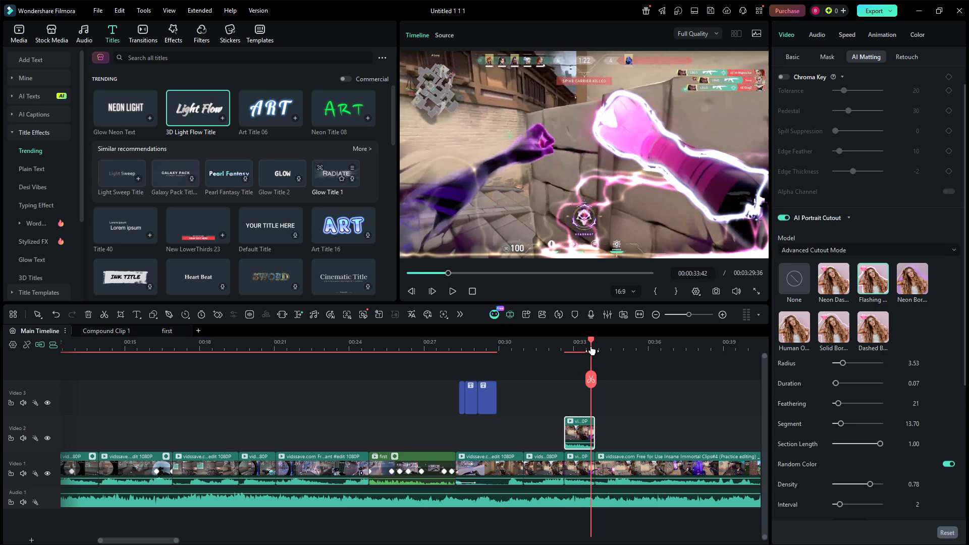
pyautogui.moveTo(591, 346); pyautogui.dragTo(578, 347)
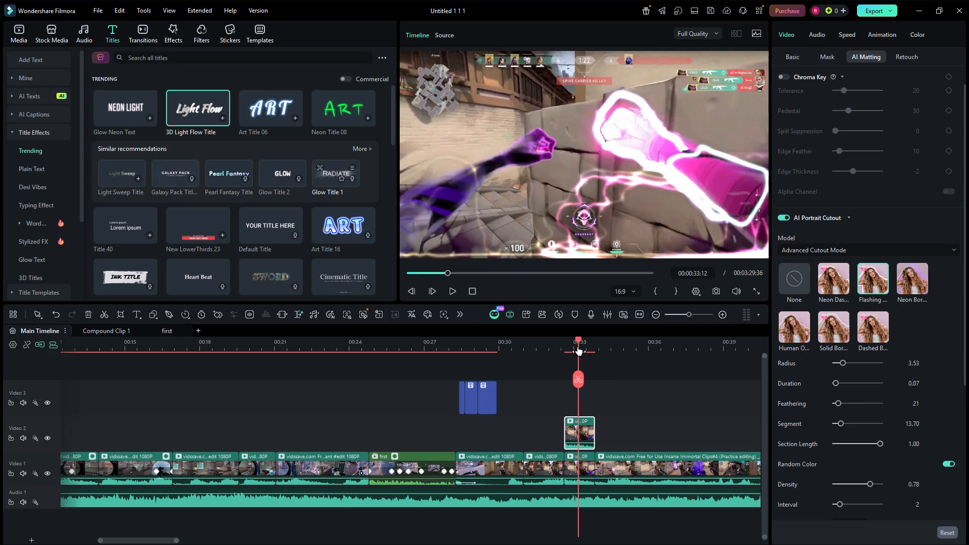
pyautogui.moveTo(578, 347); pyautogui.dragTo(573, 345)
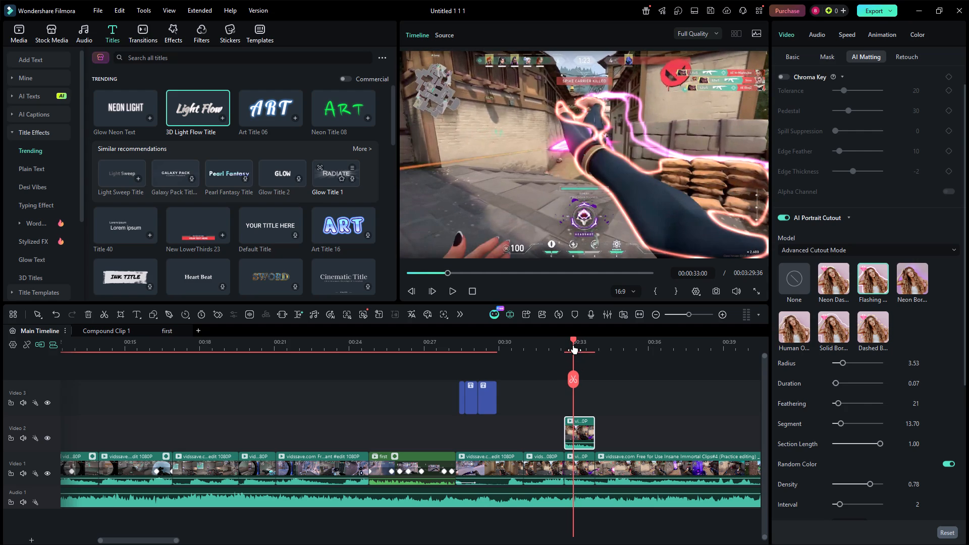
pyautogui.moveTo(573, 345); pyautogui.dragTo(580, 341)
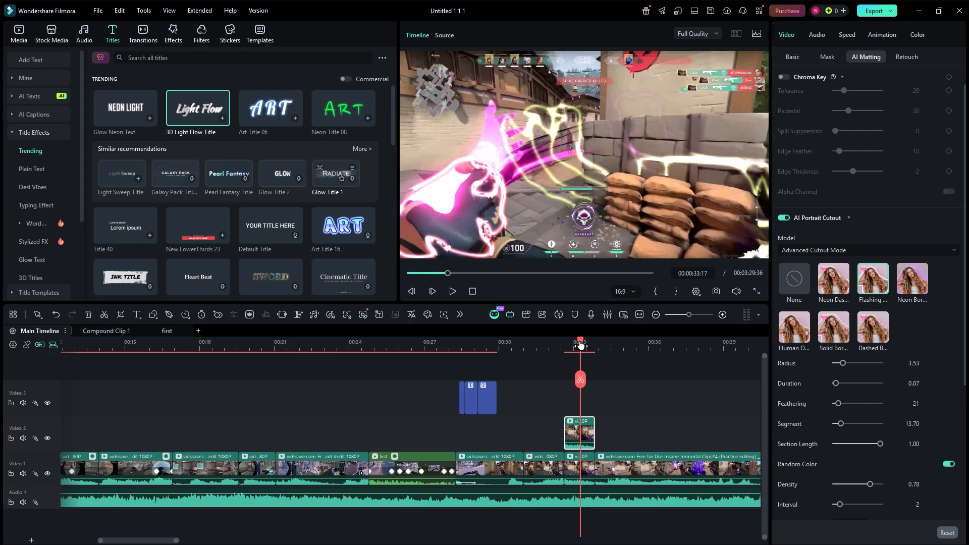
pyautogui.moveTo(580, 341); pyautogui.dragTo(570, 344)
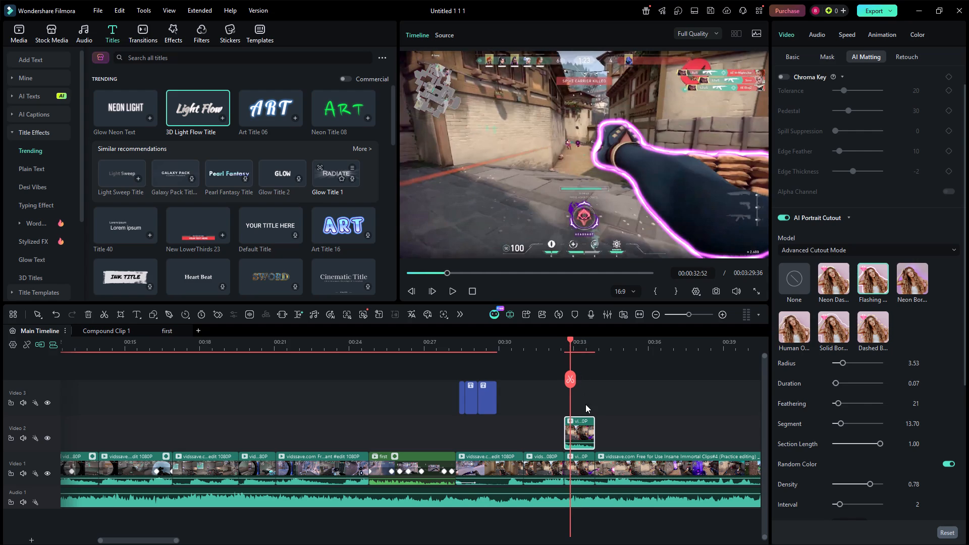
# Trim the end of the short hand-animation clip on Video 1 back to about 00:00:33:00, with the following gameplay closing the gap.
pyautogui.click(582, 425)
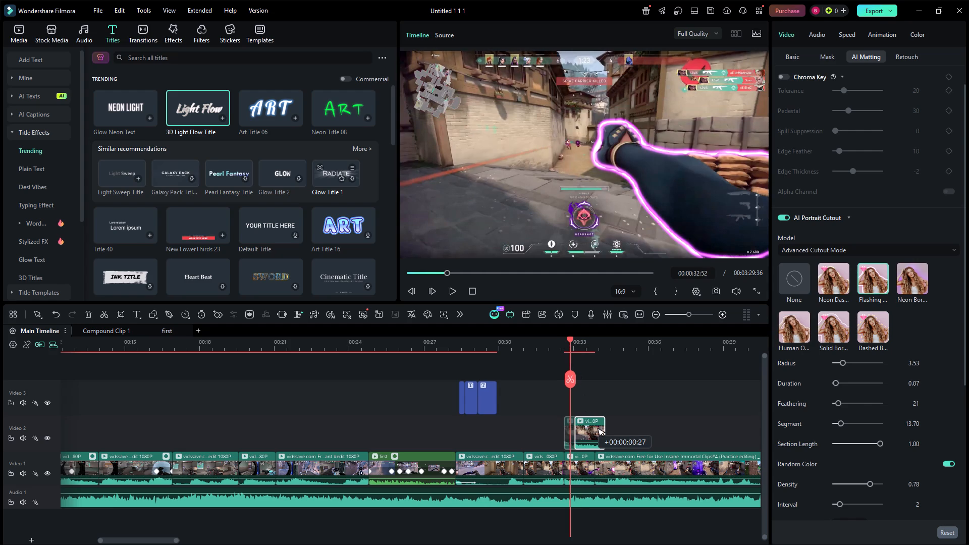
pyautogui.click(576, 468)
pyautogui.rightClick(576, 468)
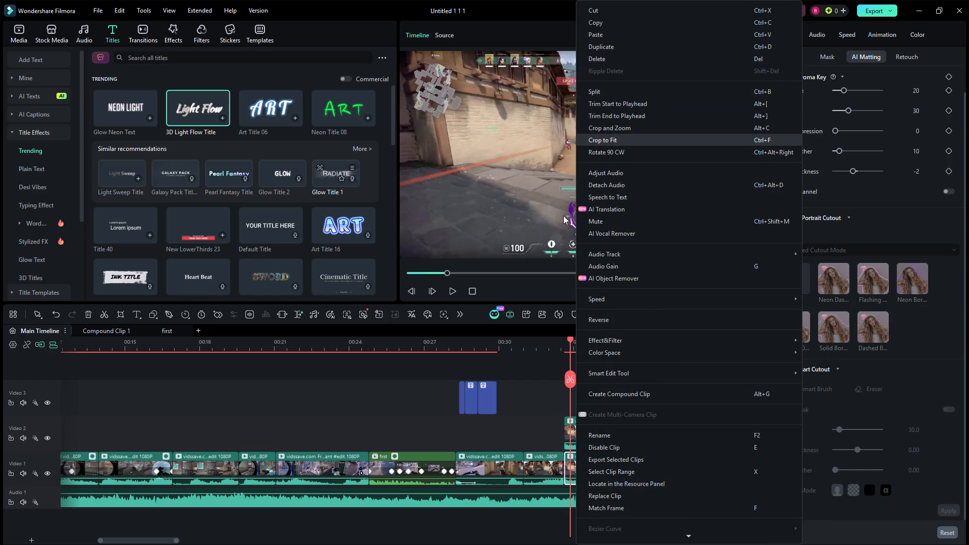
pyautogui.click(544, 396)
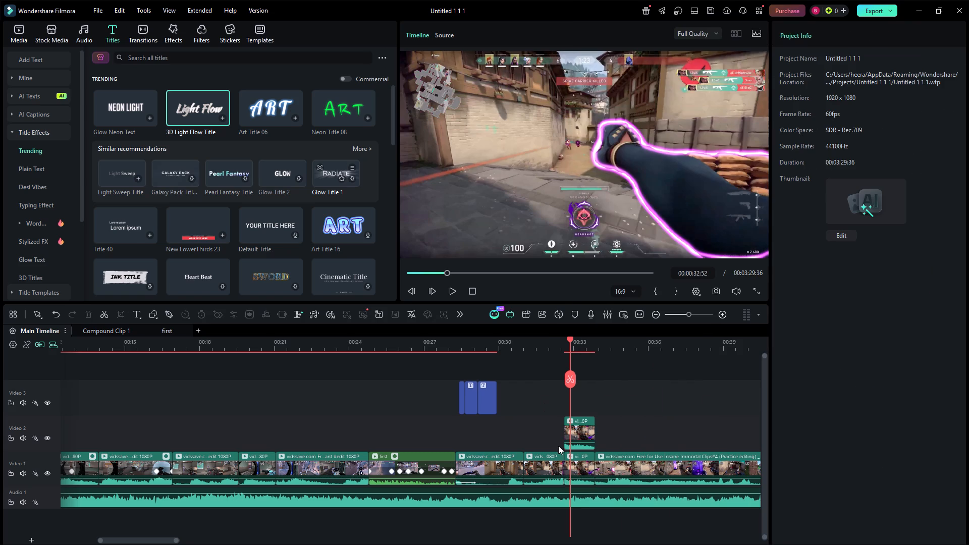
pyautogui.moveTo(579, 465); pyautogui.dragTo(576, 469, button='right')
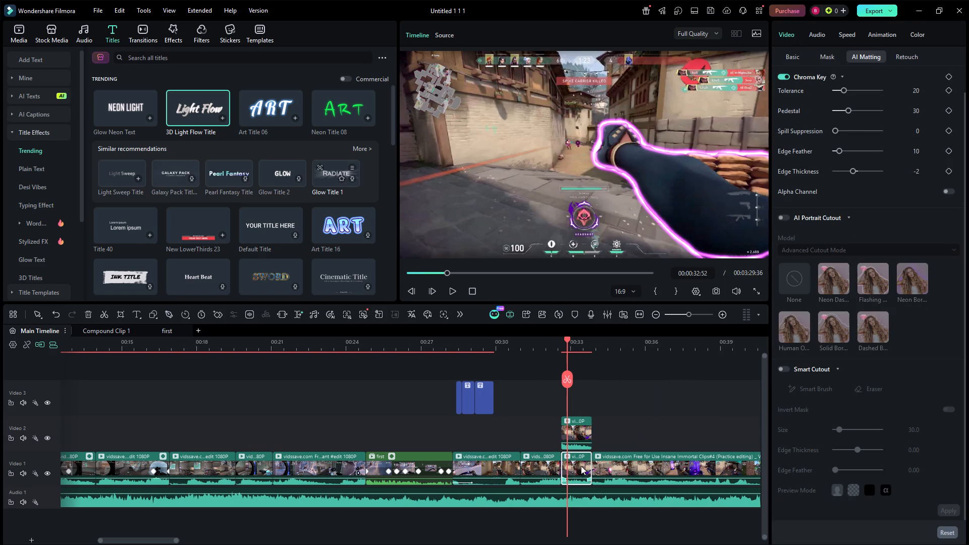
pyautogui.moveTo(590, 461); pyautogui.dragTo(569, 470)
pyautogui.click(549, 412)
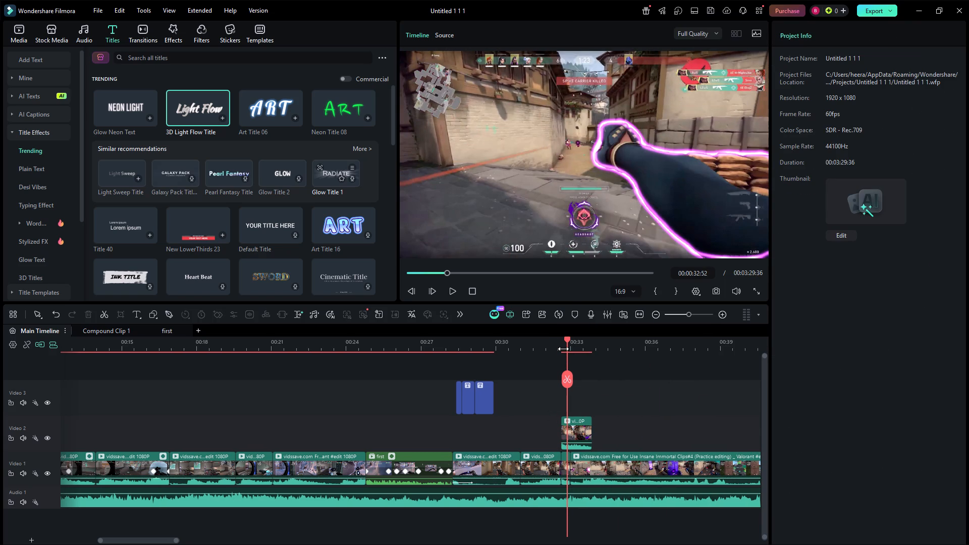
# Scrub from the start of the Video 2 cutout into the next gameplay clip to check how the overlay lines up.
pyautogui.moveTo(567, 348); pyautogui.dragTo(561, 350)
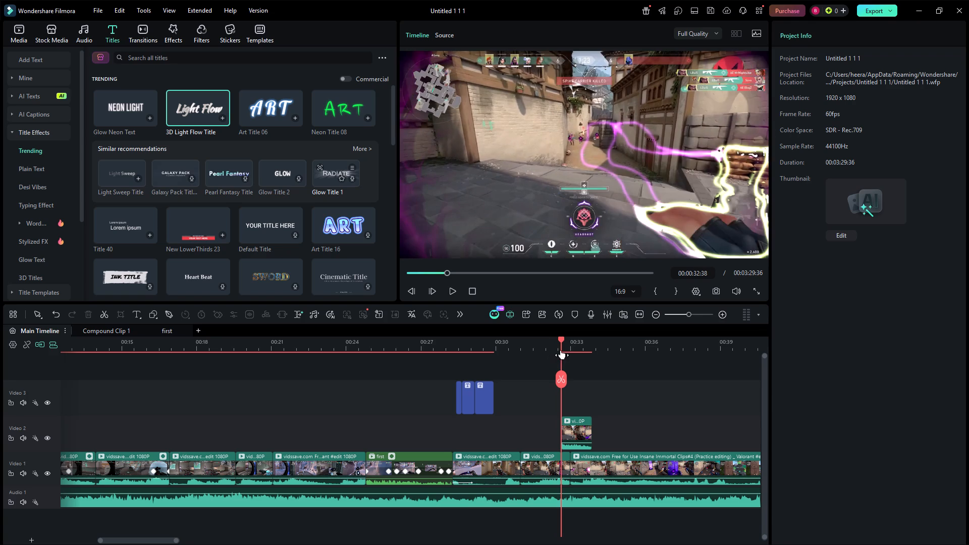
pyautogui.moveTo(561, 350); pyautogui.dragTo(573, 347)
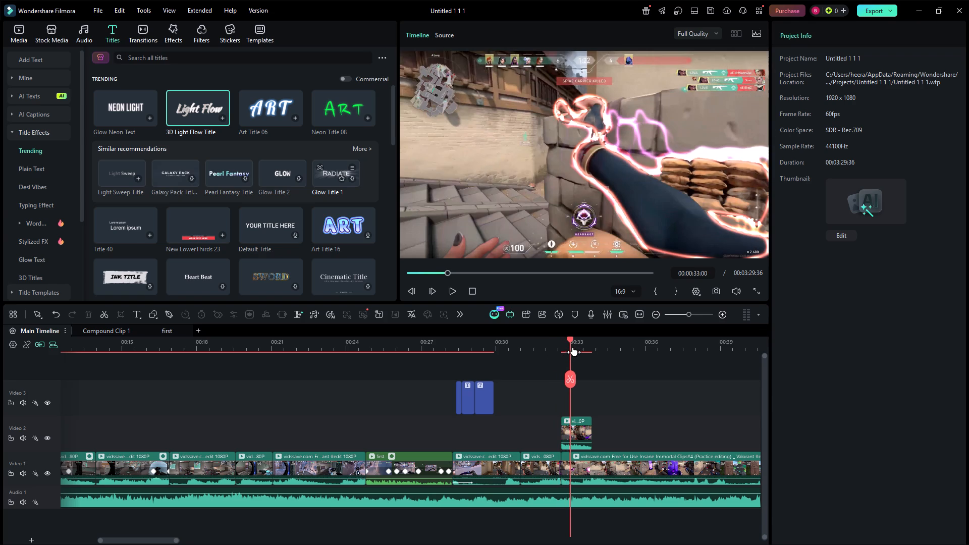
pyautogui.moveTo(573, 347); pyautogui.dragTo(587, 347)
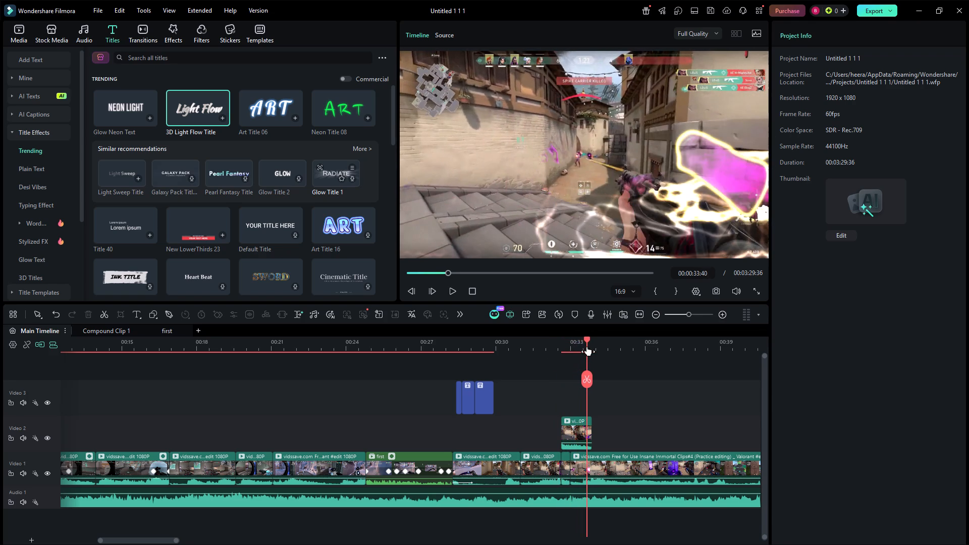
pyautogui.moveTo(587, 347); pyautogui.dragTo(589, 351)
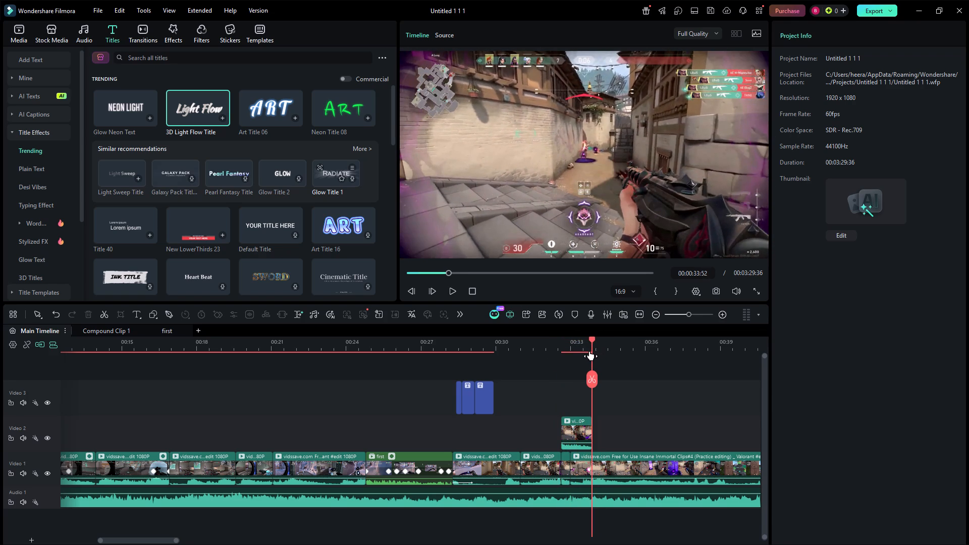
pyautogui.moveTo(589, 351); pyautogui.dragTo(594, 356)
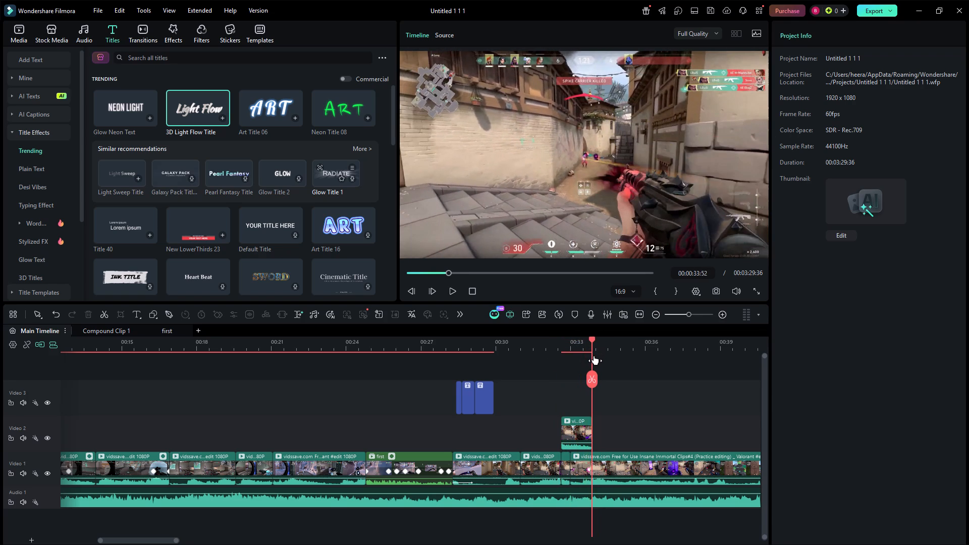
pyautogui.moveTo(594, 356); pyautogui.dragTo(579, 363)
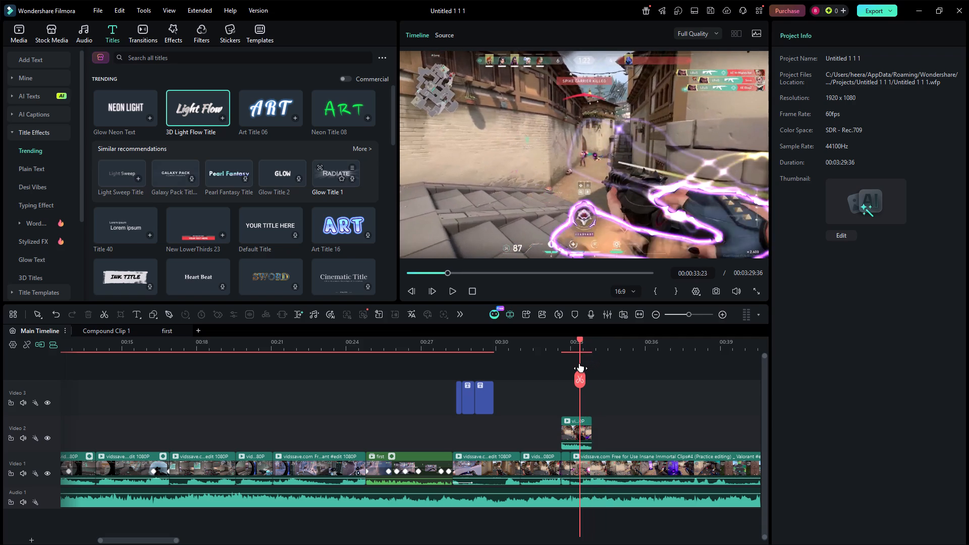
pyautogui.moveTo(579, 363); pyautogui.dragTo(576, 370)
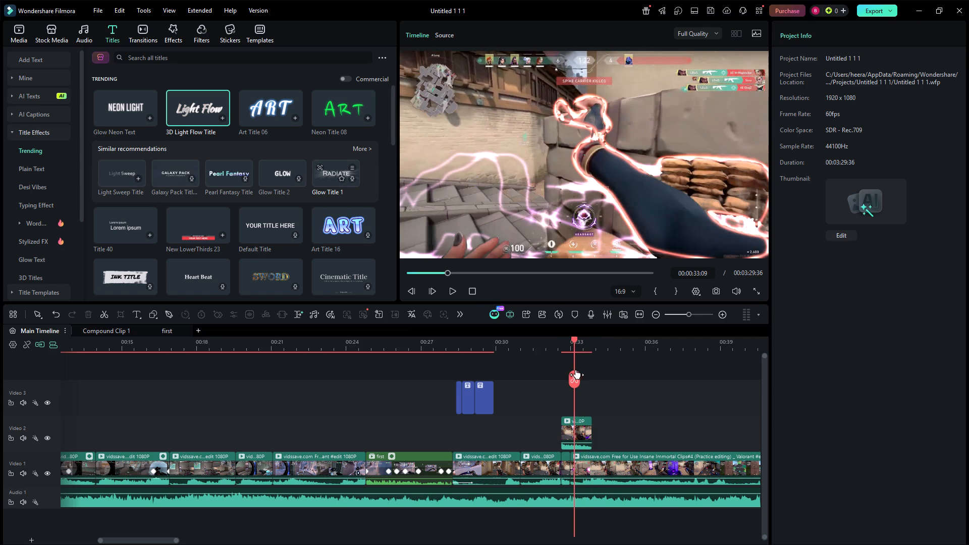
pyautogui.moveTo(576, 370); pyautogui.dragTo(587, 367)
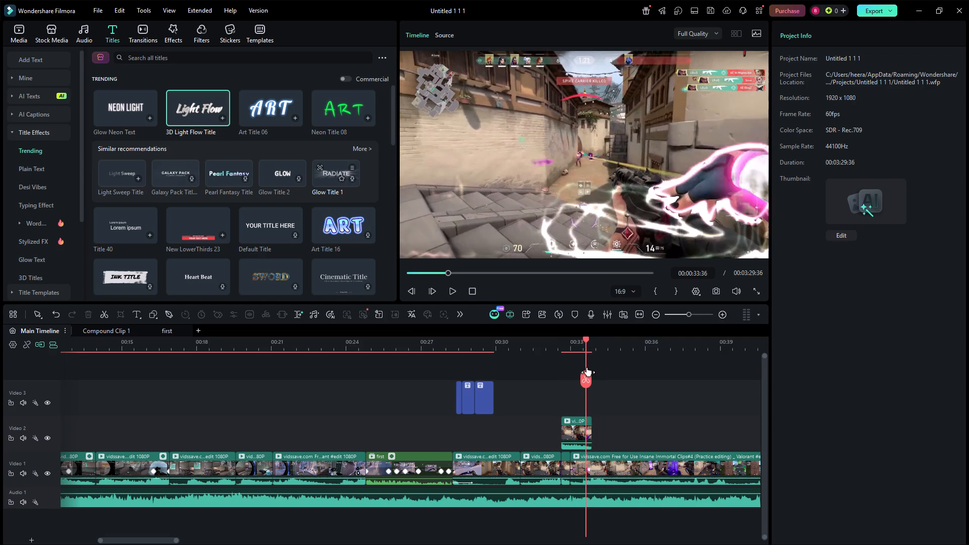
pyautogui.moveTo(587, 367); pyautogui.dragTo(600, 364)
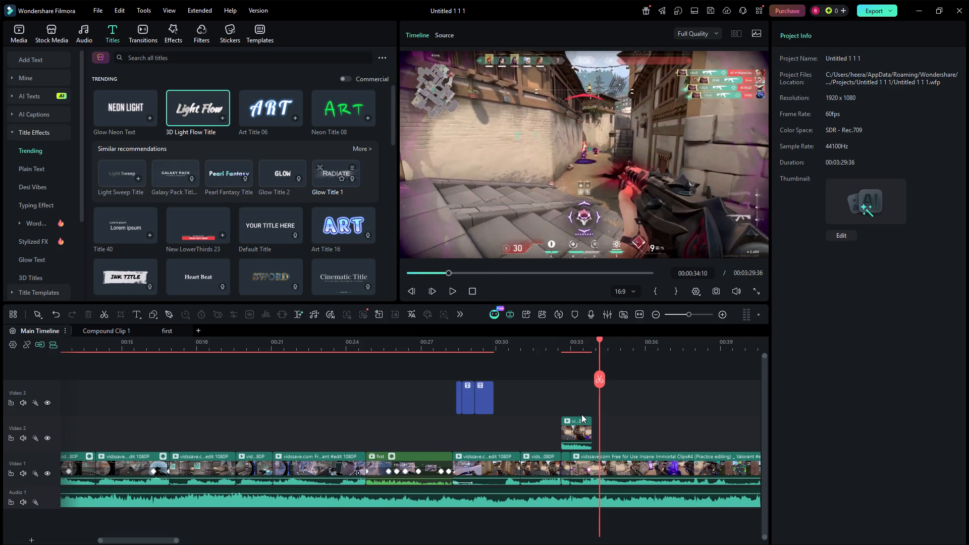
# Move the Video 2 cutout clip about a third of a second earlier on its track.
pyautogui.moveTo(578, 428); pyautogui.dragTo(571, 431)
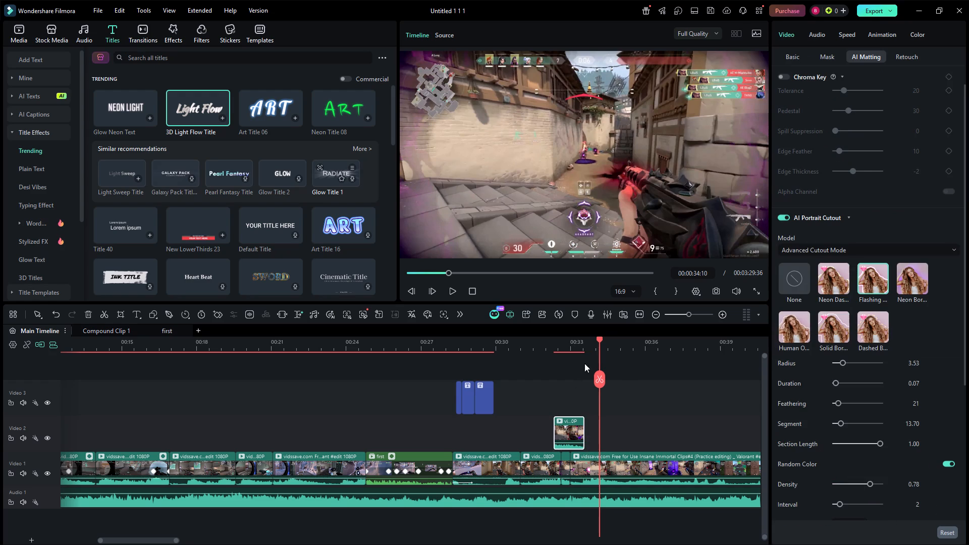
# Scrub across the repositioned cutout clip and the gameplay up to the Flawless banner to check the overlay timing.
pyautogui.moveTo(598, 353); pyautogui.dragTo(549, 372)
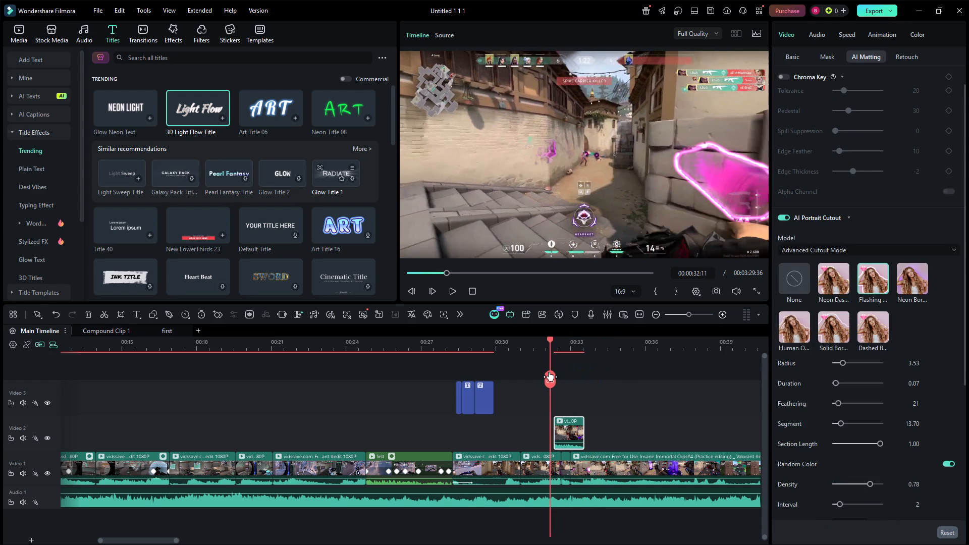
pyautogui.moveTo(549, 372); pyautogui.dragTo(571, 369)
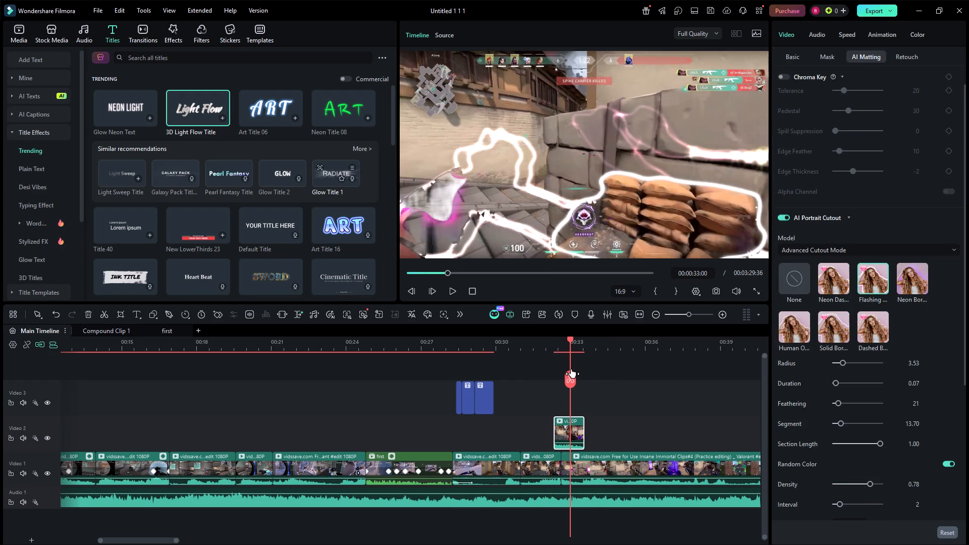
pyautogui.moveTo(571, 369); pyautogui.dragTo(596, 365)
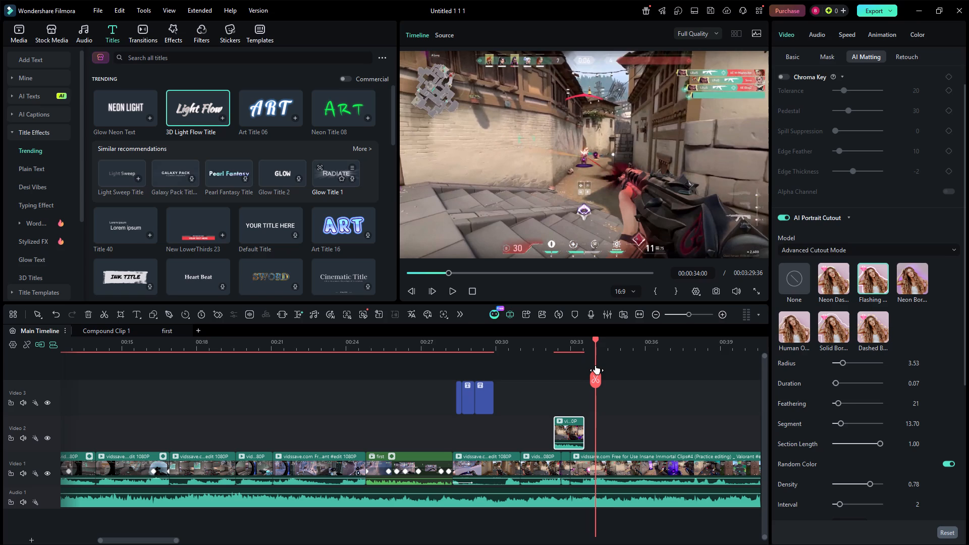
pyautogui.moveTo(596, 365); pyautogui.dragTo(561, 379)
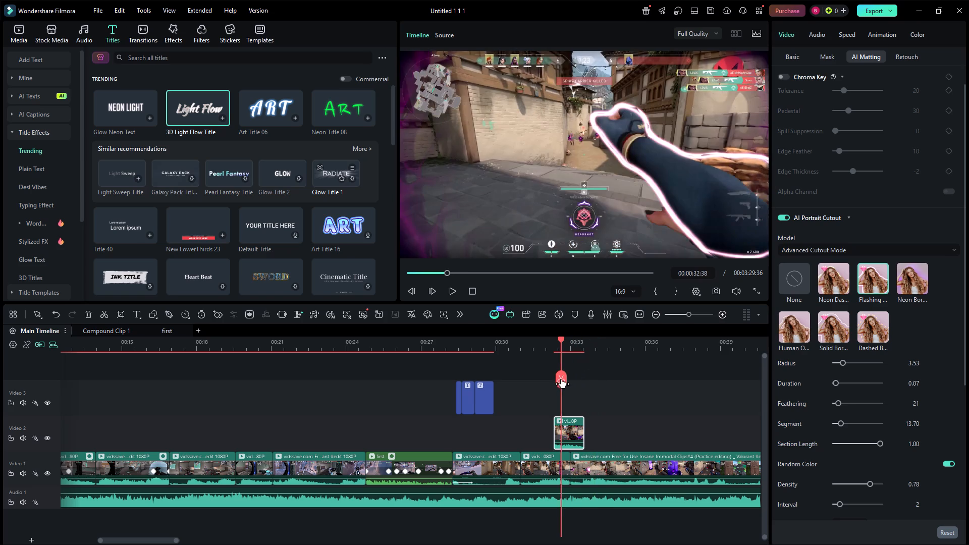
pyautogui.moveTo(561, 379); pyautogui.dragTo(570, 376)
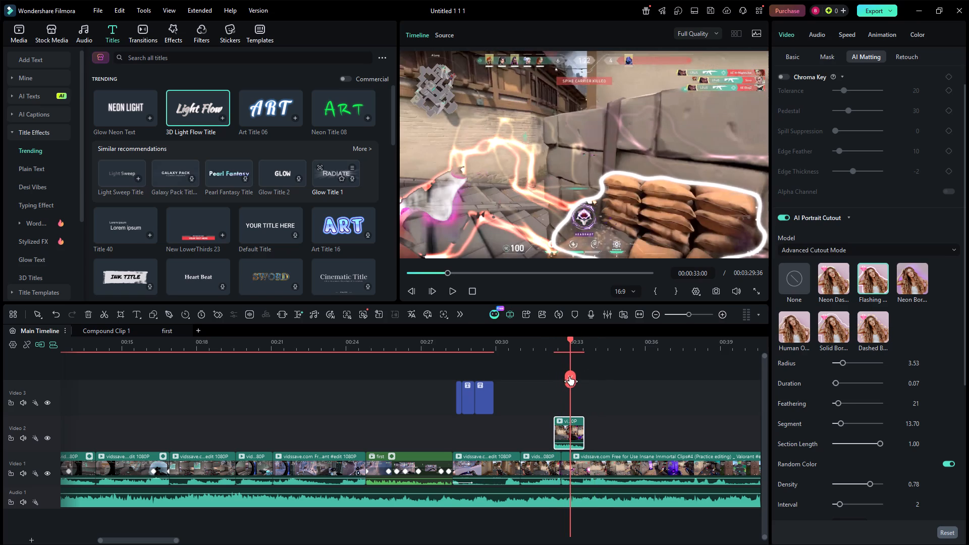
pyautogui.moveTo(570, 376); pyautogui.dragTo(587, 373)
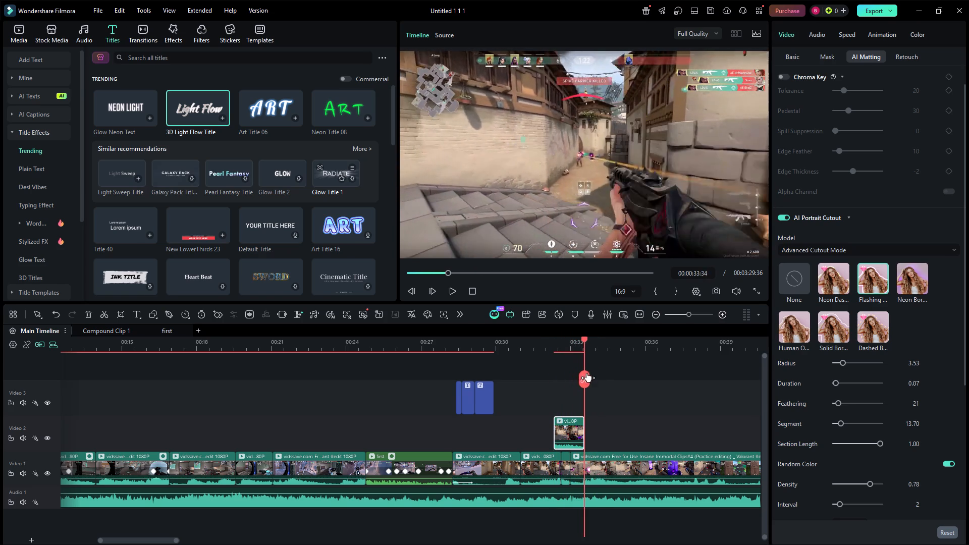
pyautogui.moveTo(587, 373); pyautogui.dragTo(624, 371)
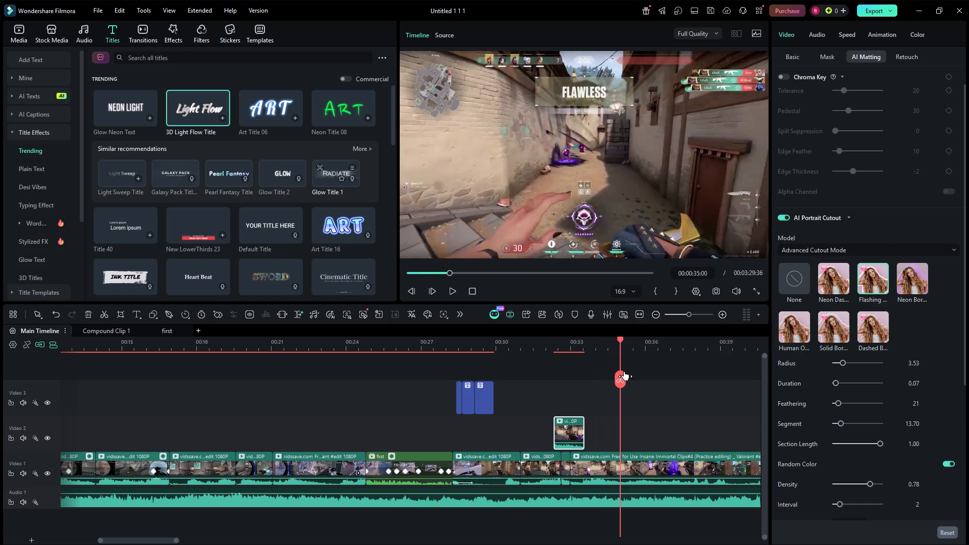
pyautogui.moveTo(624, 371); pyautogui.dragTo(636, 371)
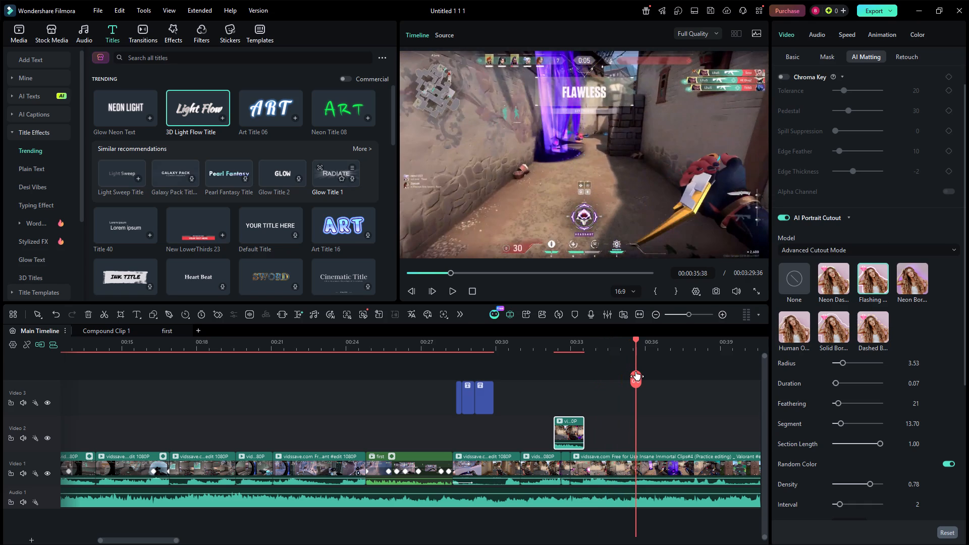
pyautogui.moveTo(636, 371); pyautogui.dragTo(564, 378)
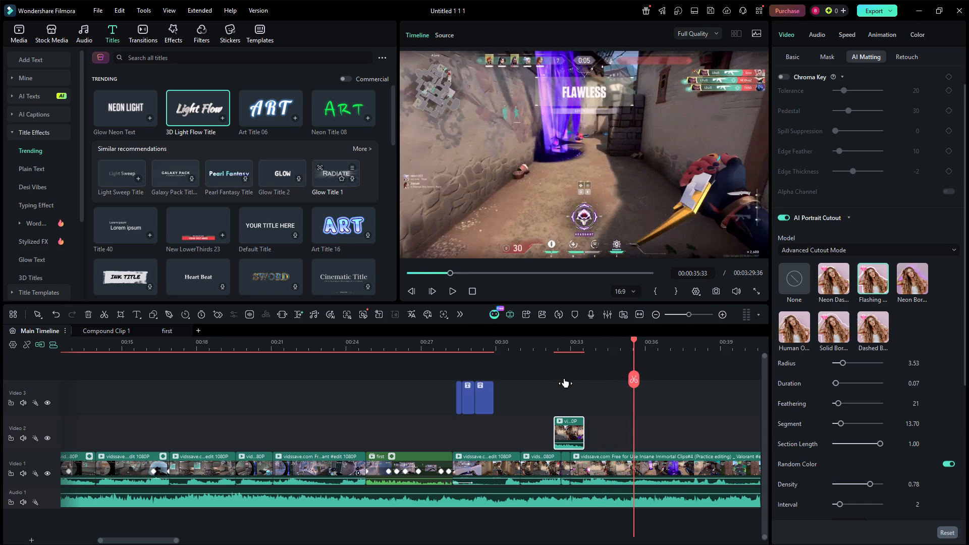
# Play back the section with the repositioned cutout through the Flawless banner, and return to the cutout's end at 00:00:33:34.
pyautogui.moveTo(564, 378); pyautogui.dragTo(546, 377)
pyautogui.click(460, 293)
pyautogui.click(457, 293)
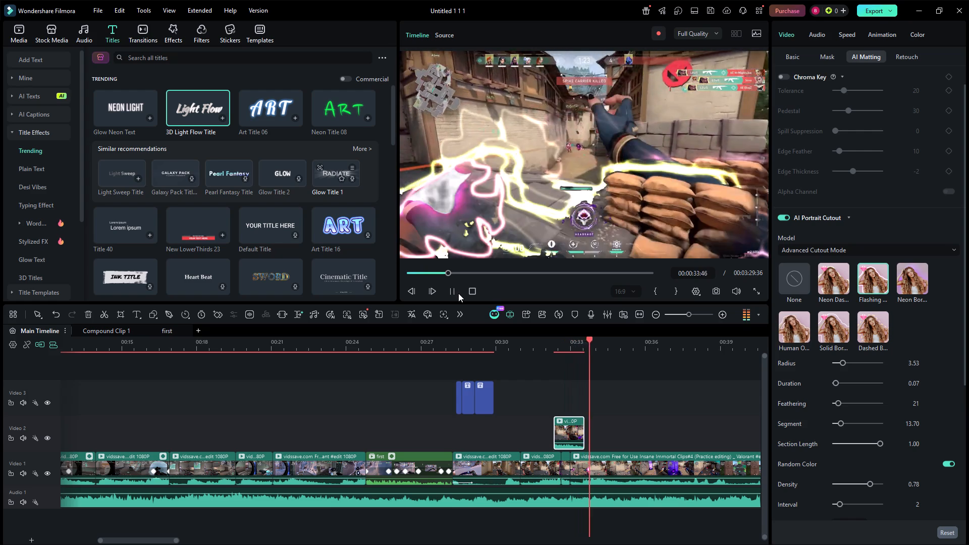
pyautogui.click(458, 293)
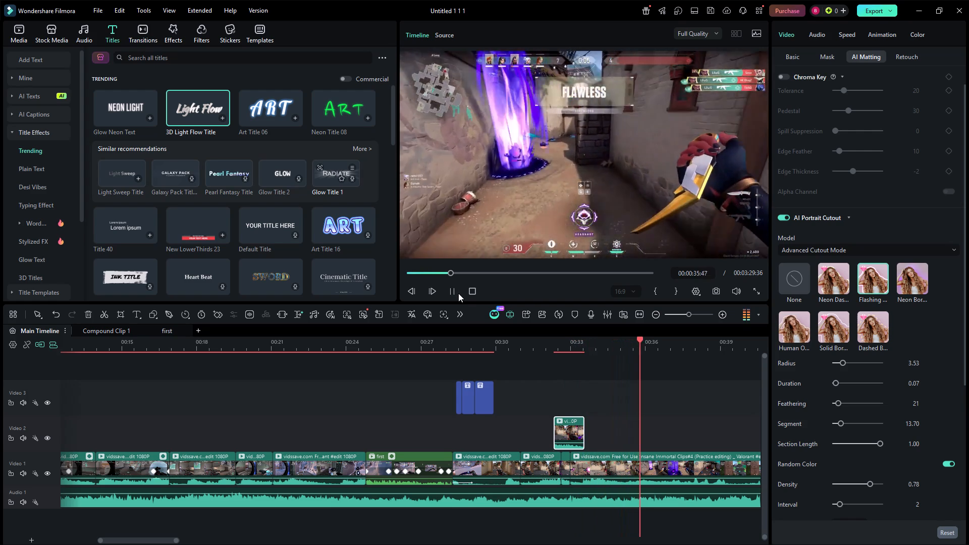
pyautogui.click(458, 293)
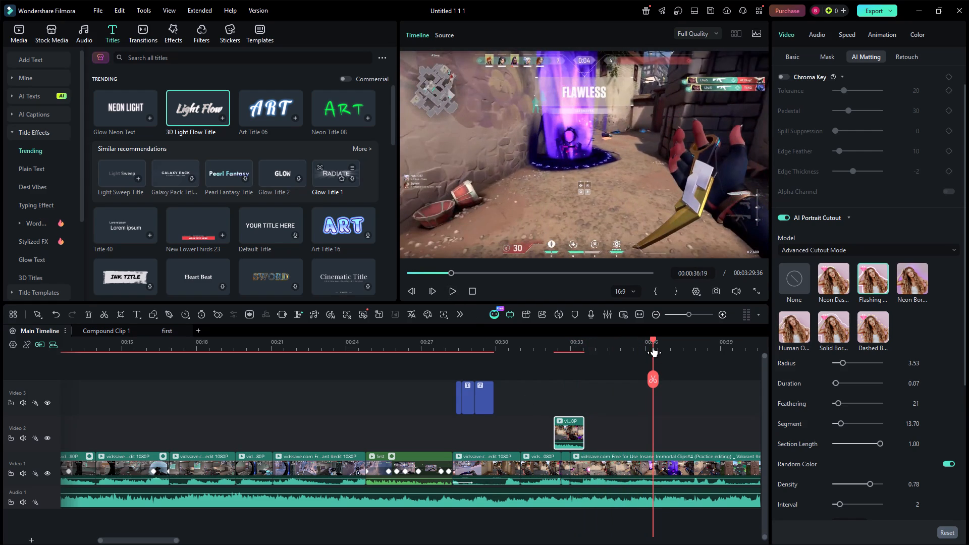
pyautogui.moveTo(653, 348); pyautogui.dragTo(587, 362)
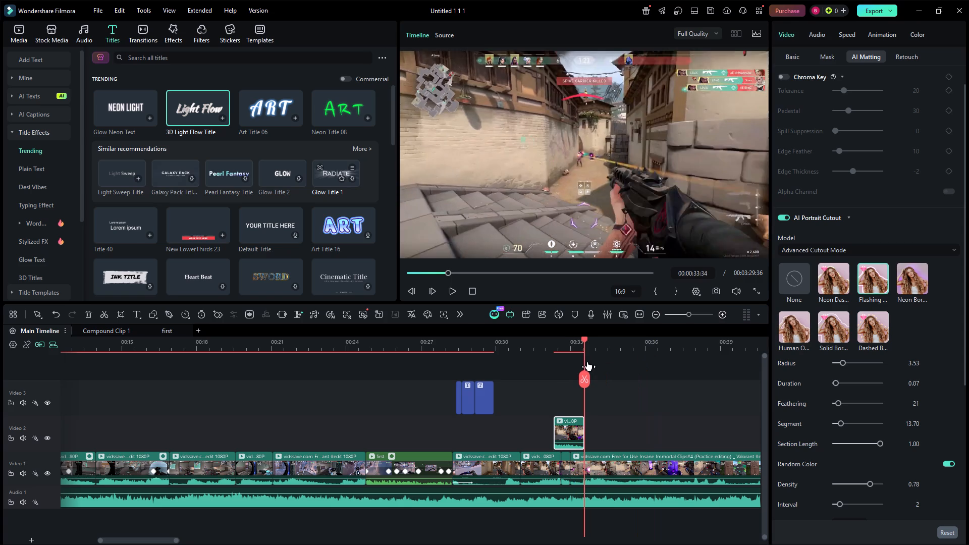
# Split the long gameplay clip on Video 1 at 00:00:35:41, during the Flawless banner.
pyautogui.moveTo(587, 362); pyautogui.dragTo(635, 355)
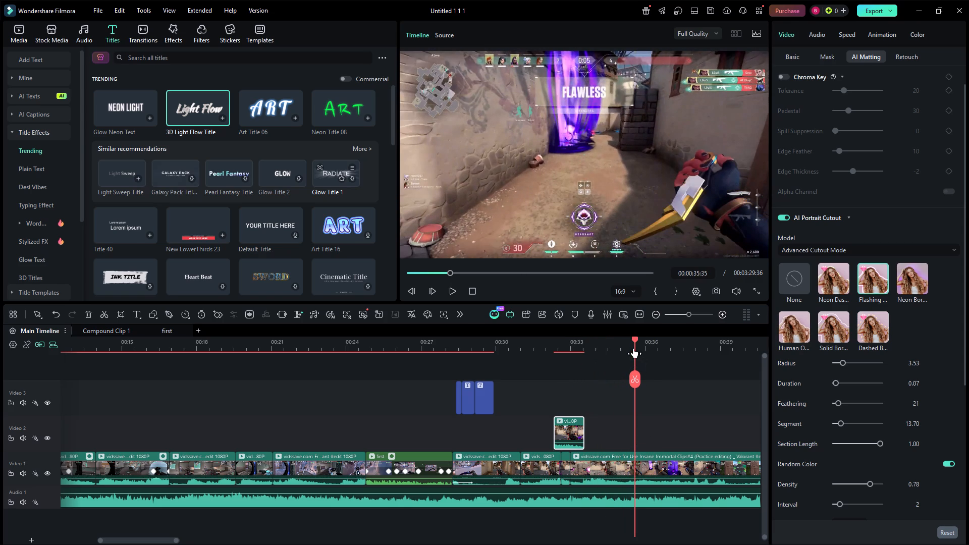
pyautogui.moveTo(633, 349); pyautogui.dragTo(745, 357)
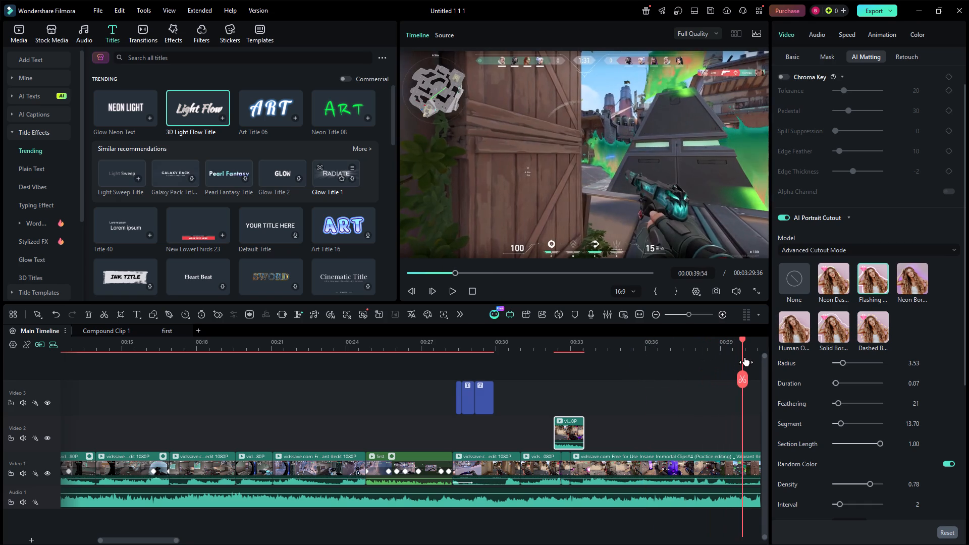
pyautogui.moveTo(745, 357); pyautogui.dragTo(525, 385)
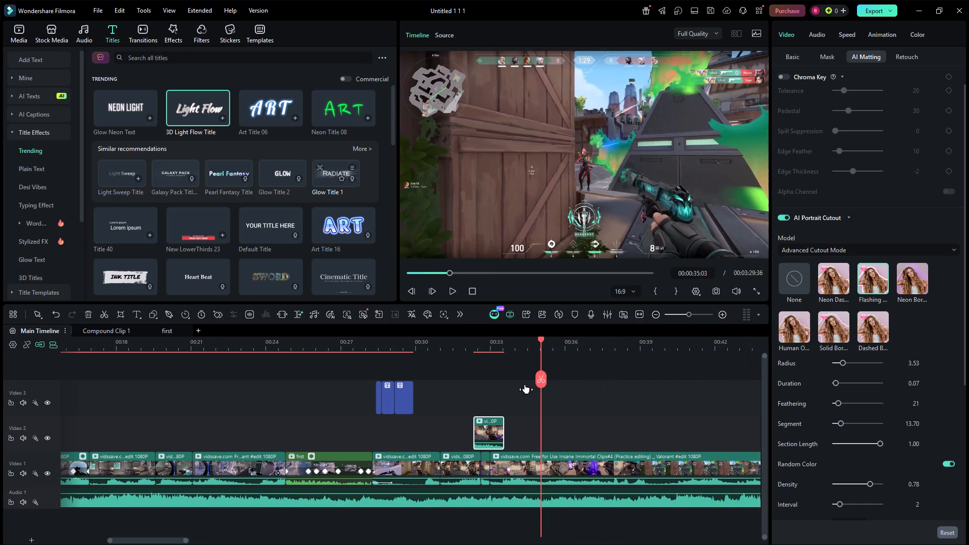
pyautogui.moveTo(525, 385); pyautogui.dragTo(543, 379)
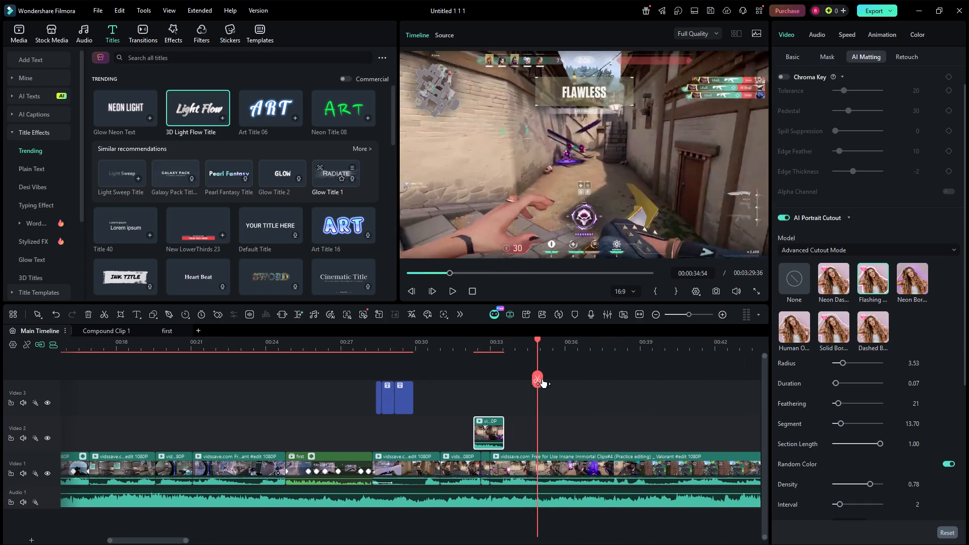
pyautogui.moveTo(543, 379); pyautogui.dragTo(557, 373)
pyautogui.click(548, 468)
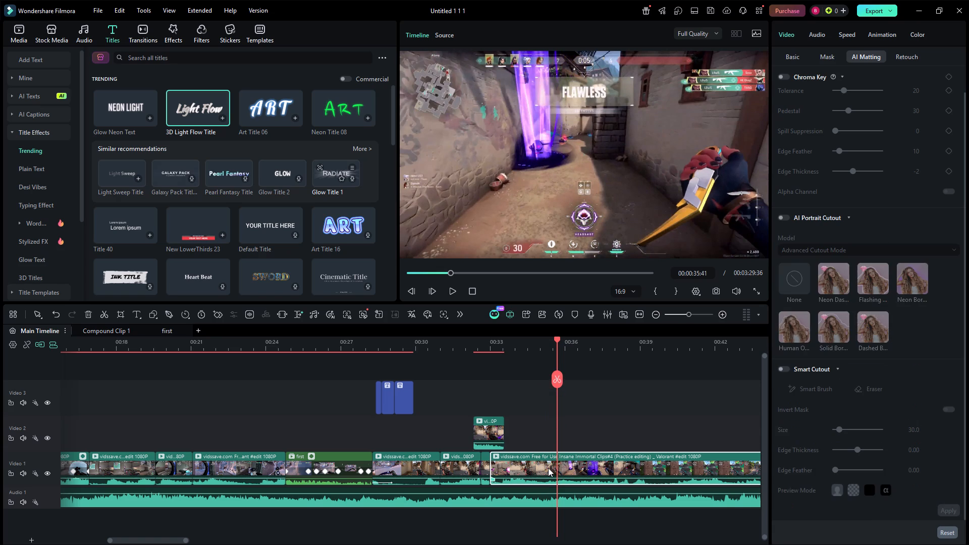
pyautogui.click(557, 378)
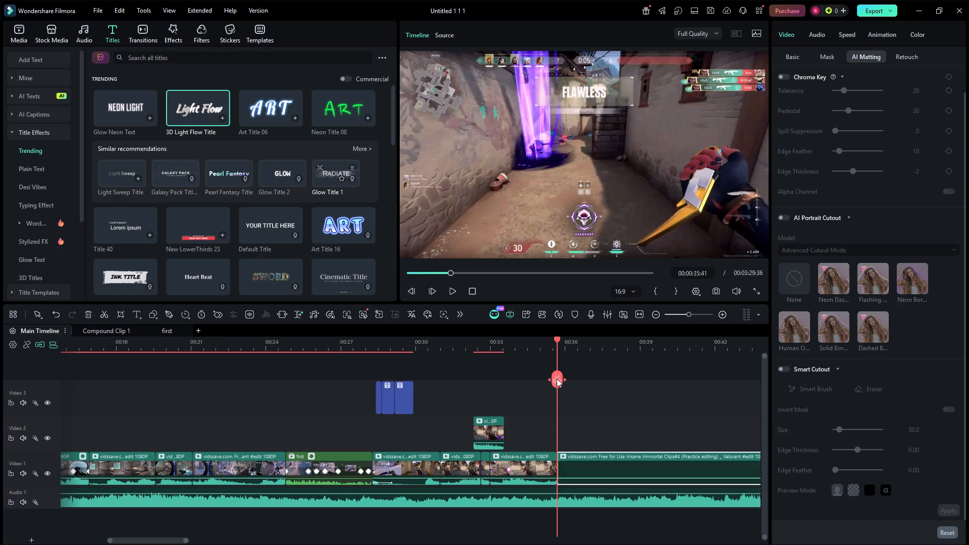
pyautogui.click(535, 425)
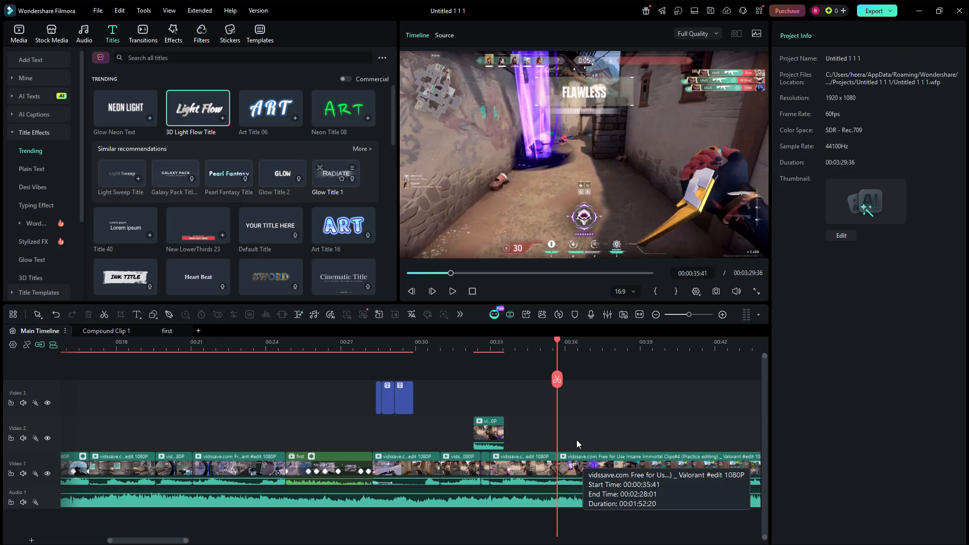
# Trim about 1.7 seconds off the start of the Video 1 piece before the new cut, closing the gap.
pyautogui.moveTo(556, 345); pyautogui.dragTo(600, 338)
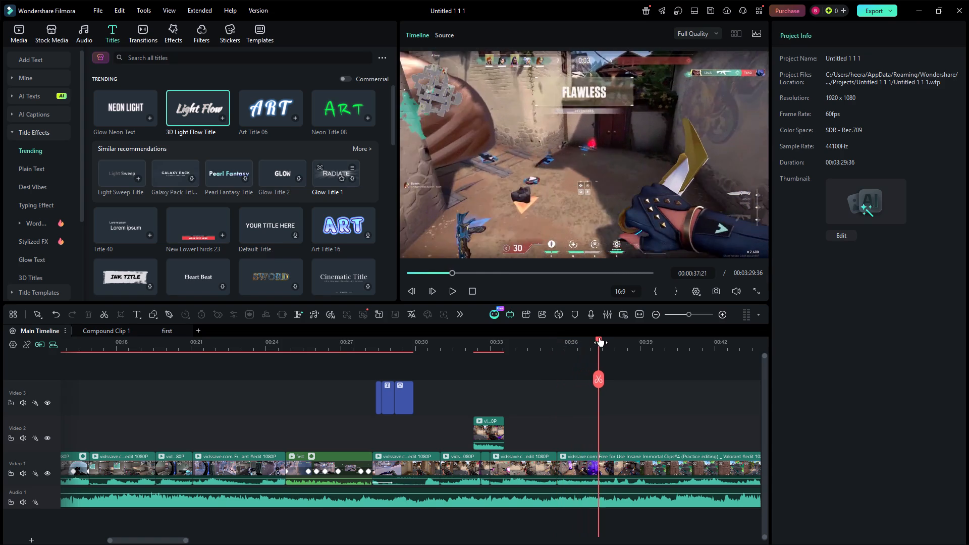
pyautogui.moveTo(600, 338); pyautogui.dragTo(558, 354)
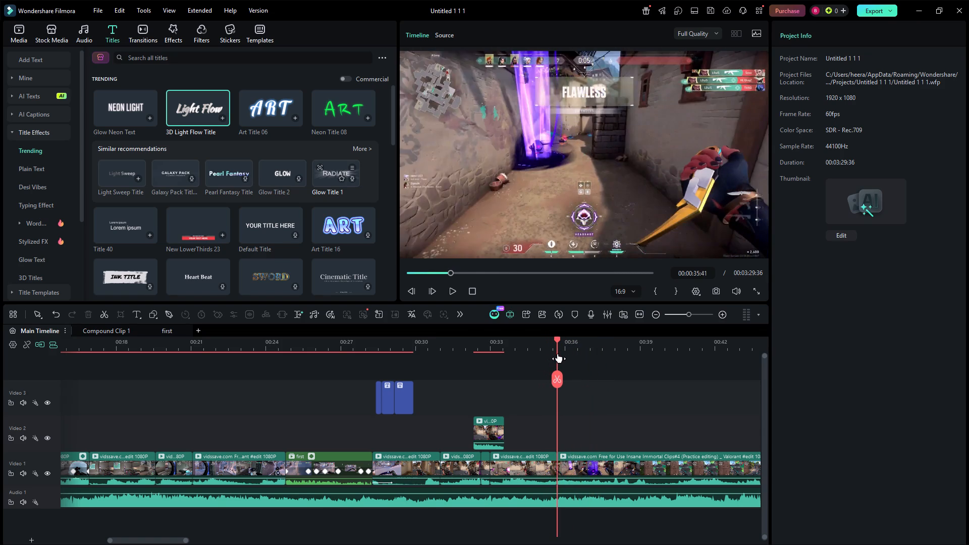
pyautogui.moveTo(558, 354); pyautogui.dragTo(470, 384)
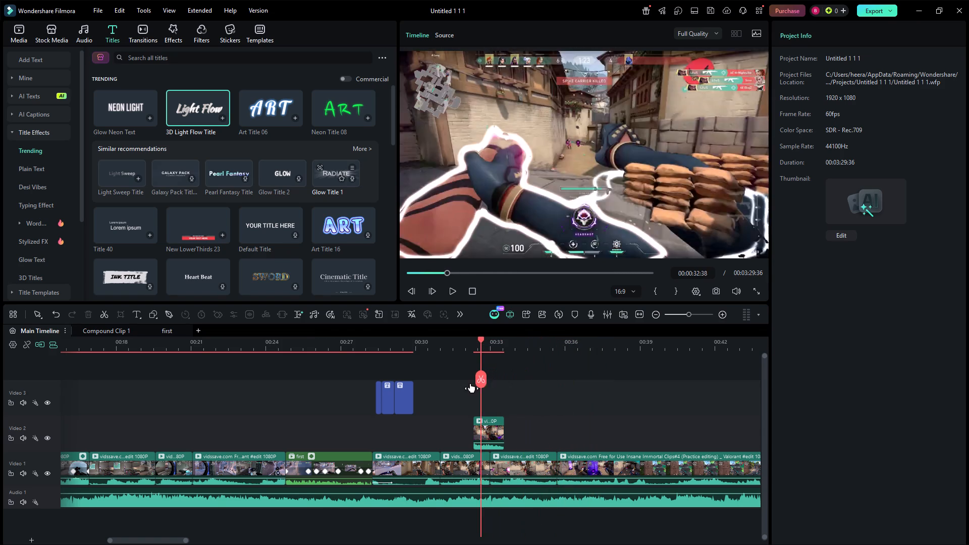
pyautogui.moveTo(470, 384); pyautogui.dragTo(506, 372)
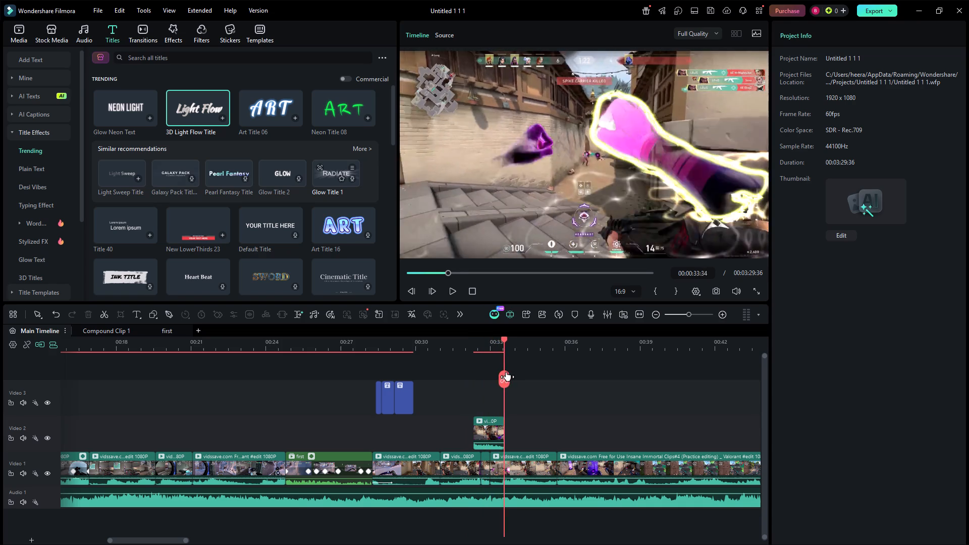
pyautogui.moveTo(506, 372); pyautogui.dragTo(522, 368)
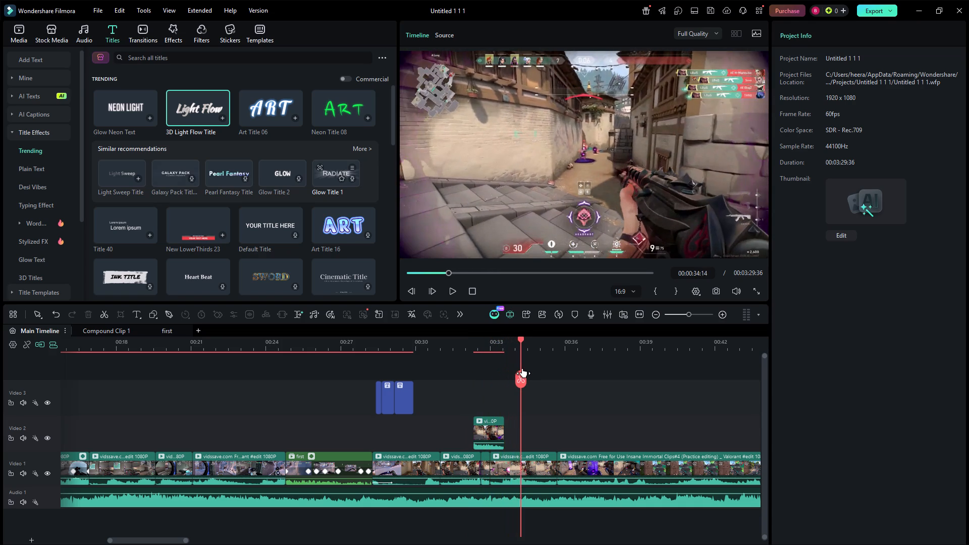
pyautogui.moveTo(522, 368); pyautogui.dragTo(534, 365)
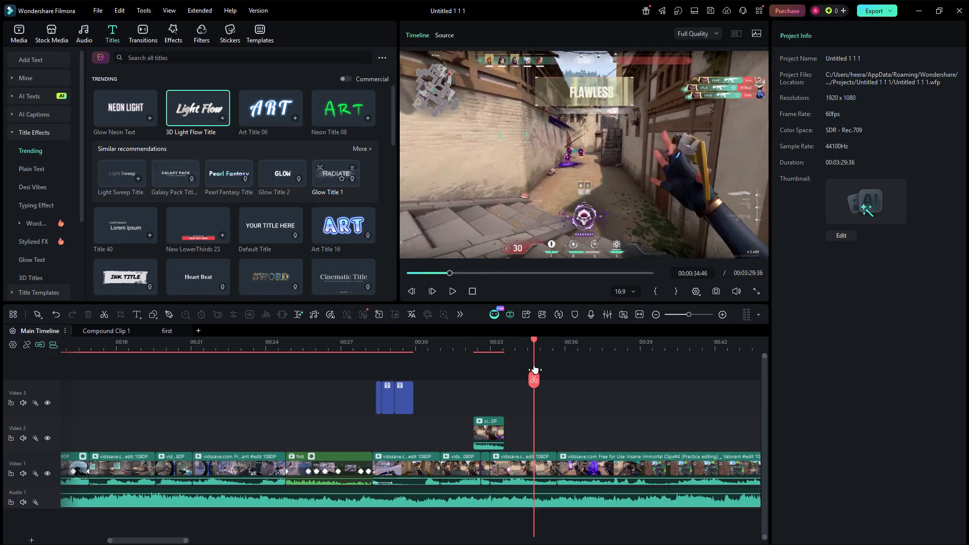
pyautogui.moveTo(534, 365); pyautogui.dragTo(502, 385)
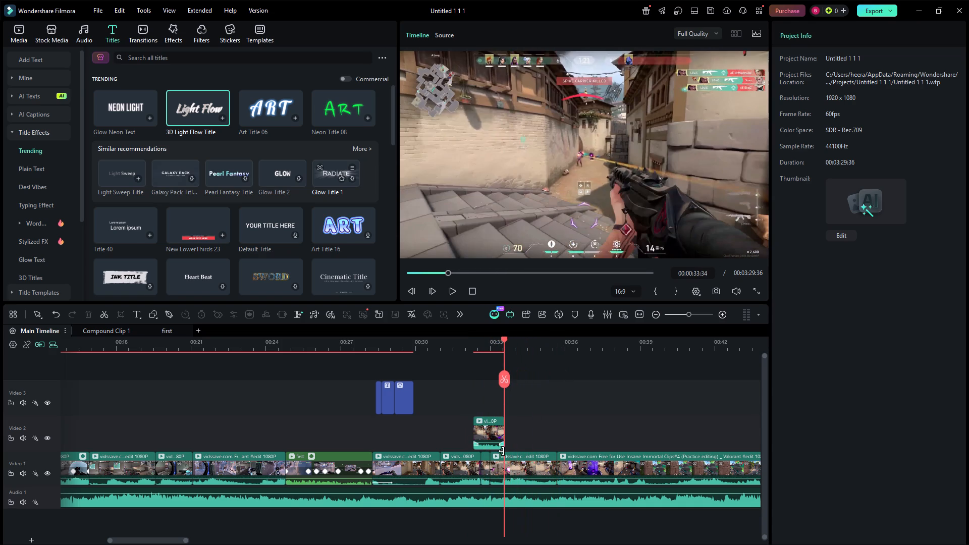
pyautogui.click(500, 483)
pyautogui.moveTo(492, 467); pyautogui.dragTo(493, 467)
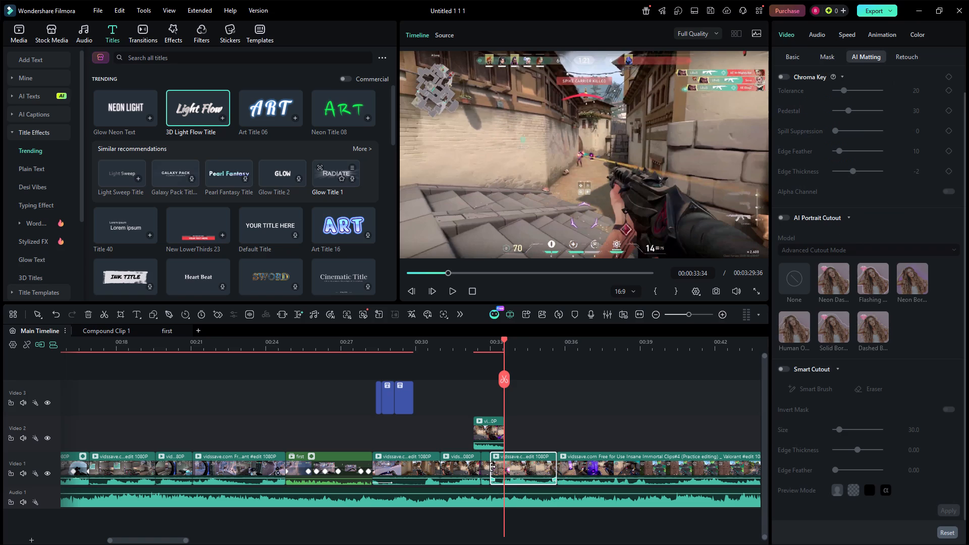
pyautogui.moveTo(493, 467); pyautogui.dragTo(535, 465)
pyautogui.click(474, 395)
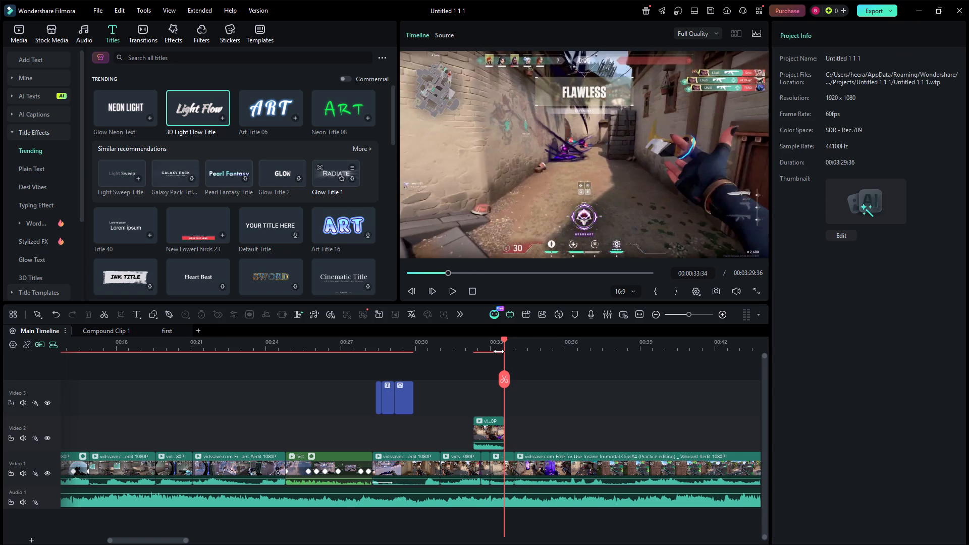
# Scrub from the Video 2 cutout through the Flawless banner to the green-smoke gameplay to check the timing after the trim.
pyautogui.moveTo(504, 348); pyautogui.dragTo(478, 357)
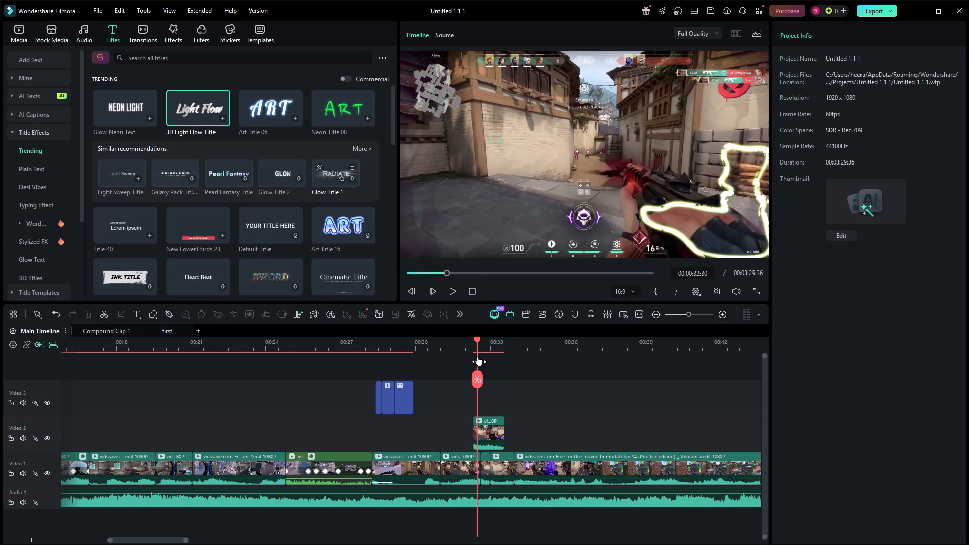
pyautogui.moveTo(478, 357); pyautogui.dragTo(524, 351)
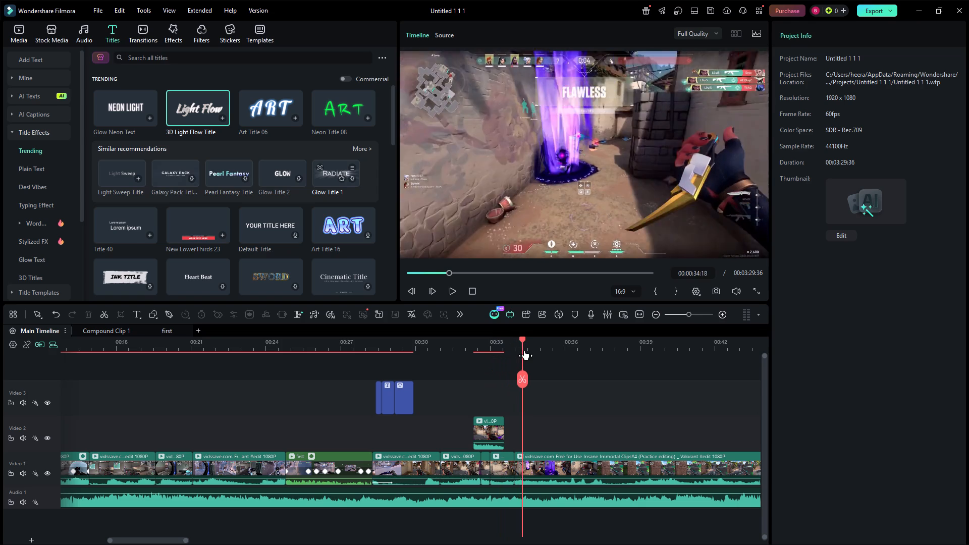
pyautogui.moveTo(524, 351); pyautogui.dragTo(511, 359)
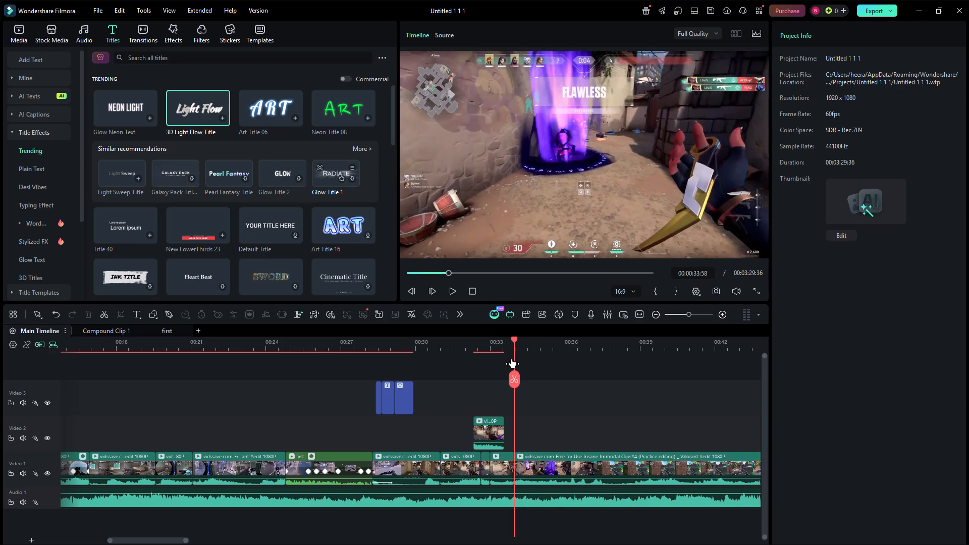
pyautogui.moveTo(511, 359); pyautogui.dragTo(537, 354)
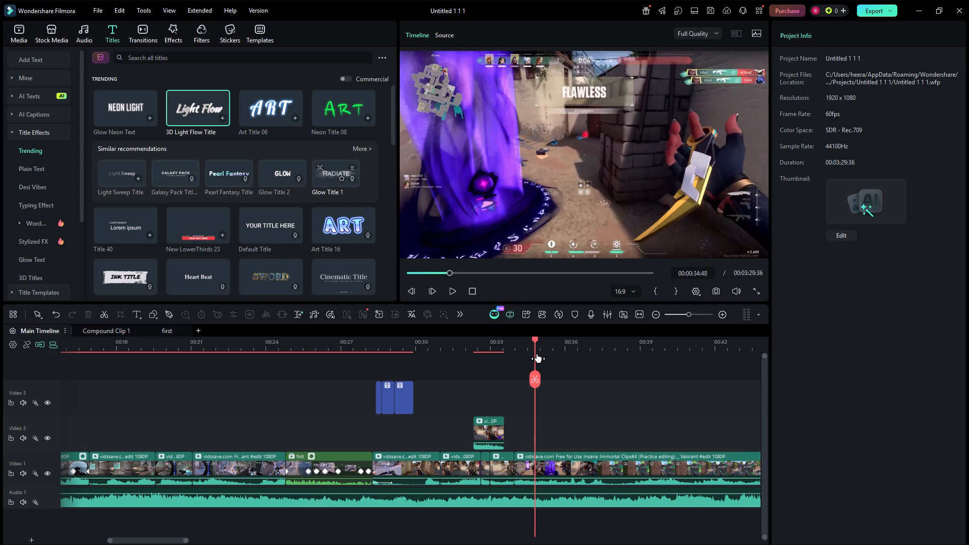
pyautogui.moveTo(537, 354); pyautogui.dragTo(594, 352)
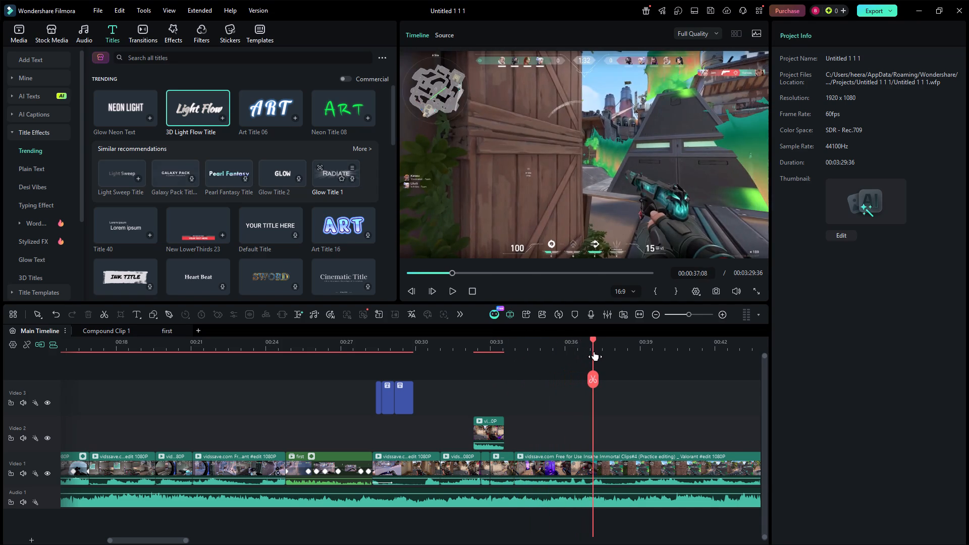
pyautogui.moveTo(594, 352); pyautogui.dragTo(527, 363)
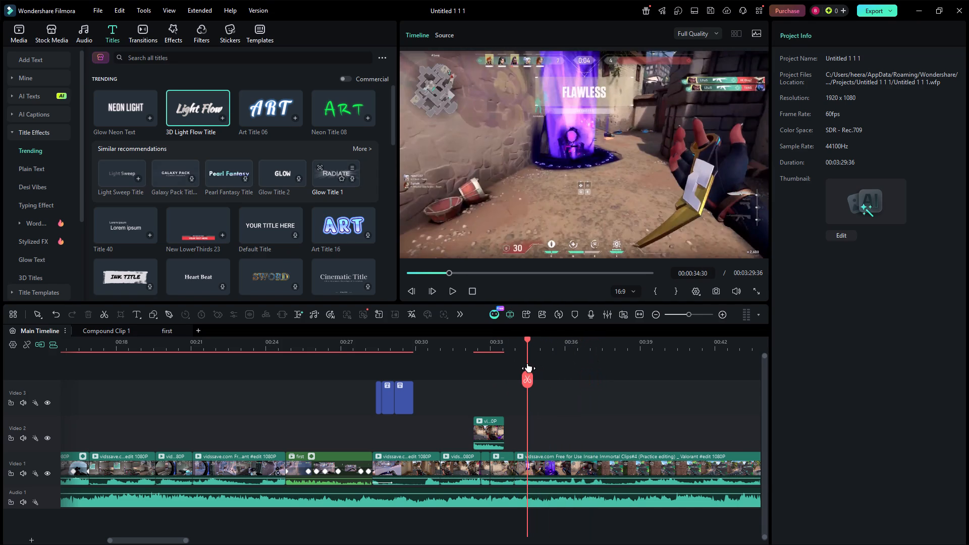
pyautogui.moveTo(527, 363); pyautogui.dragTo(557, 355)
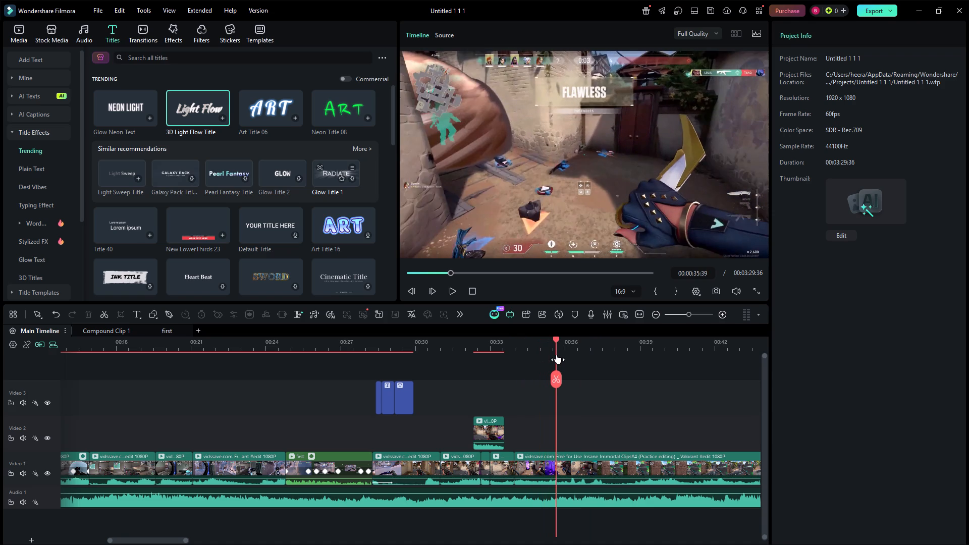
pyautogui.moveTo(557, 355); pyautogui.dragTo(596, 346)
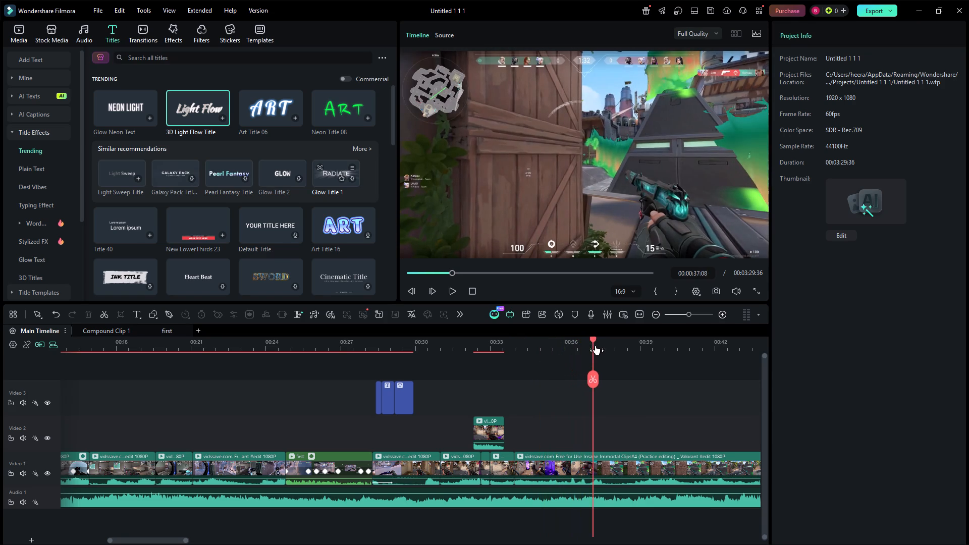
pyautogui.moveTo(596, 346); pyautogui.dragTo(628, 348)
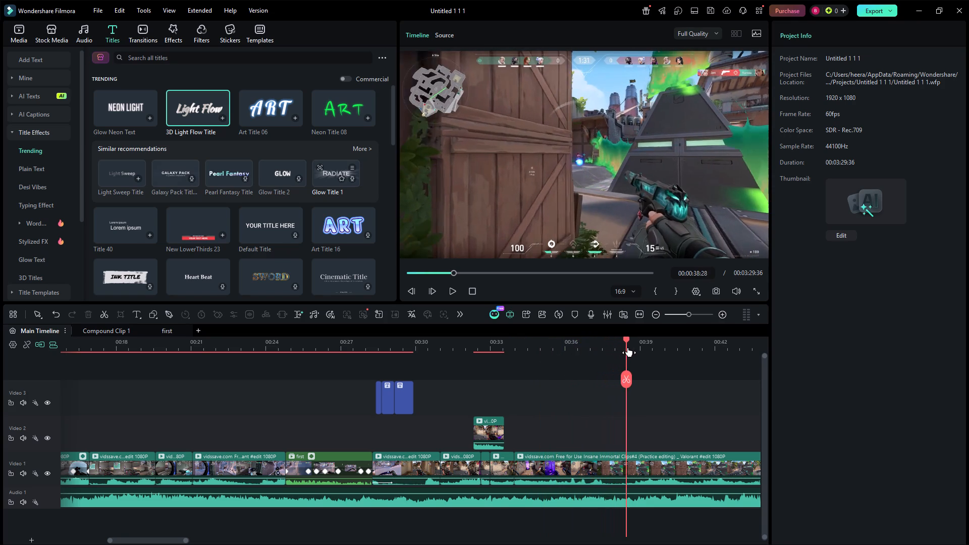
pyautogui.moveTo(628, 348); pyautogui.dragTo(658, 349)
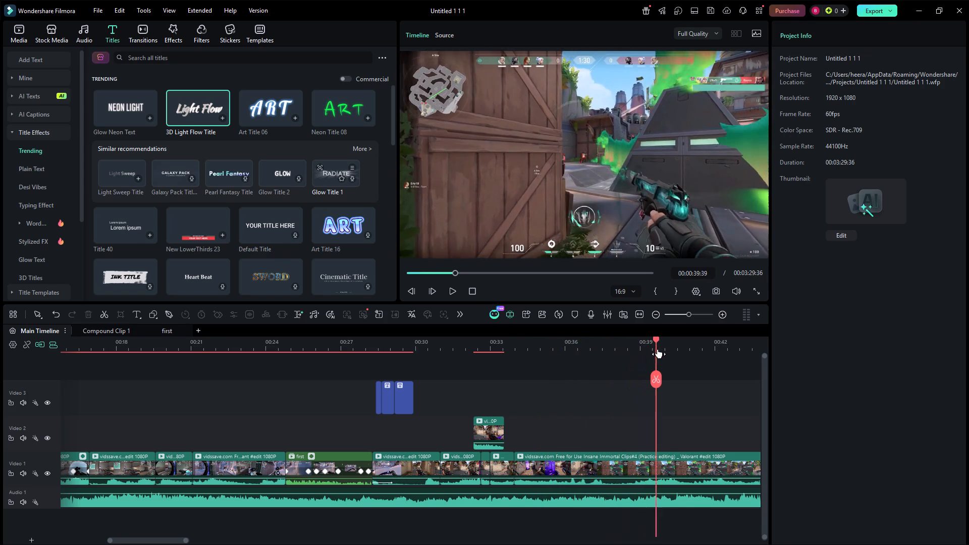
pyautogui.moveTo(658, 349); pyautogui.dragTo(649, 354)
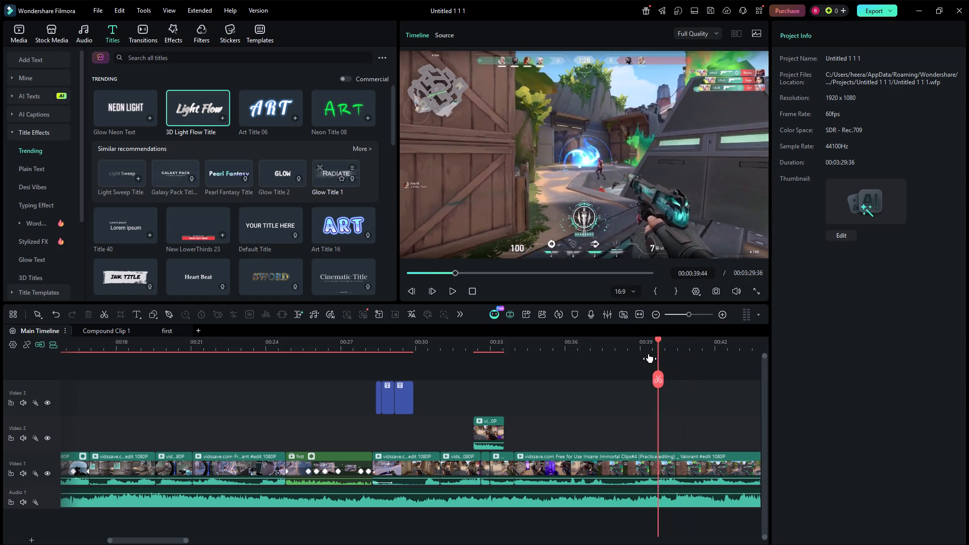
pyautogui.moveTo(649, 354); pyautogui.dragTo(533, 357)
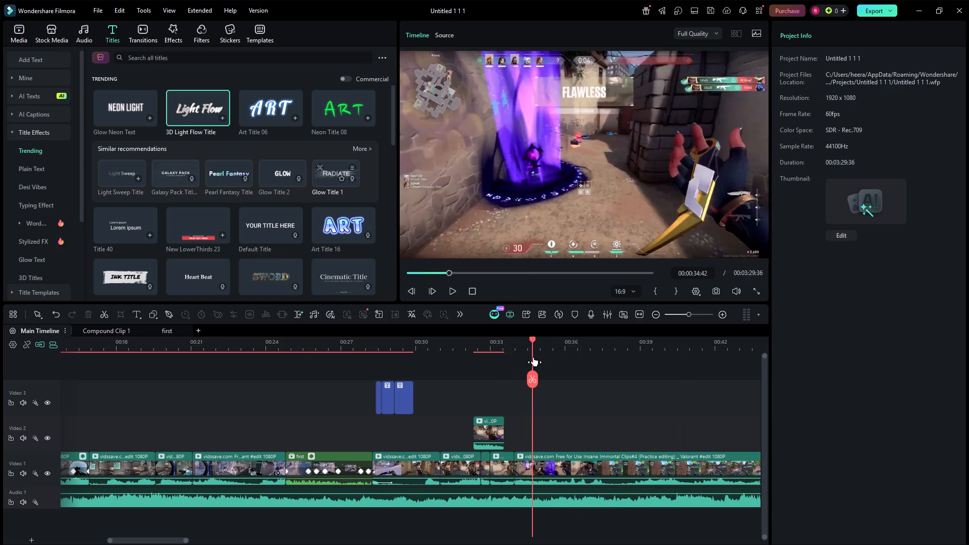
pyautogui.moveTo(533, 357); pyautogui.dragTo(491, 372)
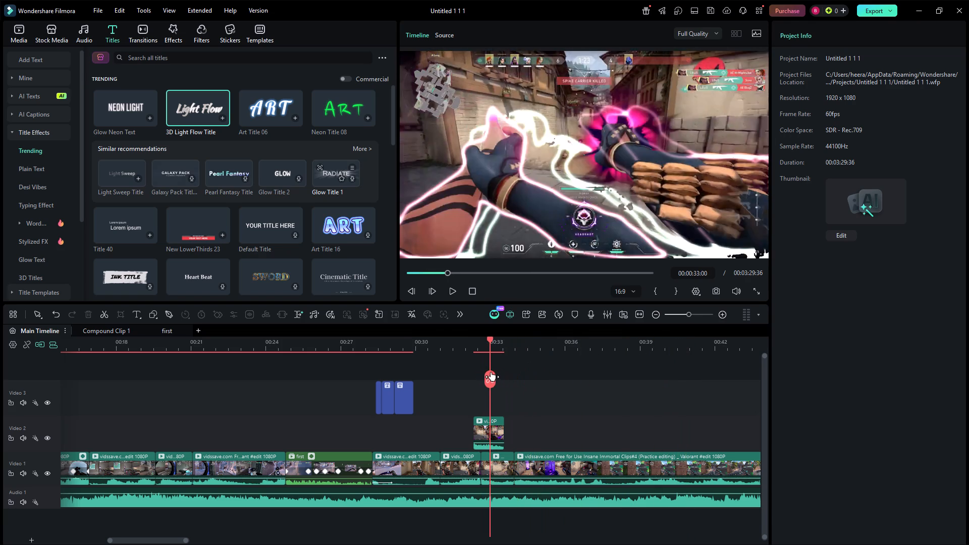
# Split the long Video 1 gameplay clip again at 00:00:34:39, separating a short piece with the purple beam.
pyautogui.moveTo(491, 372); pyautogui.dragTo(527, 363)
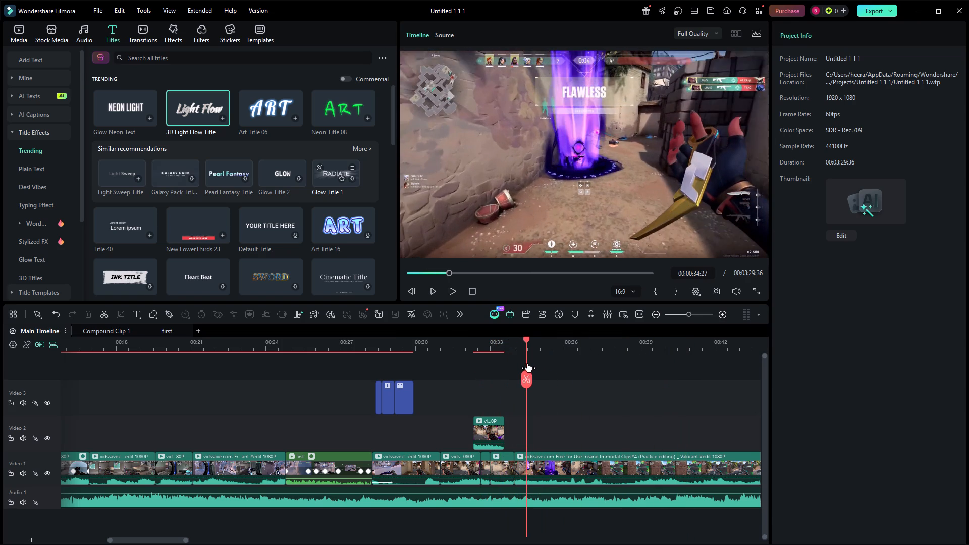
pyautogui.moveTo(527, 363); pyautogui.dragTo(531, 366)
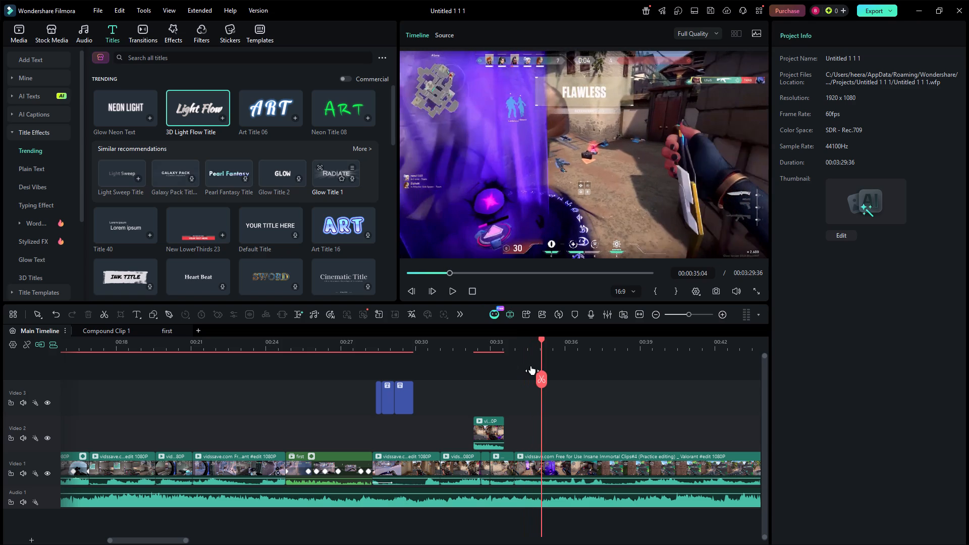
pyautogui.moveTo(531, 366); pyautogui.dragTo(530, 367)
pyautogui.click(529, 463)
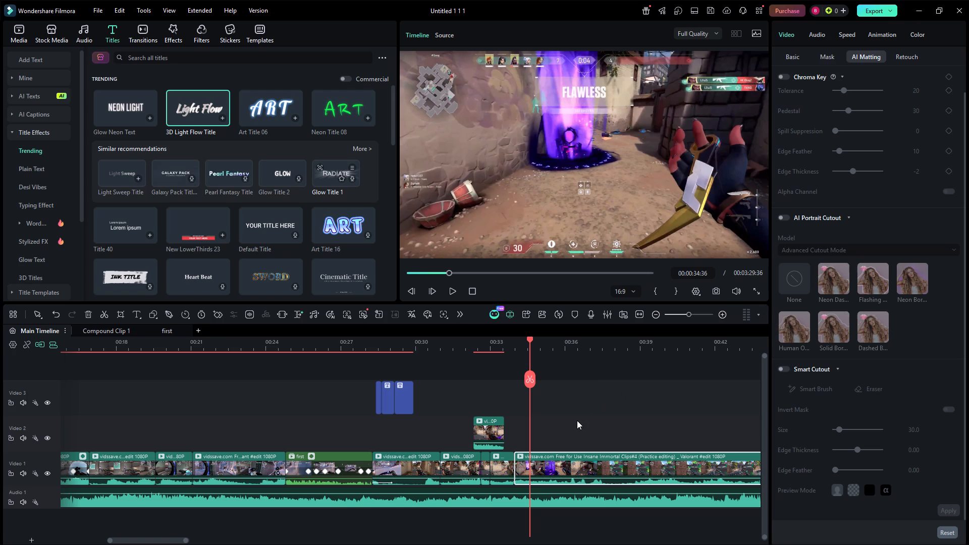
pyautogui.click(529, 346)
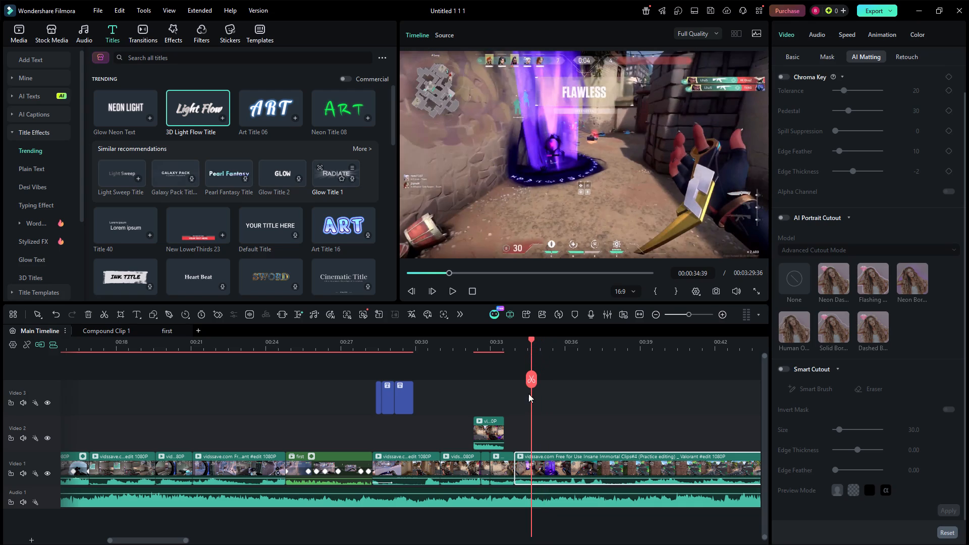
pyautogui.click(529, 381)
# Move the short purple-beam piece from Video 1 up to Video 2, placing it shortly after the existing cutout clip.
pyautogui.moveTo(522, 468); pyautogui.dragTo(524, 440)
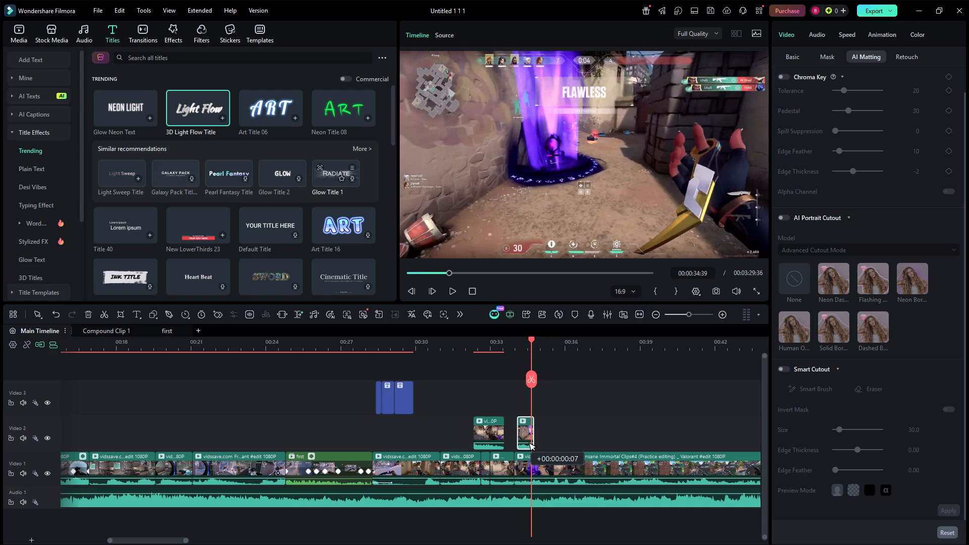
pyautogui.moveTo(524, 440); pyautogui.dragTo(517, 442)
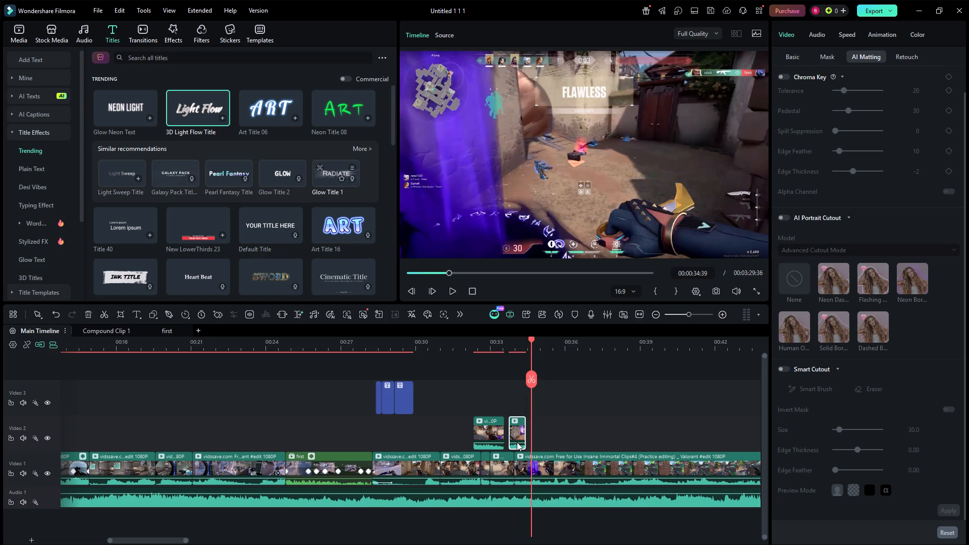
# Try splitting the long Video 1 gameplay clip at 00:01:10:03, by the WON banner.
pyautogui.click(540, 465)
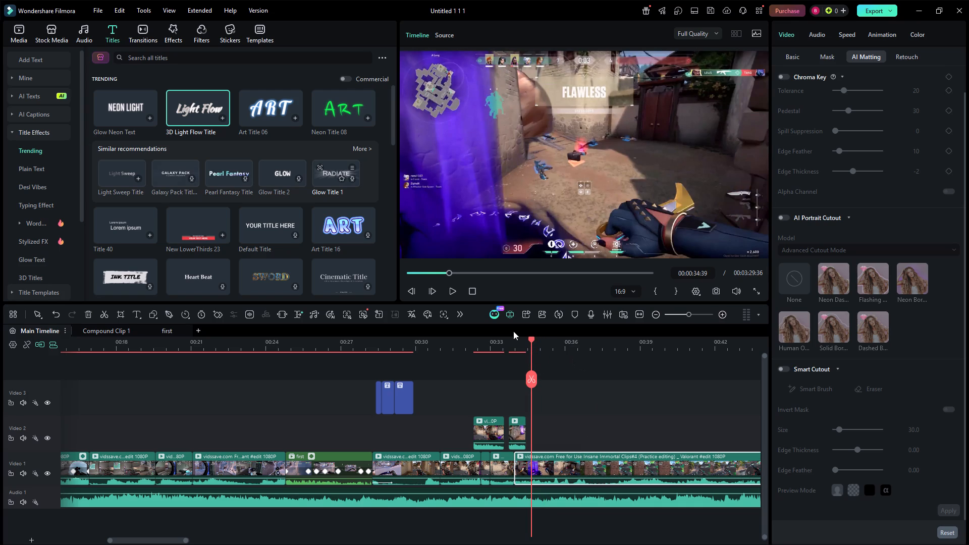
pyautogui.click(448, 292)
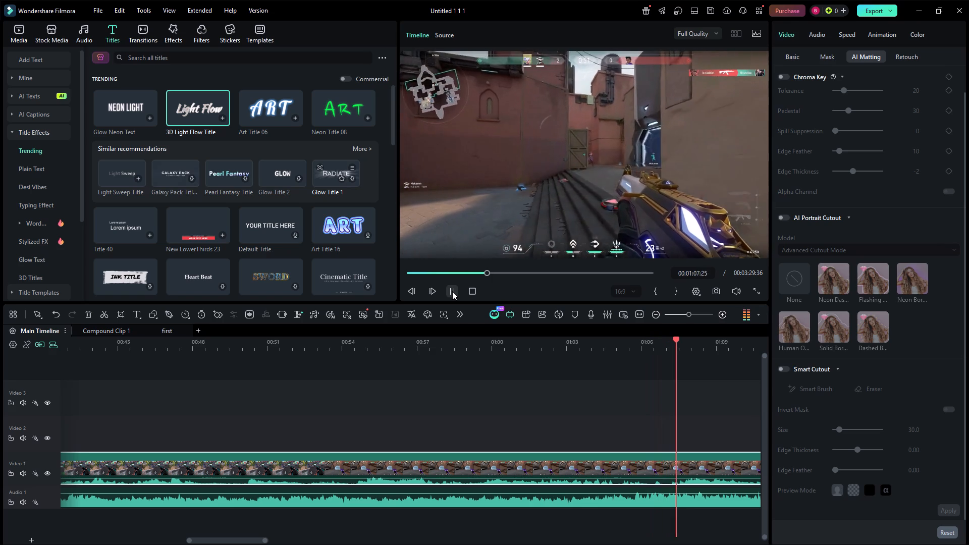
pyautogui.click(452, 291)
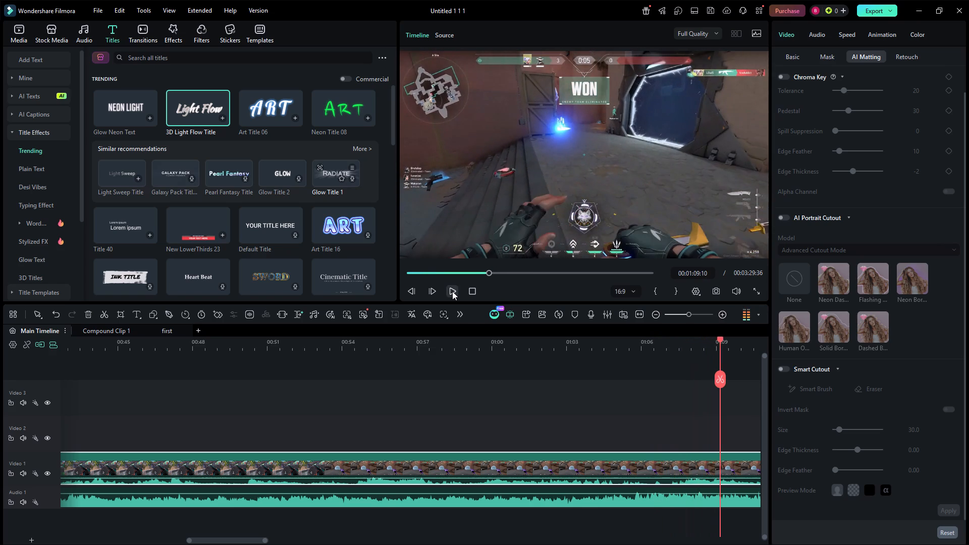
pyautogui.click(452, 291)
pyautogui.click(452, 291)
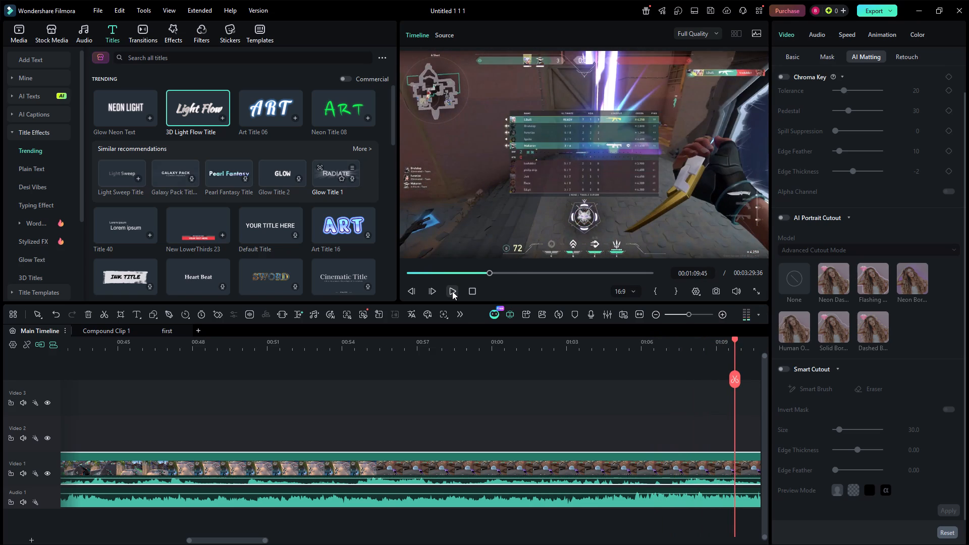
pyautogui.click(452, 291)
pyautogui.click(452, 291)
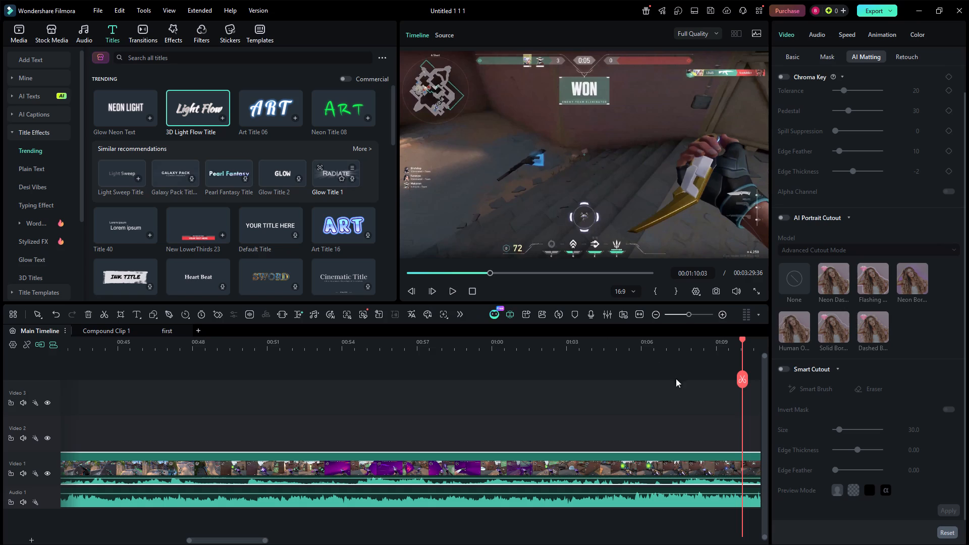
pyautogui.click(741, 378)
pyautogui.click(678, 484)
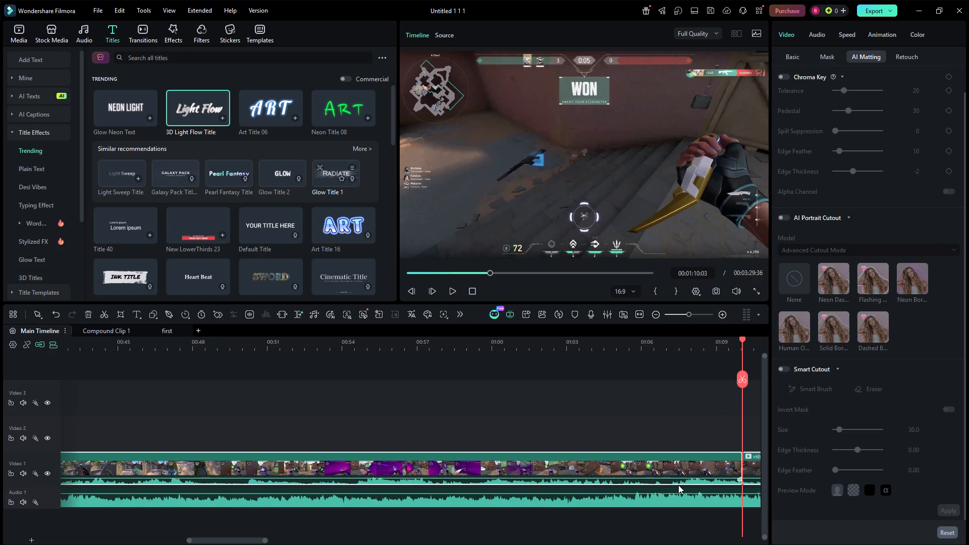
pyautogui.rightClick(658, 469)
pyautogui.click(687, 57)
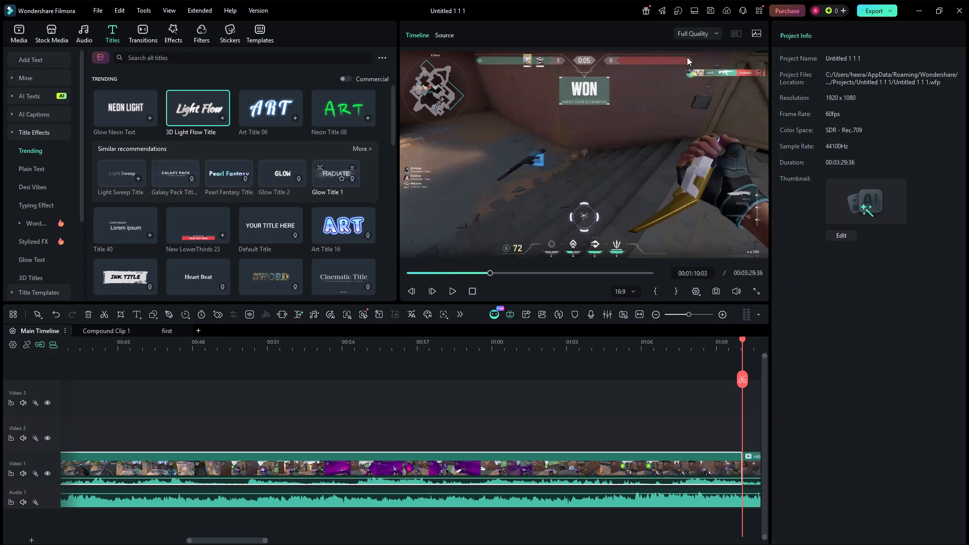
# Enable AI Portrait Cutout on the short purple-beam piece on Video 2 and apply the Neon Border style.
pyautogui.click(480, 271)
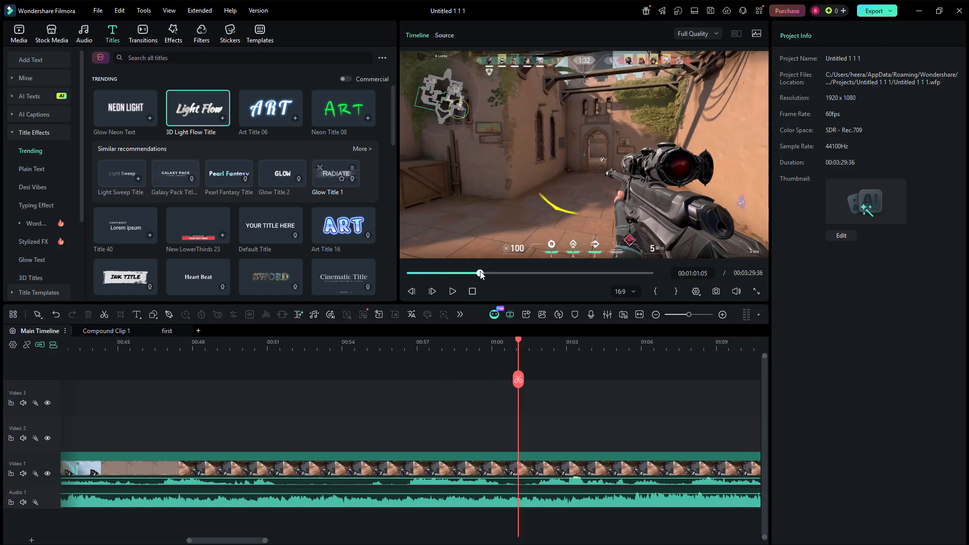
pyautogui.click(473, 274)
pyautogui.click(452, 275)
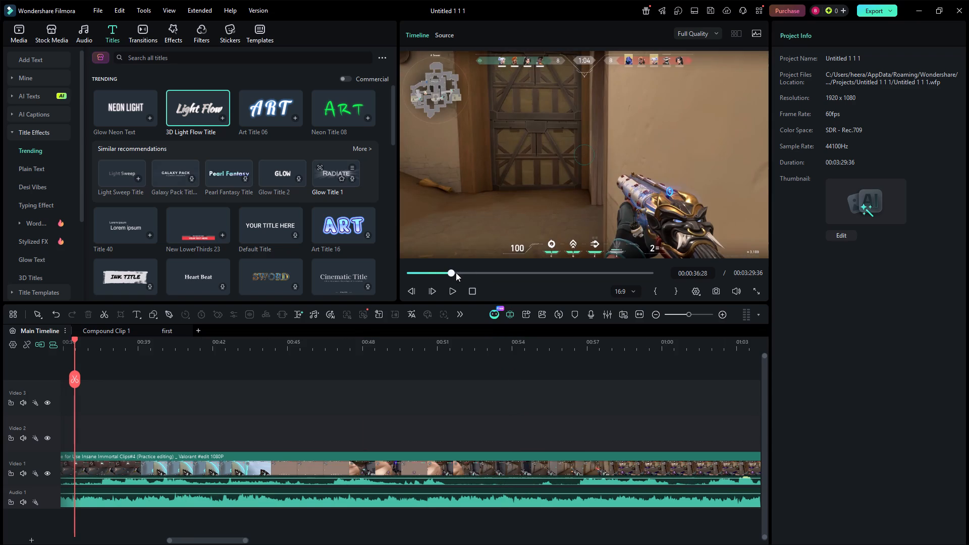
pyautogui.click(444, 270)
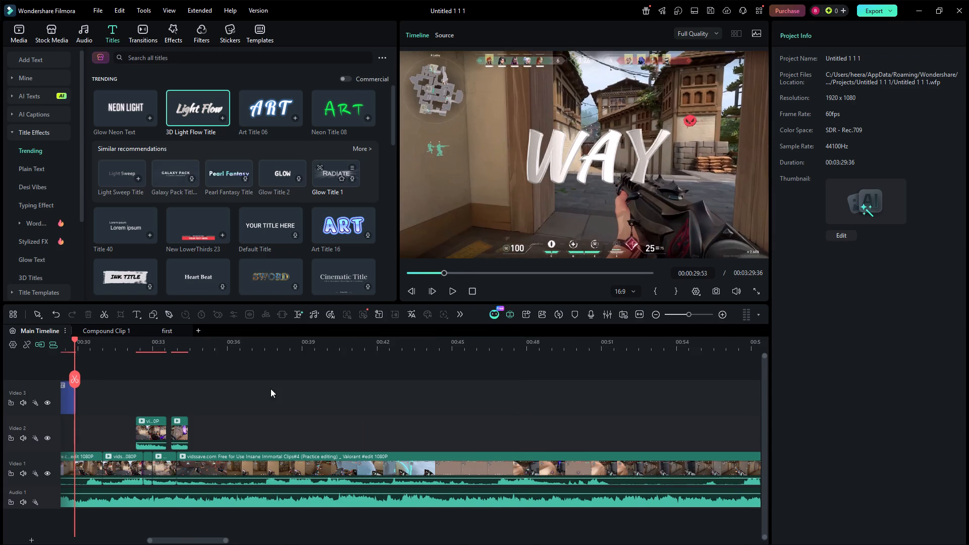
pyautogui.moveTo(271, 389); pyautogui.dragTo(367, 392, button='right')
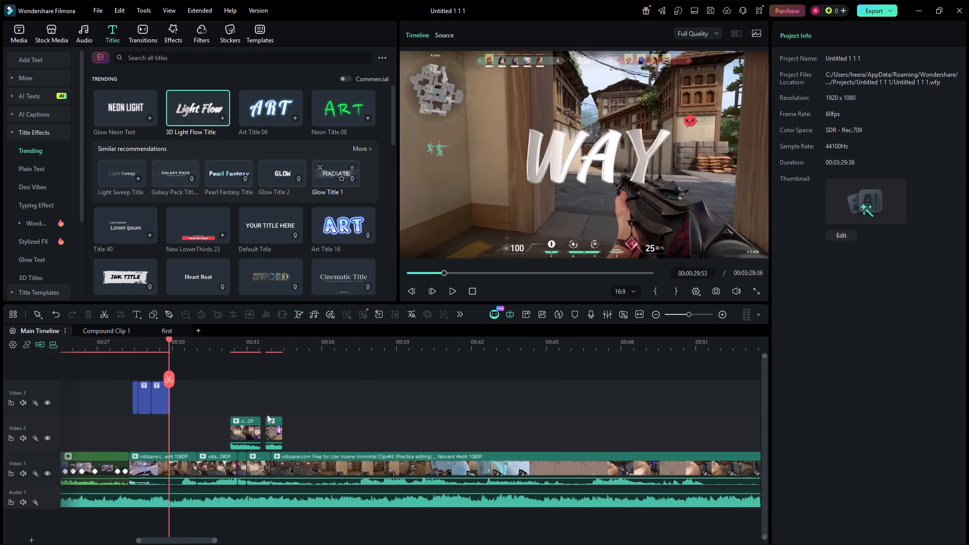
pyautogui.click(267, 428)
pyautogui.moveTo(775, 214); pyautogui.dragTo(779, 217)
pyautogui.click(821, 242)
pyautogui.click(784, 241)
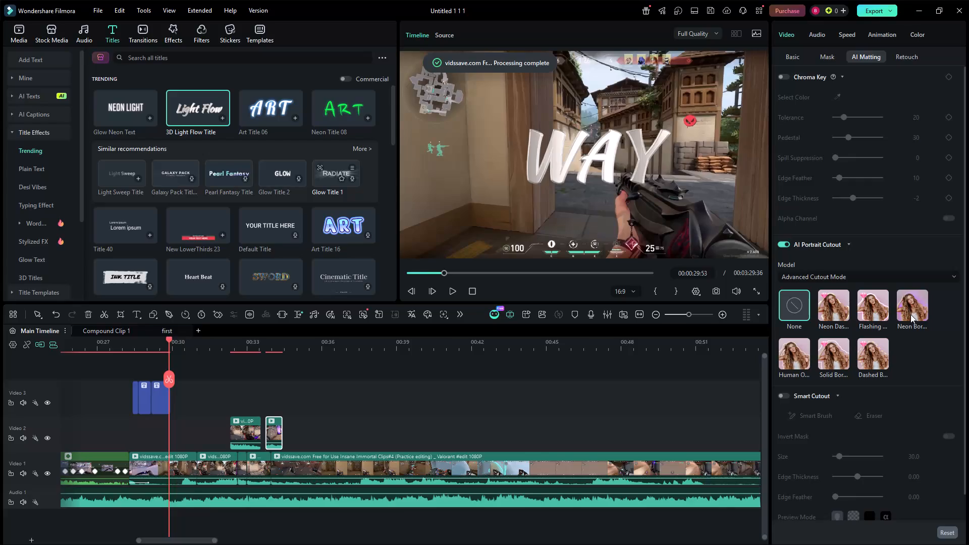
pyautogui.click(910, 314)
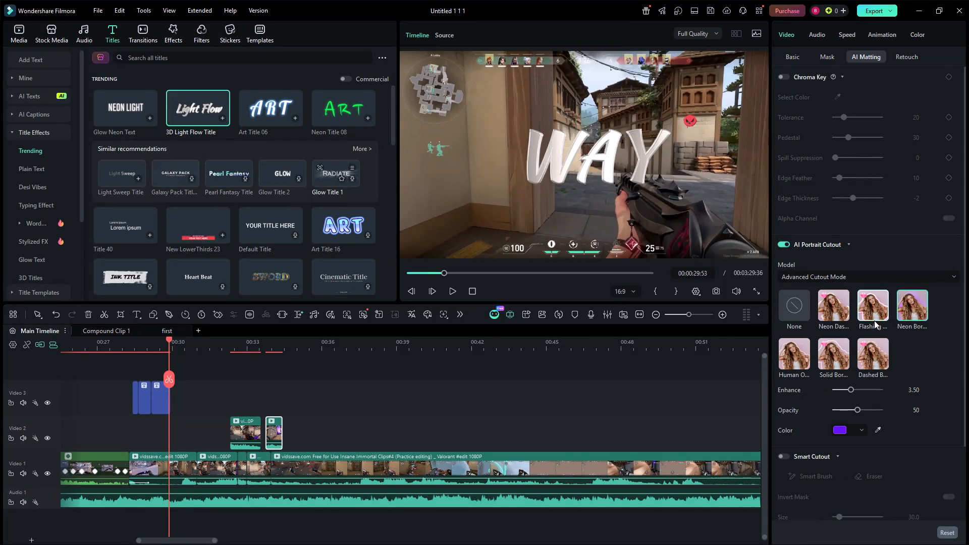
# Scrub and play through both Video 2 cutout clips and the gameplay that follows to check the glowing outlines.
pyautogui.moveTo(166, 348); pyautogui.dragTo(177, 351)
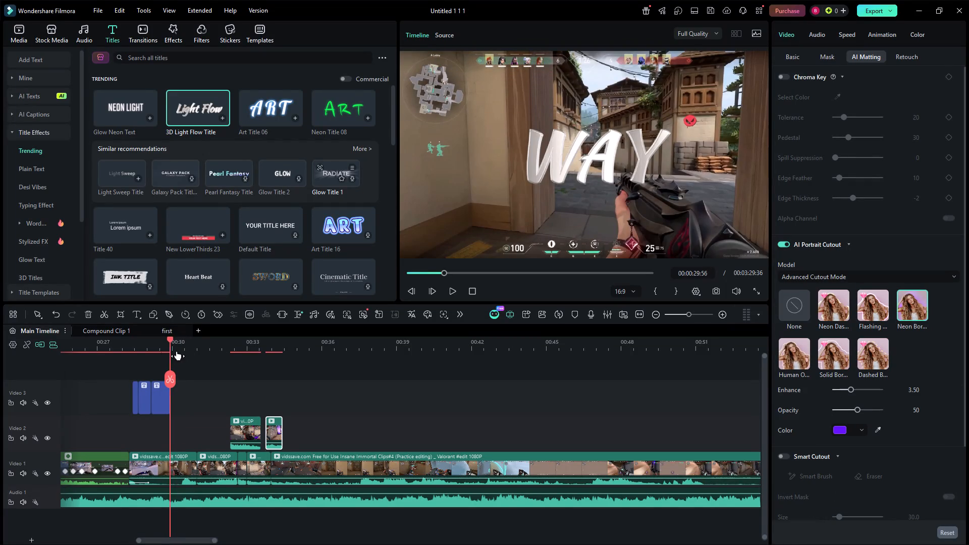
pyautogui.moveTo(177, 351); pyautogui.dragTo(241, 340)
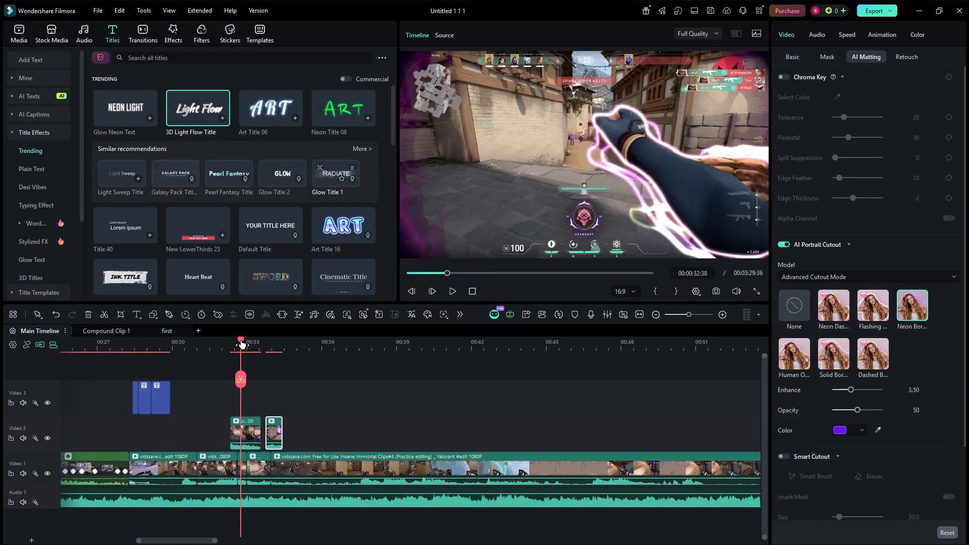
pyautogui.moveTo(241, 340); pyautogui.dragTo(255, 339)
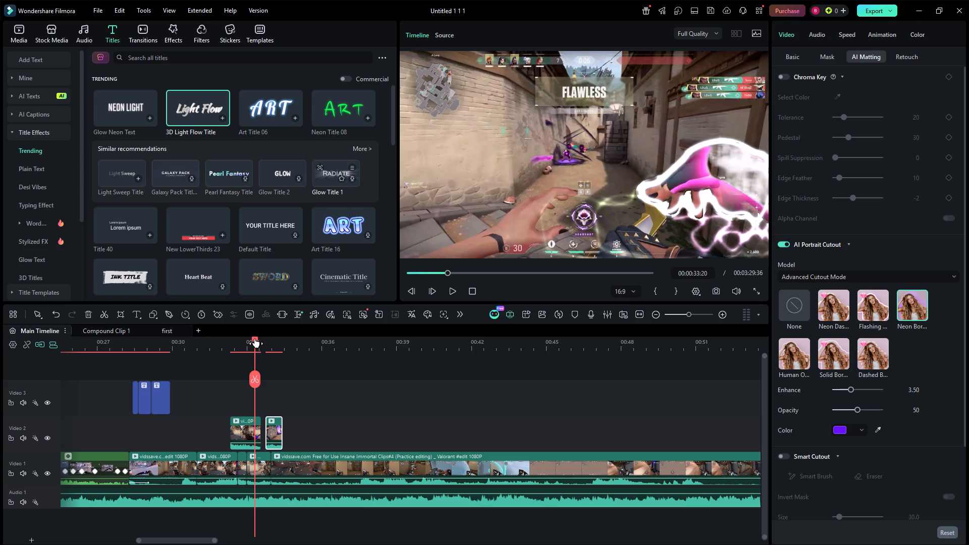
pyautogui.moveTo(255, 339); pyautogui.dragTo(265, 336)
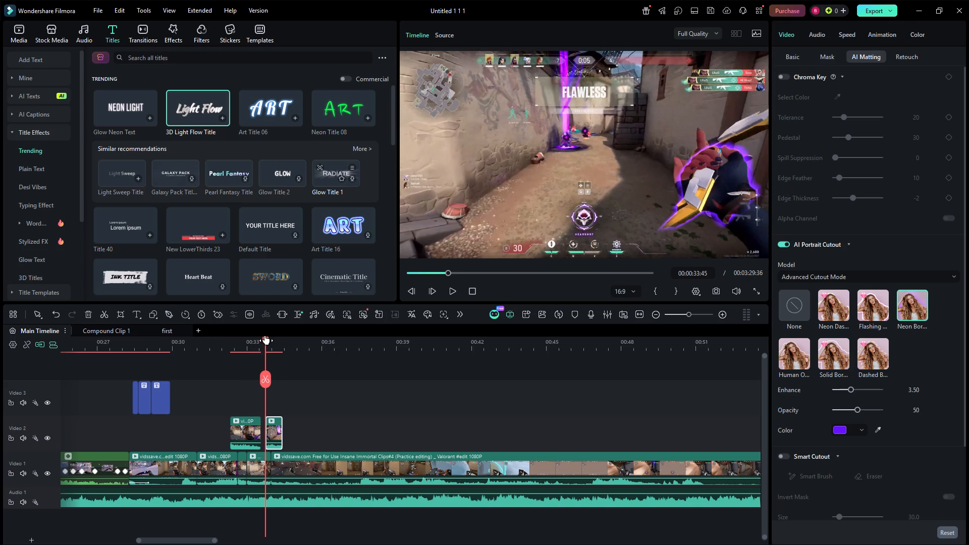
pyautogui.moveTo(265, 336); pyautogui.dragTo(287, 332)
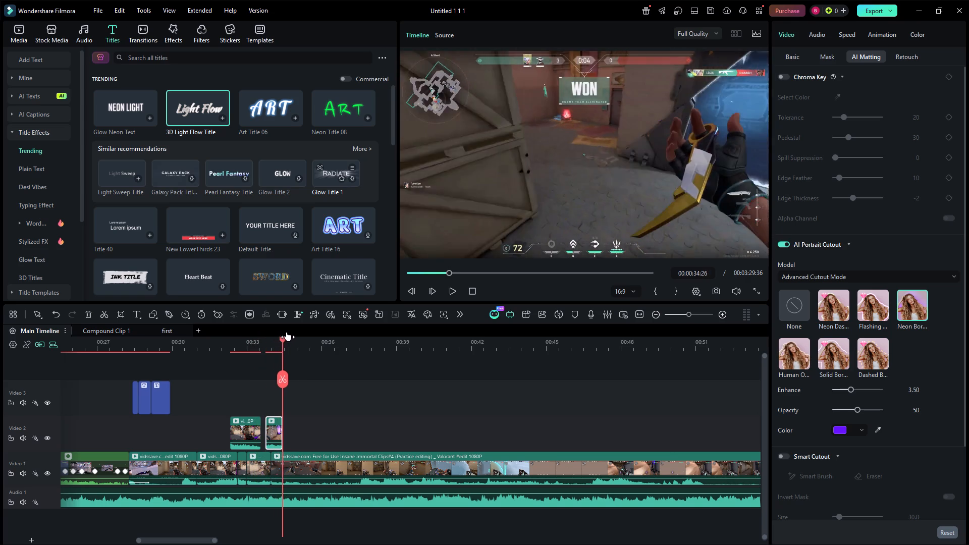
pyautogui.moveTo(287, 332); pyautogui.dragTo(268, 342)
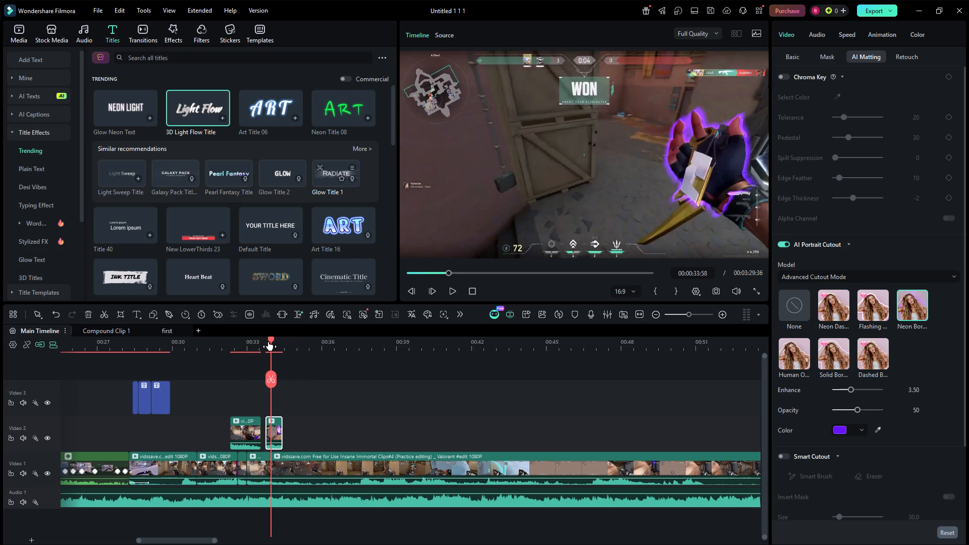
pyautogui.moveTo(268, 342); pyautogui.dragTo(270, 343)
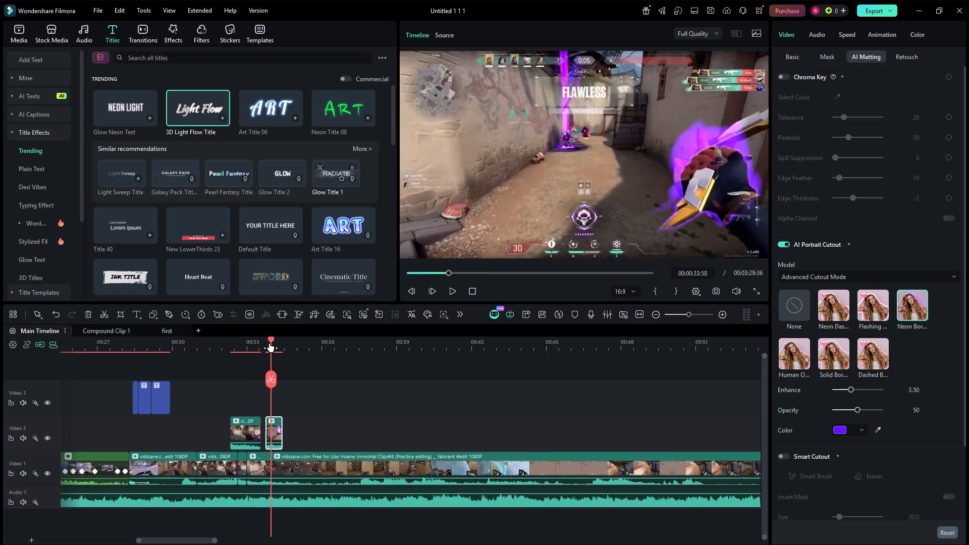
pyautogui.moveTo(270, 343); pyautogui.dragTo(280, 342)
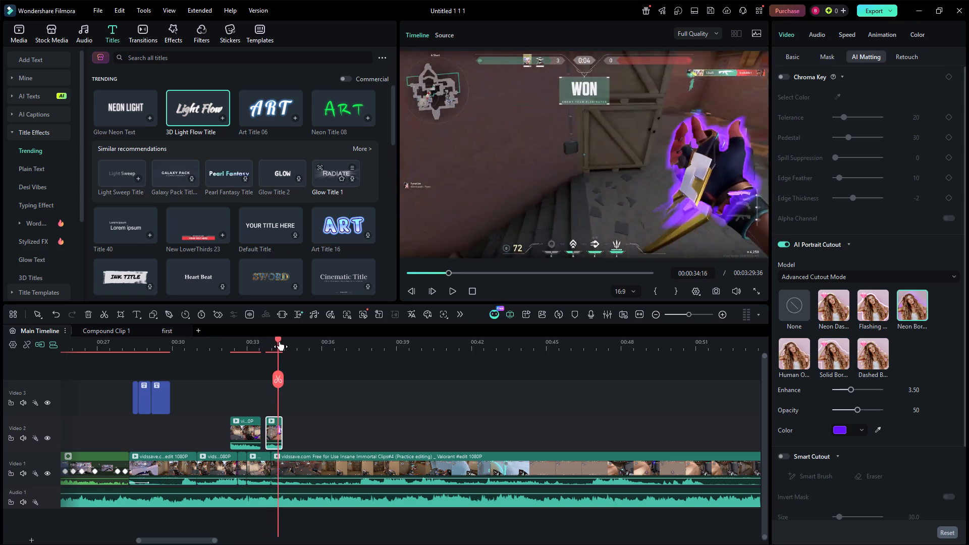
pyautogui.moveTo(280, 342); pyautogui.dragTo(303, 334)
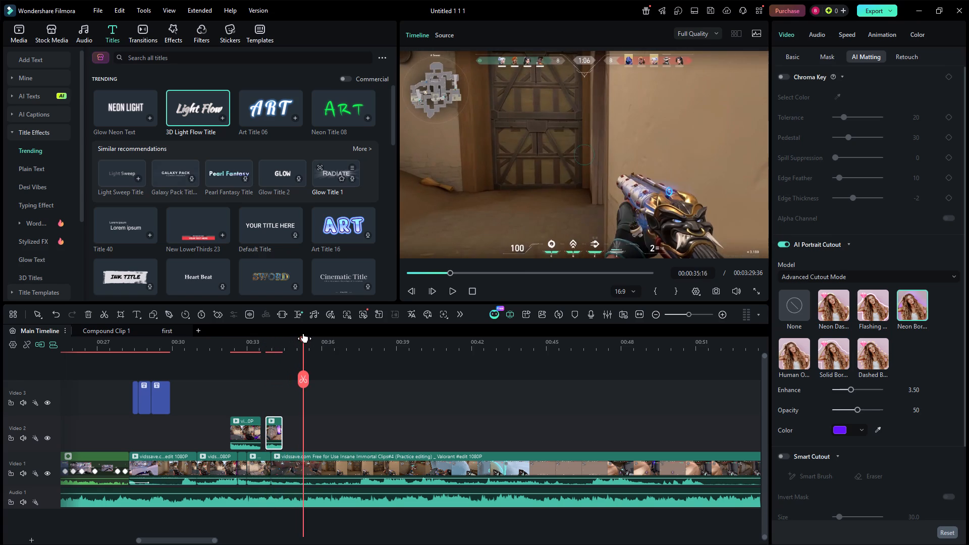
pyautogui.moveTo(303, 334); pyautogui.dragTo(418, 344)
pyautogui.click(443, 401)
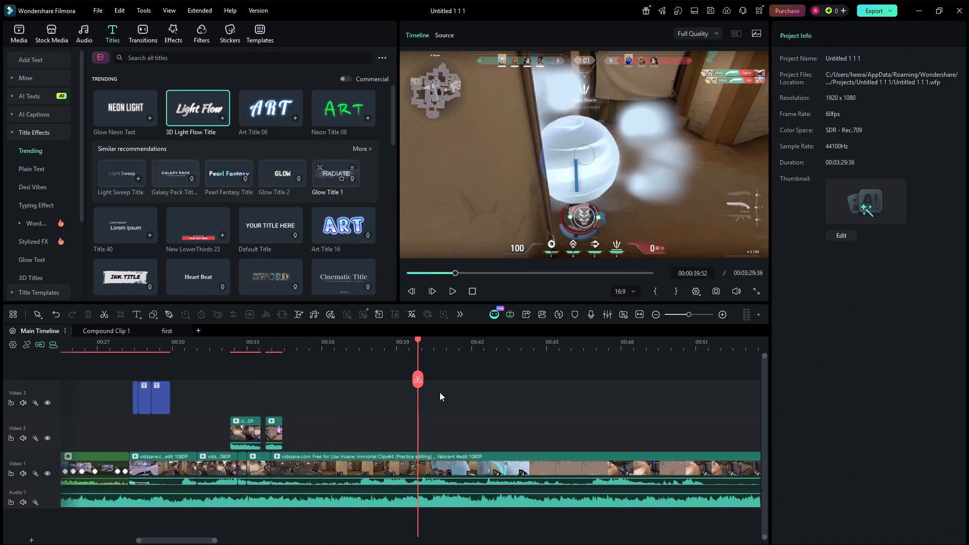
pyautogui.moveTo(415, 347); pyautogui.dragTo(228, 363)
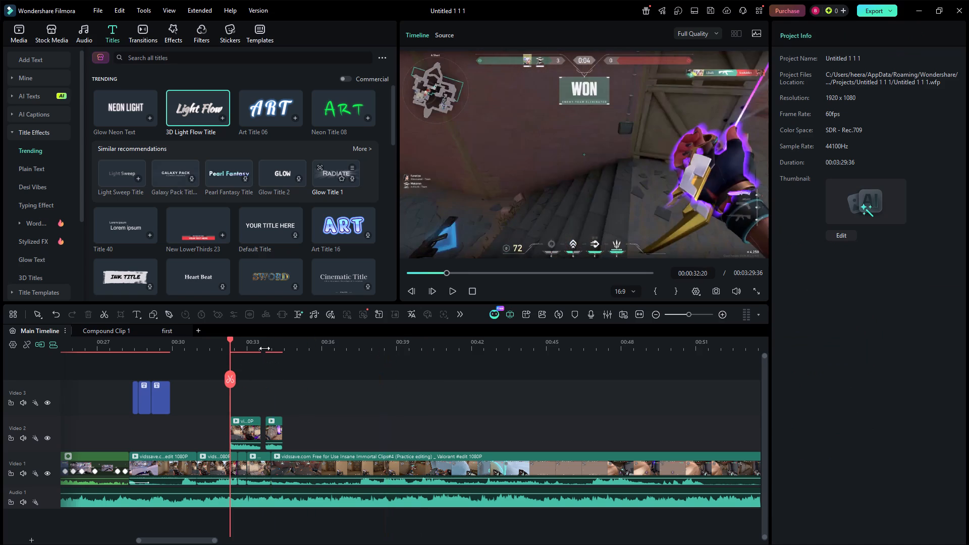
pyautogui.click(450, 291)
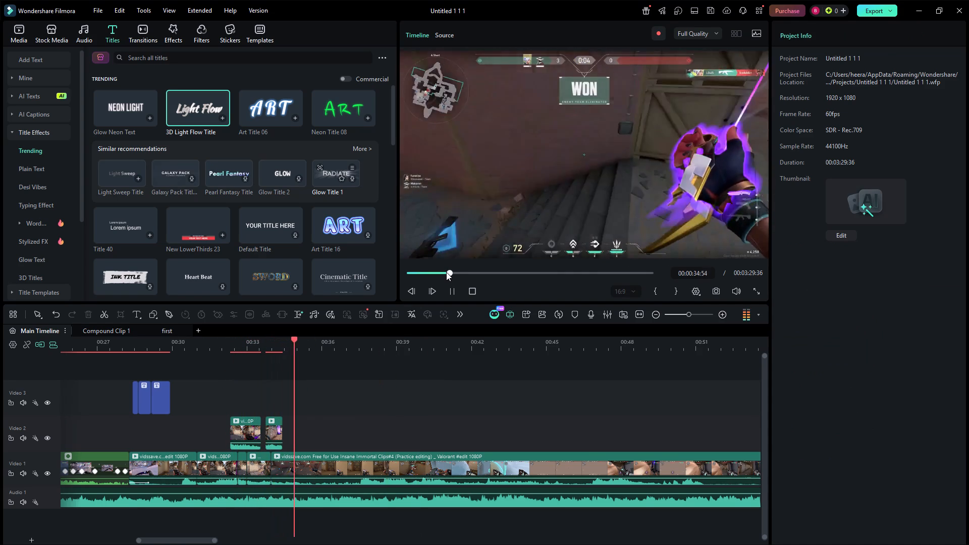
pyautogui.click(446, 272)
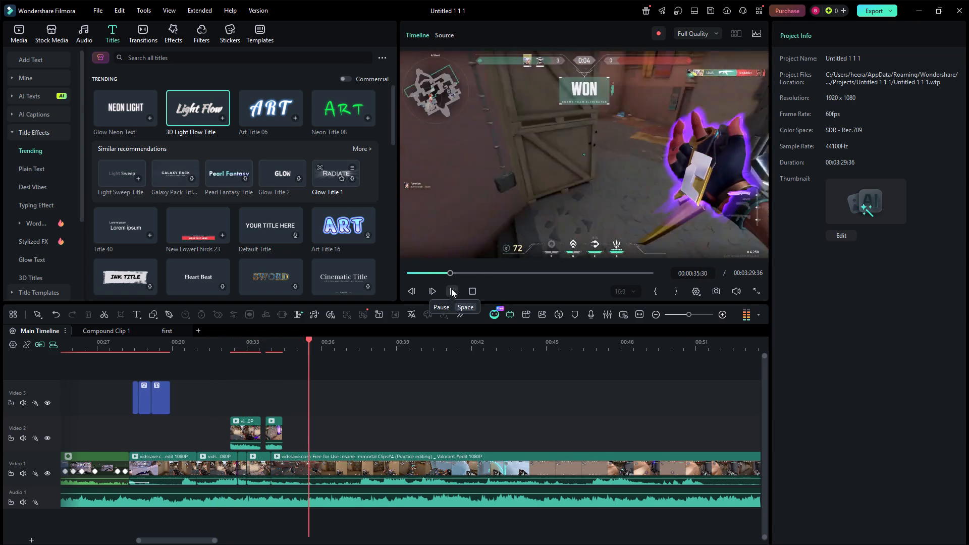
pyautogui.click(451, 289)
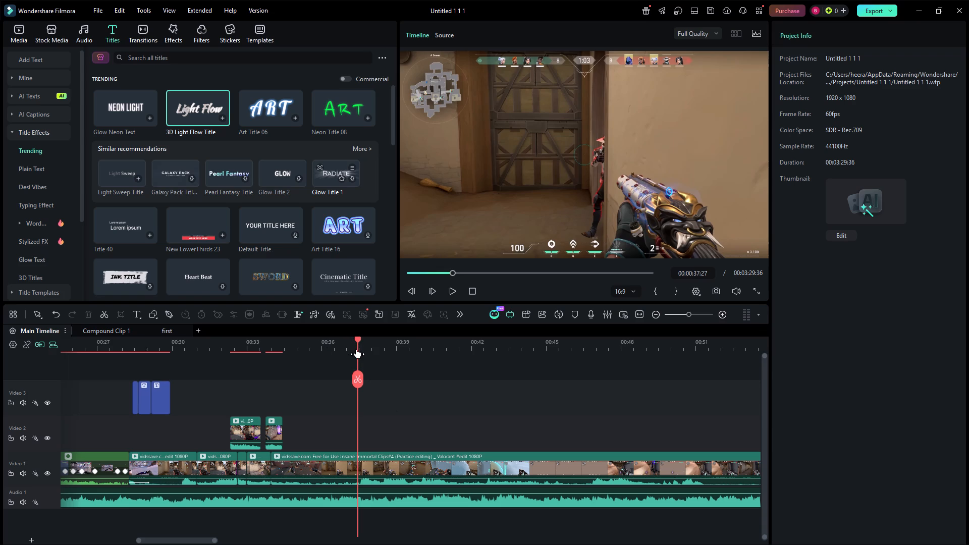
# Add a 3D Light Flow Title on Video 3 starting at 00:00:35:32 and shorten it to about 6.8 seconds.
pyautogui.moveTo(356, 349); pyautogui.dragTo(338, 357)
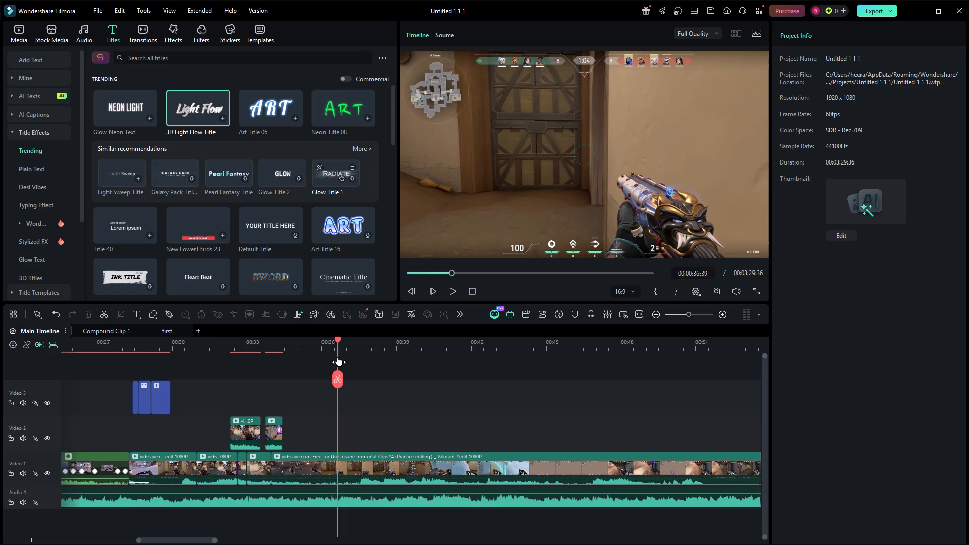
pyautogui.moveTo(338, 357); pyautogui.dragTo(310, 369)
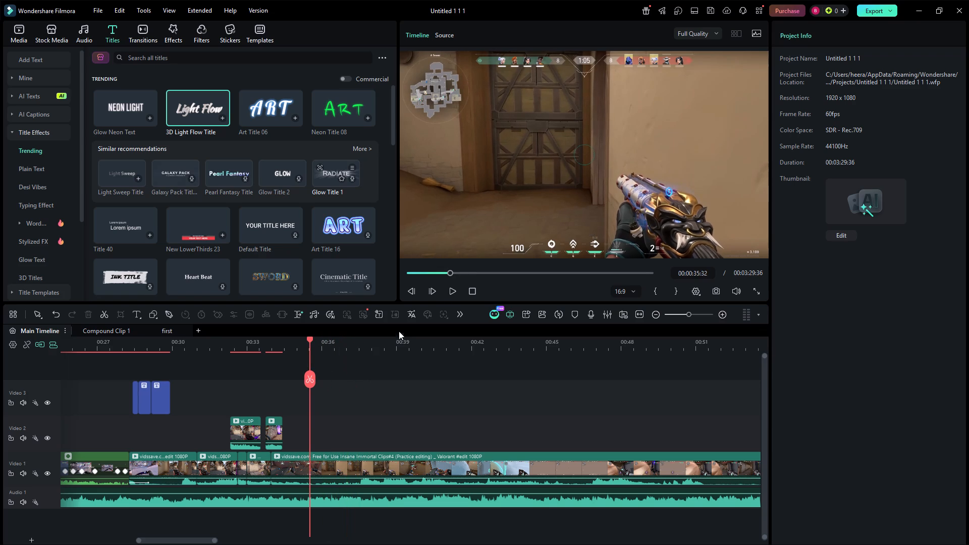
pyautogui.click(453, 291)
pyautogui.click(453, 291)
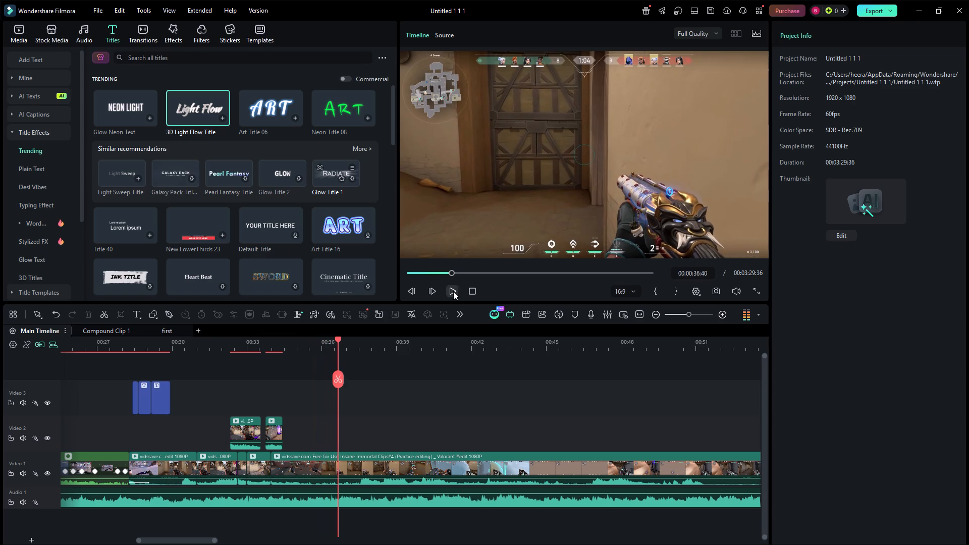
pyautogui.moveTo(341, 346); pyautogui.dragTo(334, 348)
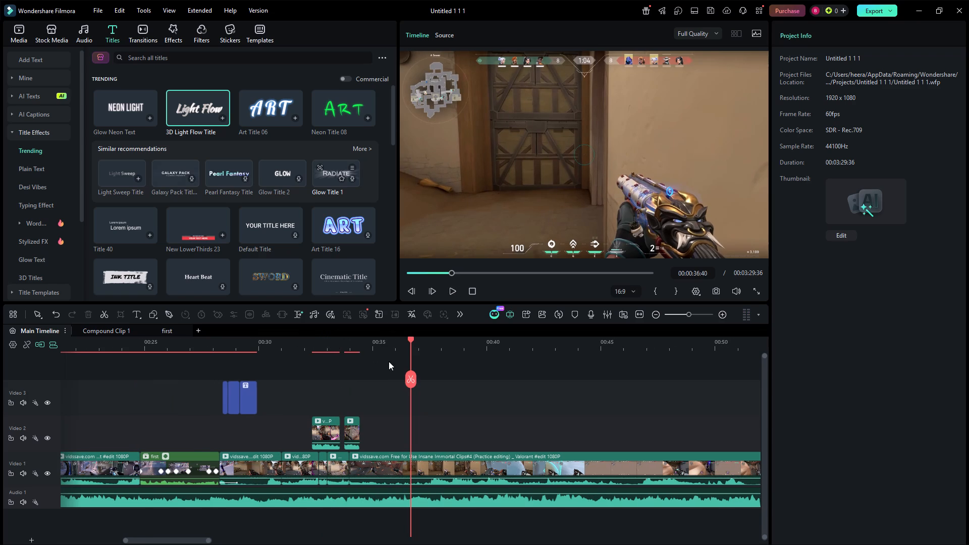
pyautogui.moveTo(408, 345); pyautogui.dragTo(385, 355)
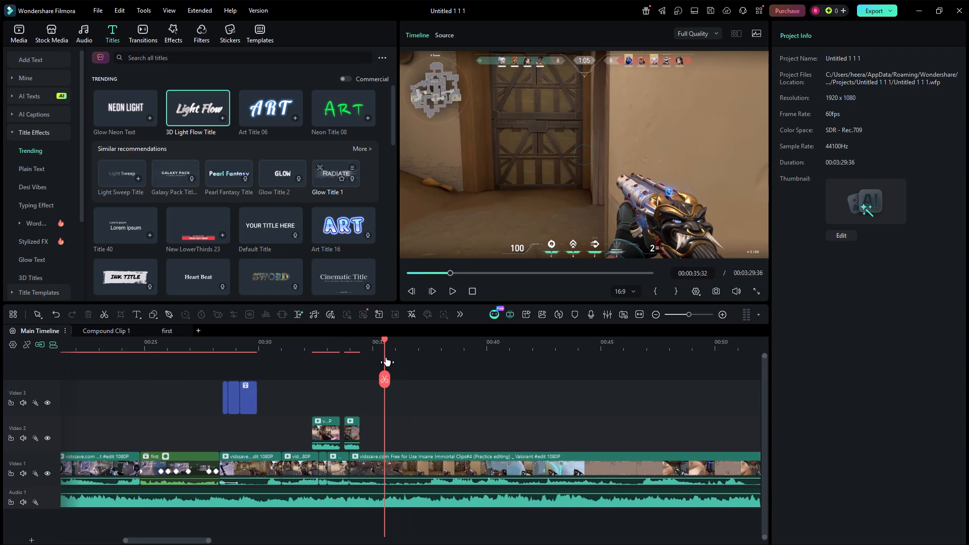
pyautogui.click(222, 117)
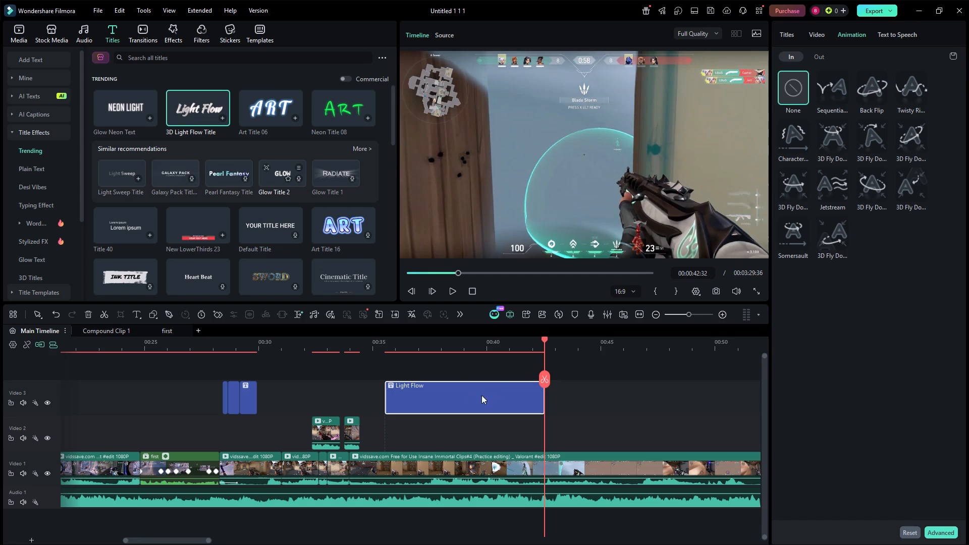
pyautogui.click(474, 398)
pyautogui.moveTo(543, 394); pyautogui.dragTo(518, 405)
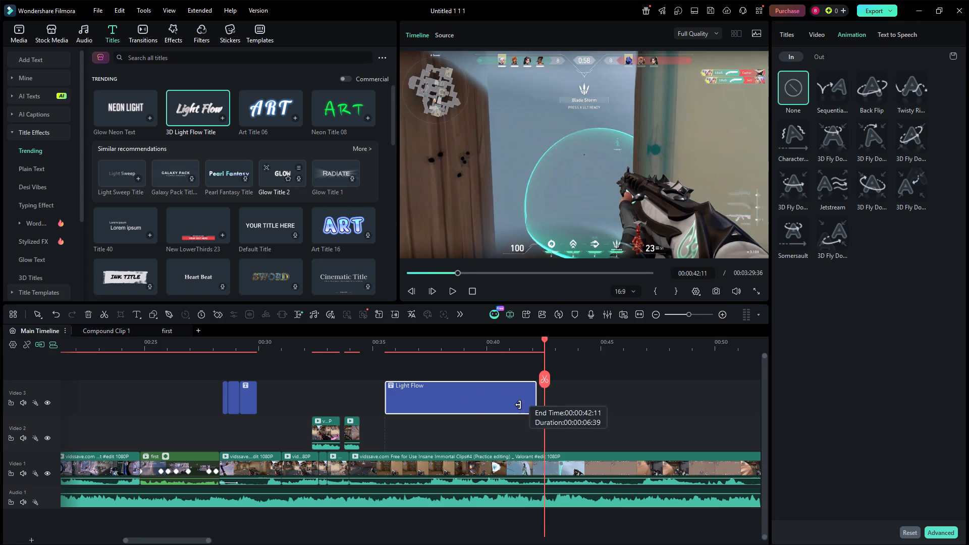
pyautogui.moveTo(518, 405); pyautogui.dragTo(538, 407)
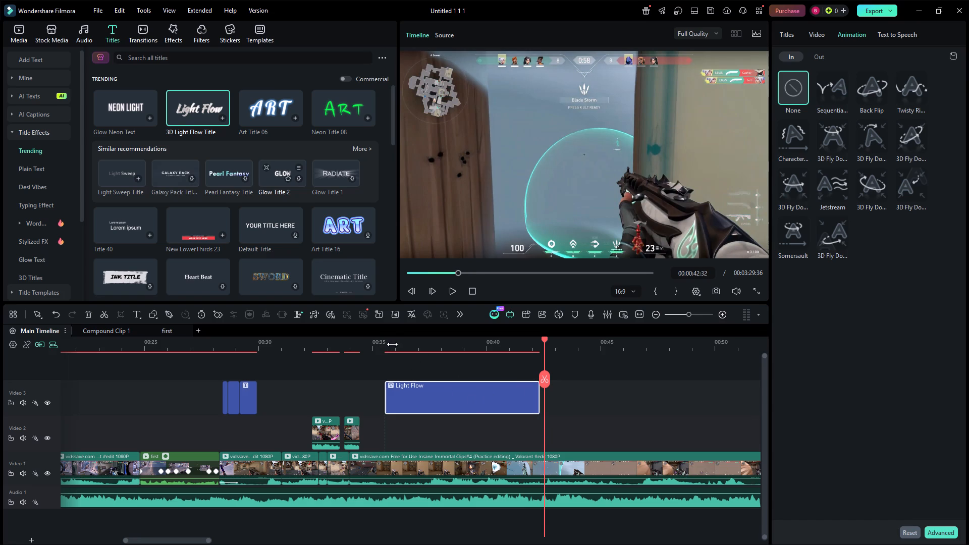
# Play the new Light Flow title from its start to check its timing against the gameplay kill.
pyautogui.click(393, 344)
pyautogui.moveTo(394, 344); pyautogui.dragTo(382, 349)
pyautogui.click(451, 295)
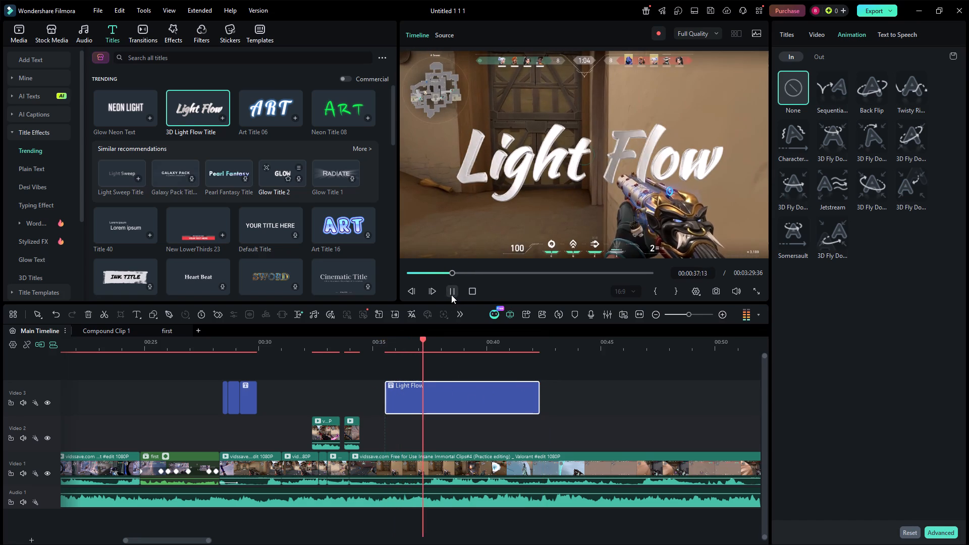
pyautogui.click(451, 295)
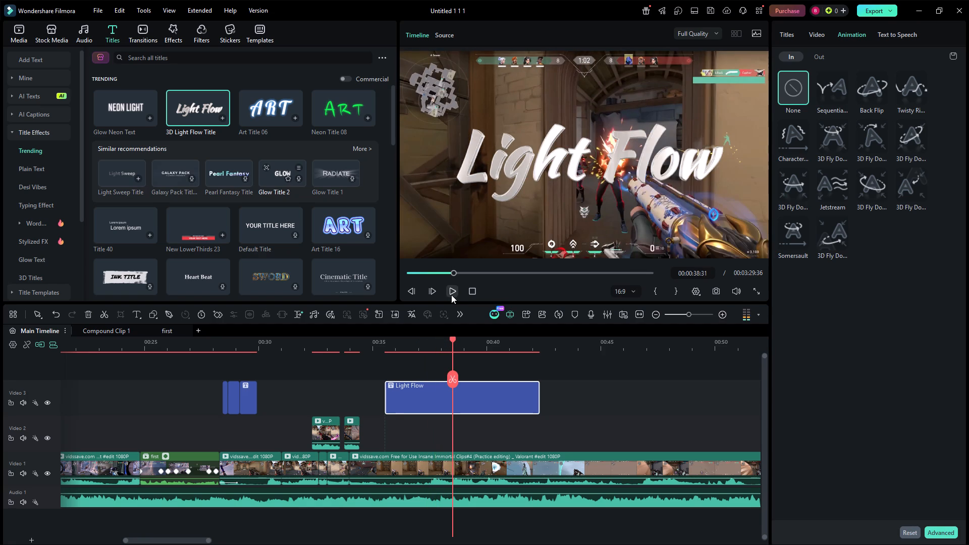
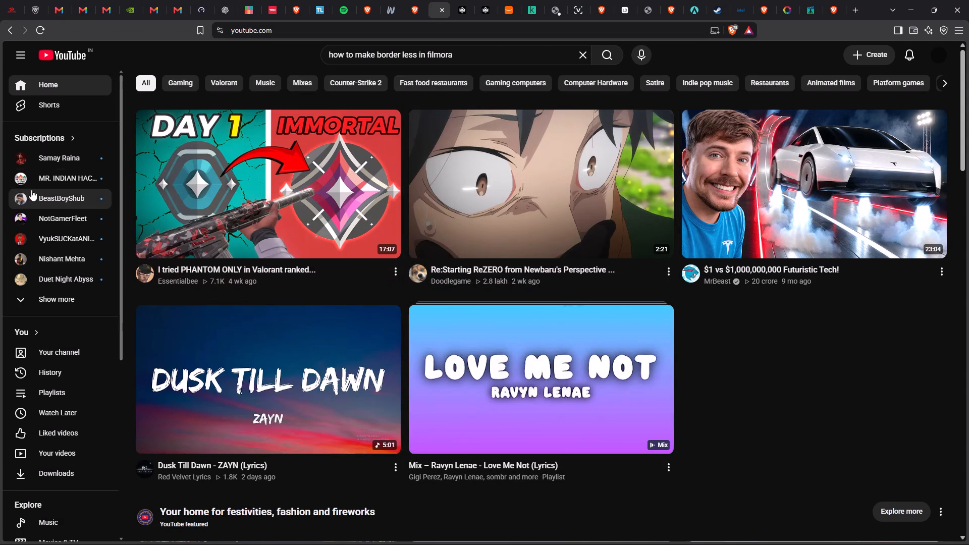
# Open the Gigi Perez - Sailor Song lyrics video from the YouTube watch history and skip through it to check the lyric wording.
pyautogui.click(44, 366)
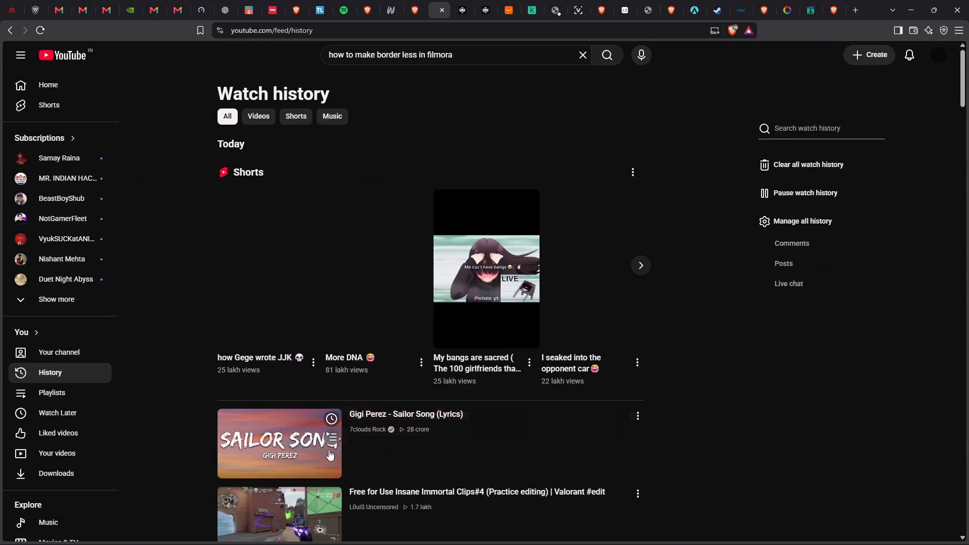
pyautogui.click(294, 453)
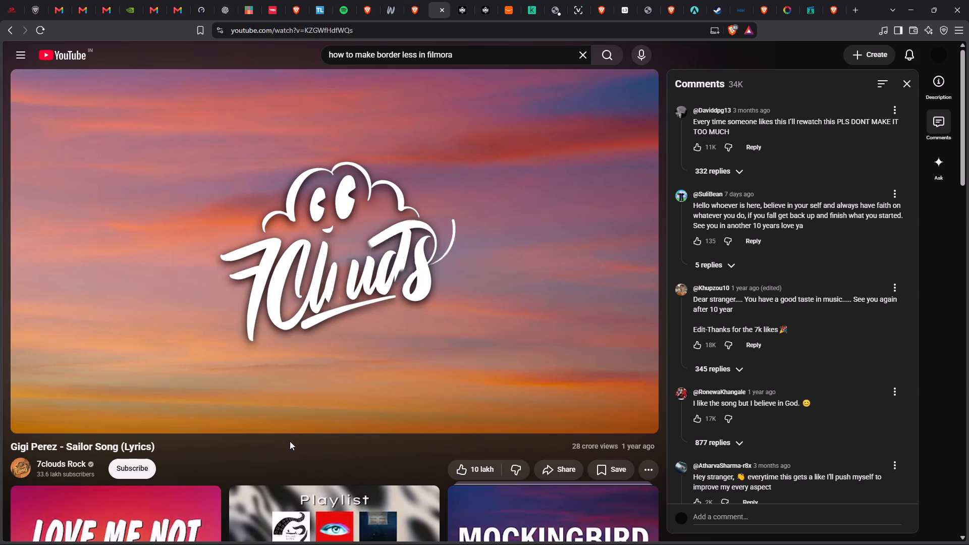
pyautogui.press('Right')
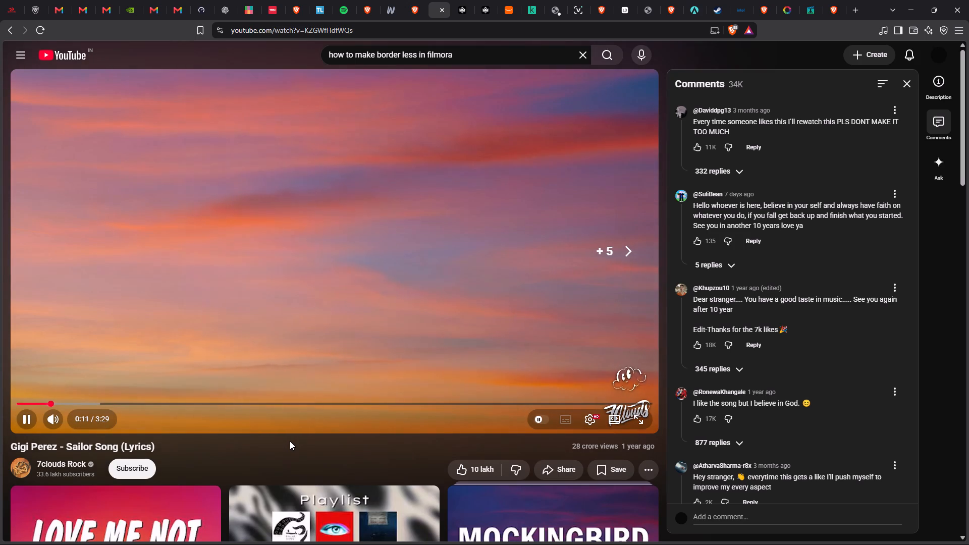
pyautogui.press('Right')
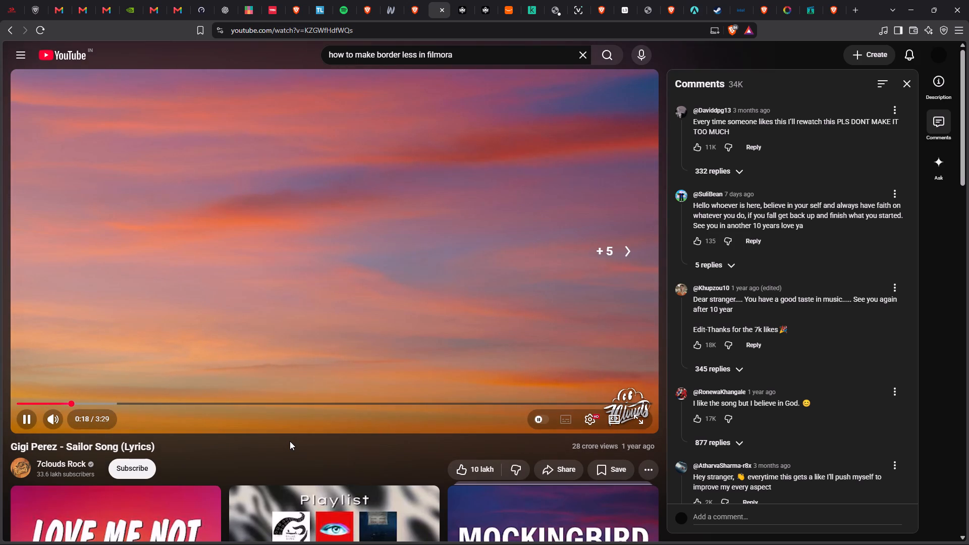
pyautogui.press('Right')
pyautogui.press('Right')
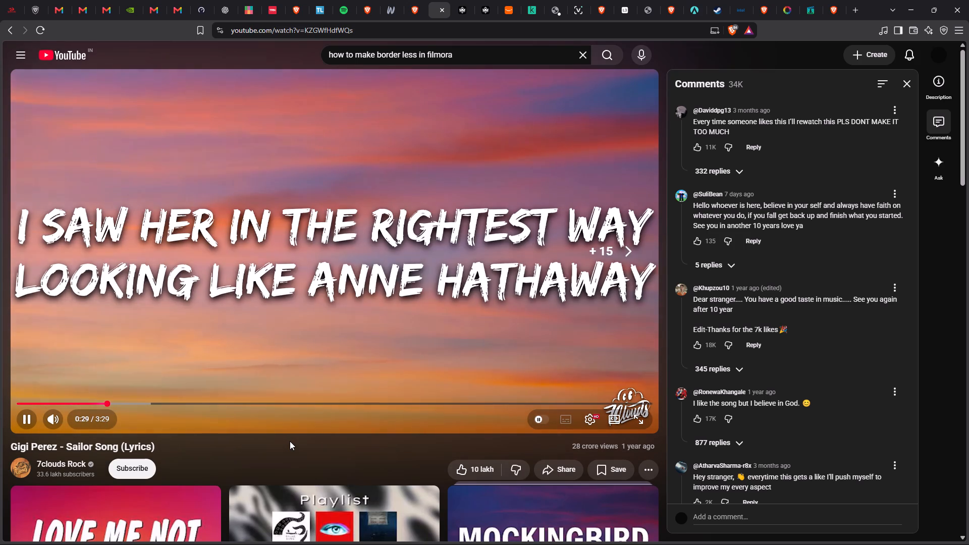
pyautogui.press('Right')
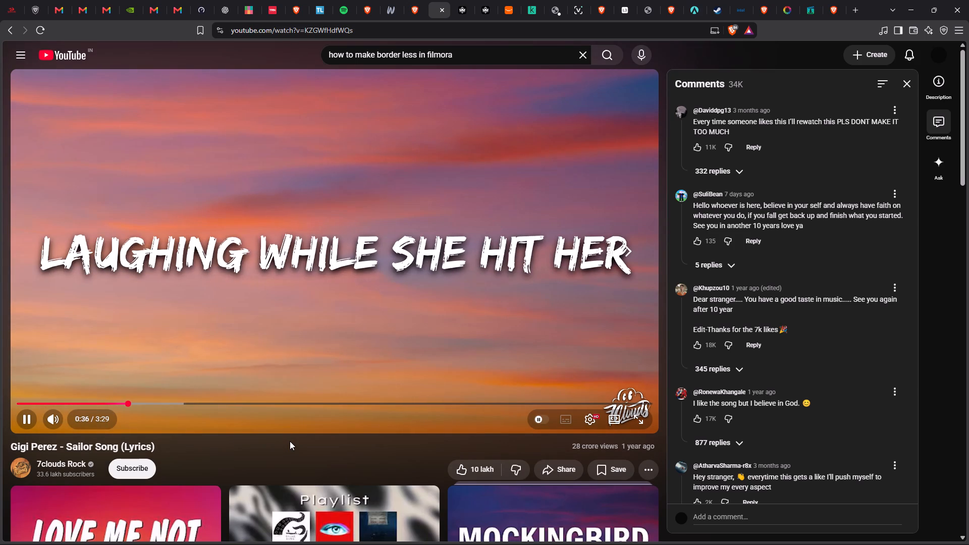
pyautogui.press('Right')
pyautogui.press('Down')
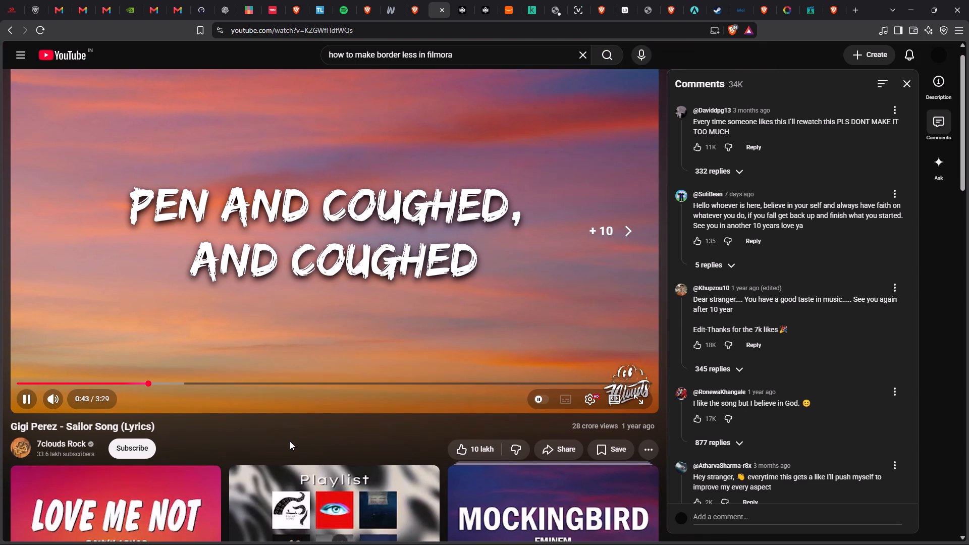
pyautogui.press('Left')
pyautogui.press('Left')
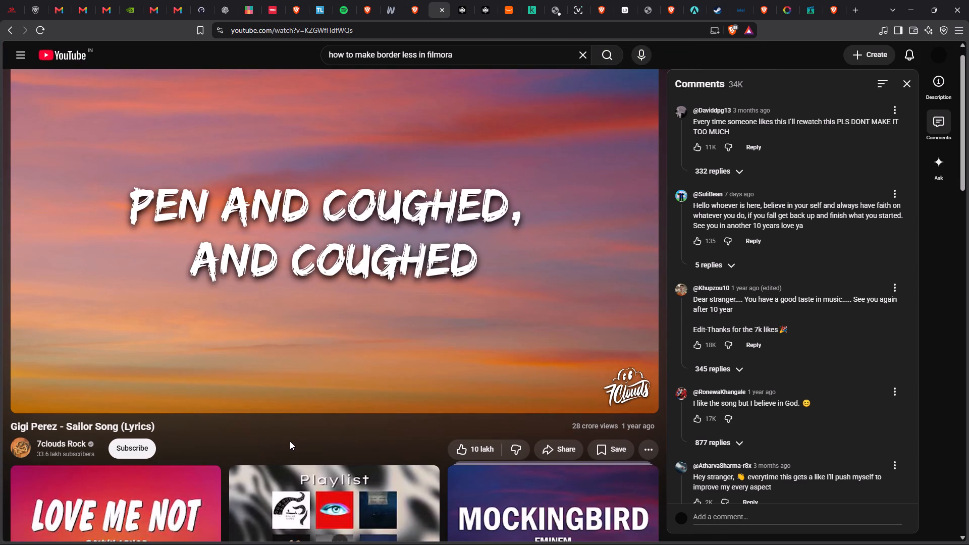
pyautogui.press('Left')
pyautogui.press('Left')
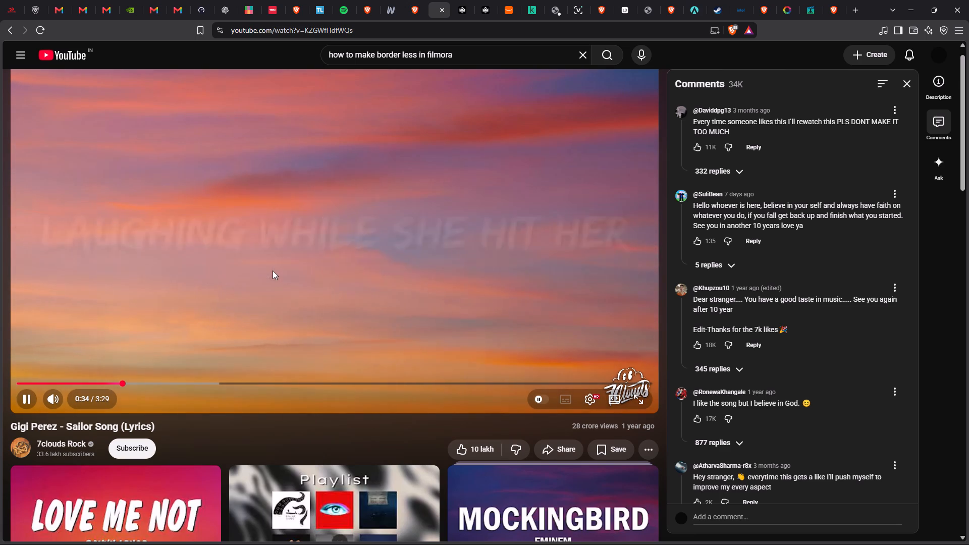
pyautogui.click(478, 275)
pyautogui.click(442, 217)
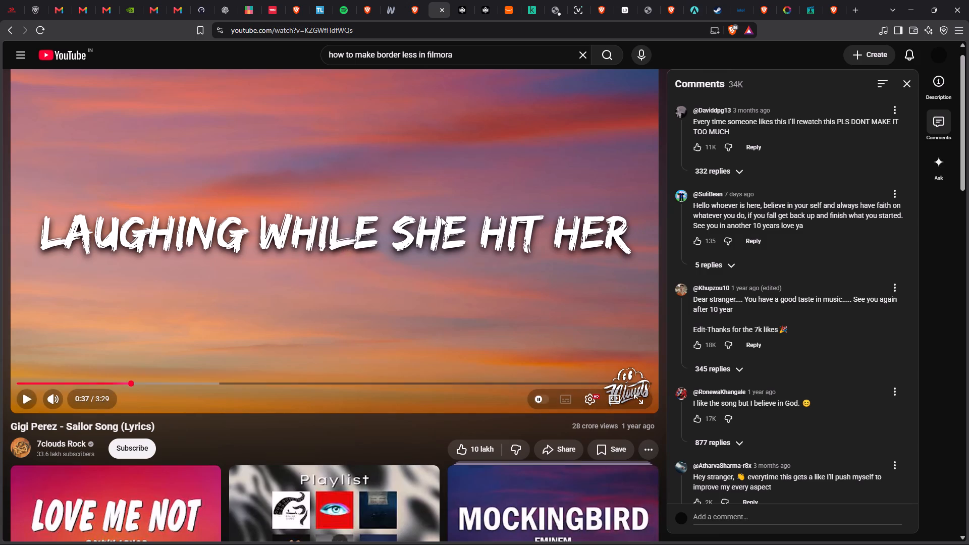
pyautogui.click(462, 250)
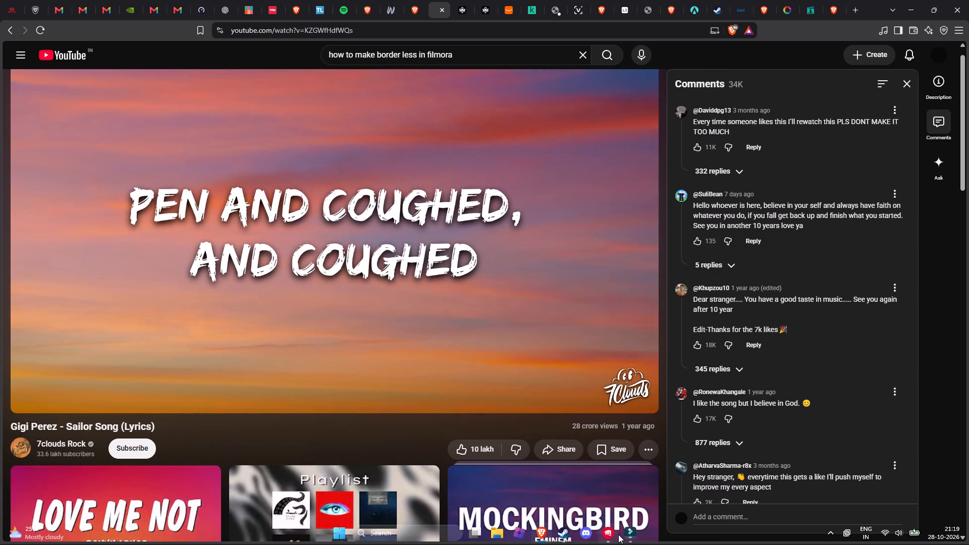
# Switch to Filmora and replace the Light Flow title's text with LAUGHING.
pyautogui.click(635, 534)
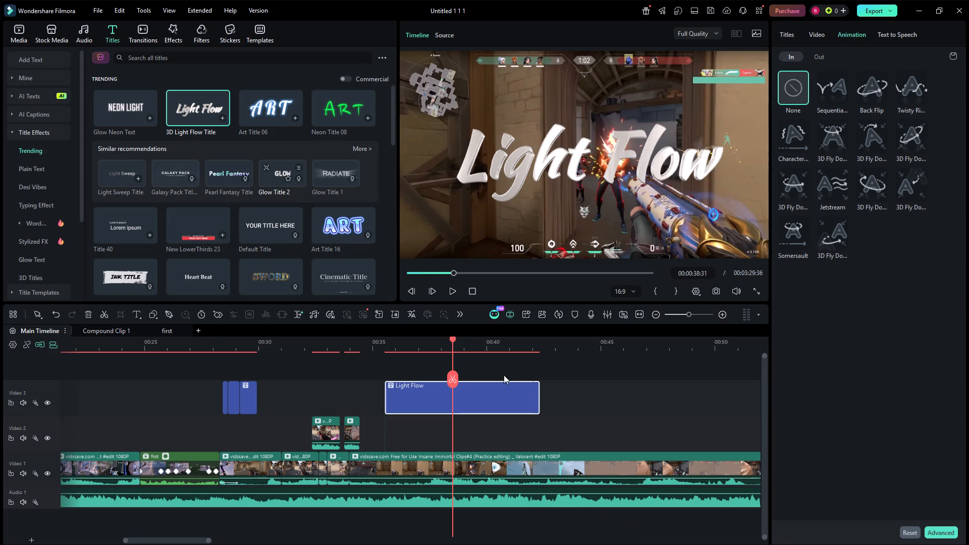
pyautogui.click(483, 397)
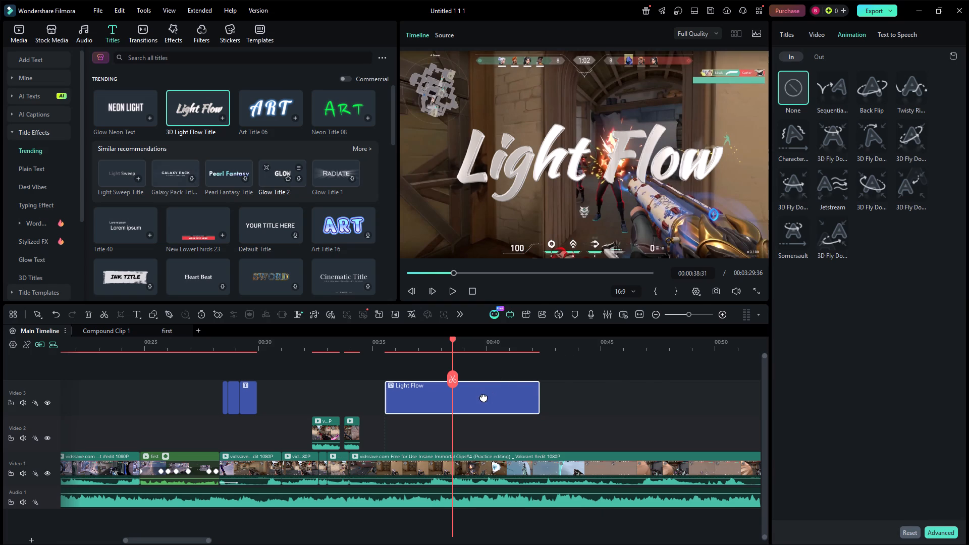
pyautogui.rightClick(483, 397)
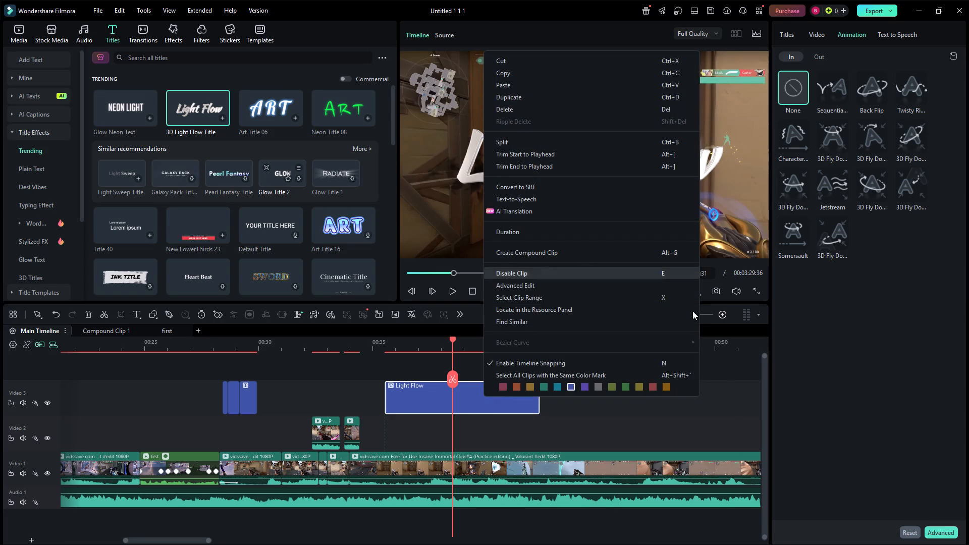
pyautogui.click(741, 381)
pyautogui.click(486, 404)
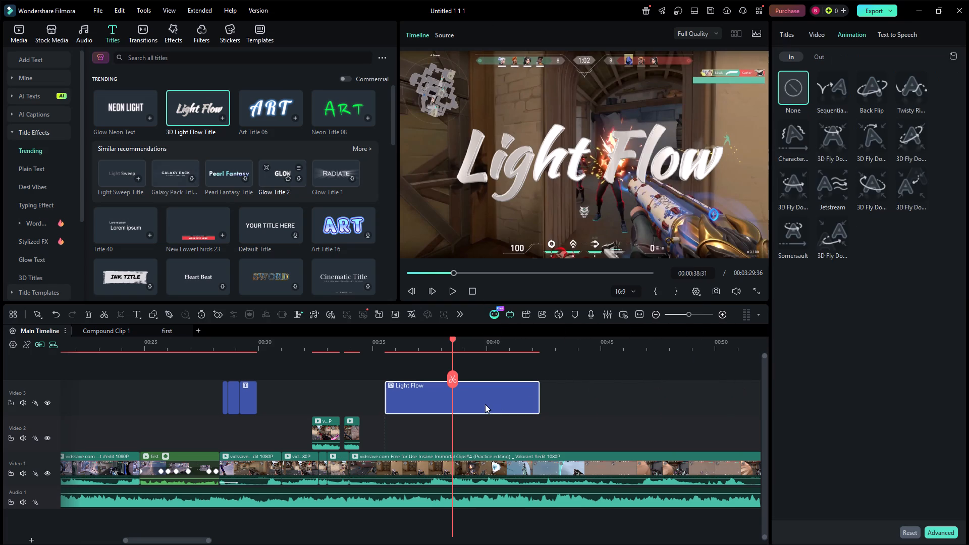
pyautogui.click(778, 28)
pyautogui.click(828, 95)
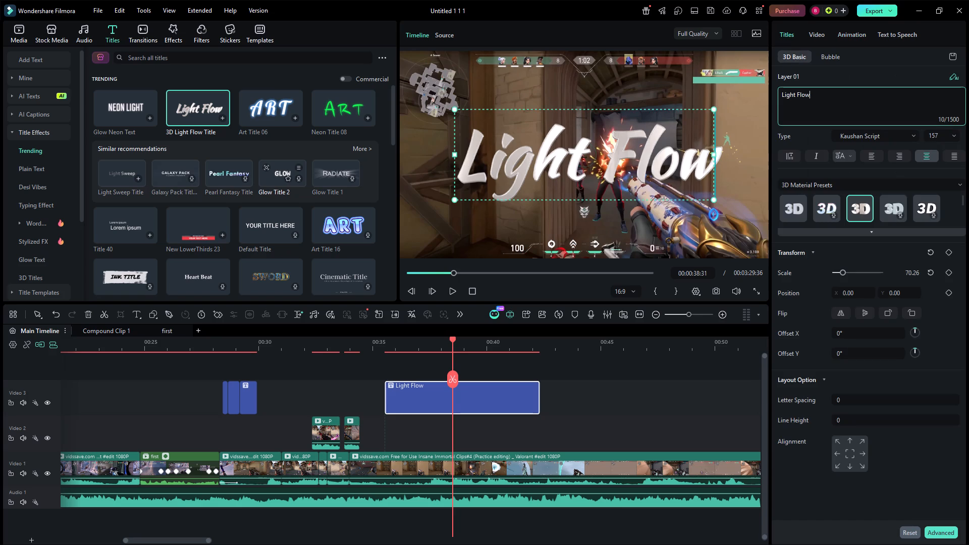
pyautogui.press('BackSpace')
pyautogui.press('BackSpace')
pyautogui.press('BackSpace')
pyautogui.press('BackSpace')
pyautogui.press('BackSpace')
pyautogui.press('BackSpace')
pyautogui.press('BackSpace')
pyautogui.press('BackSpace')
pyautogui.press('BackSpace')
pyautogui.press('BackSpace')
pyautogui.press('BackSpace')
pyautogui.press('BackSpace')
pyautogui.press('BackSpace')
pyautogui.press('BackSpace')
pyautogui.press('BackSpace')
pyautogui.press('BackSpace')
pyautogui.press('BackSpace')
pyautogui.press('BackSpace')
pyautogui.press('BackSpace')
pyautogui.press('BackSpace')
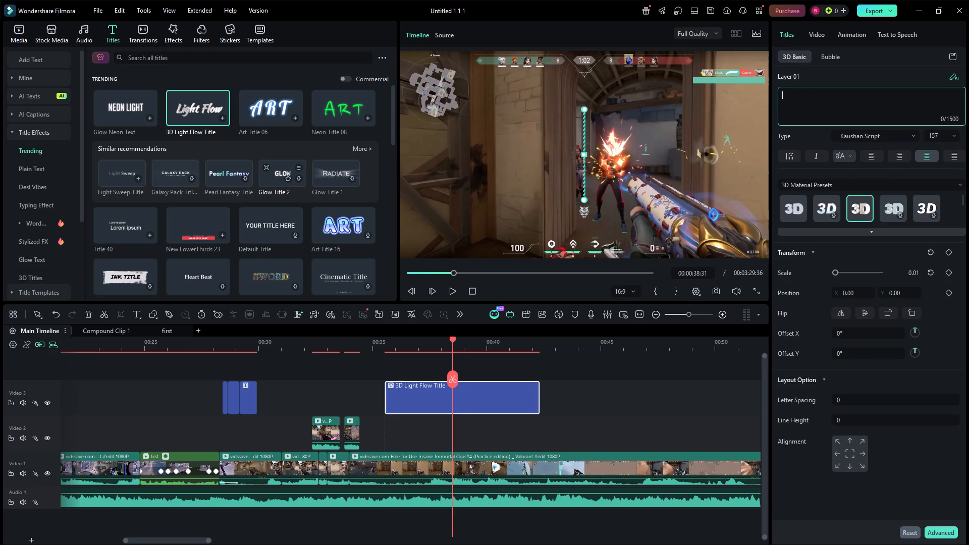
pyautogui.write('LAUGHING')
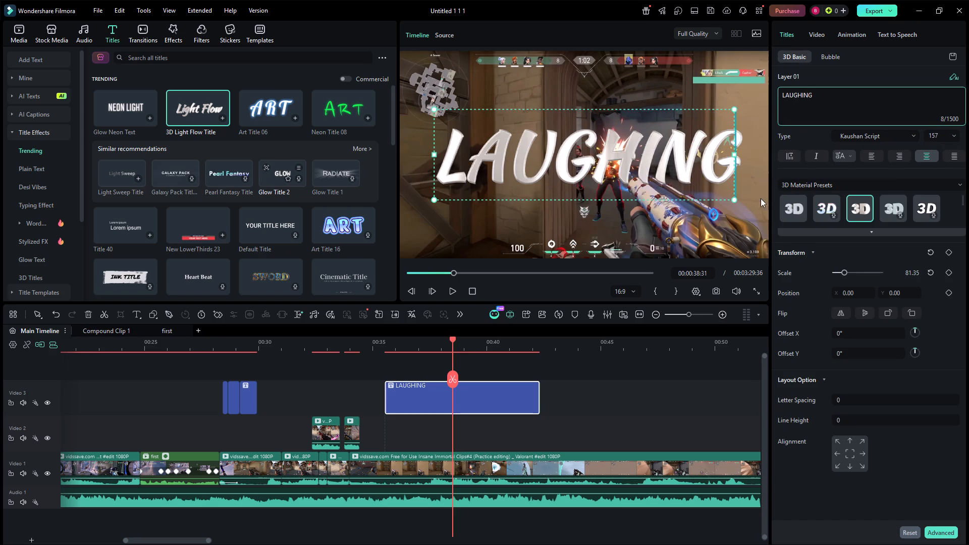
# Shrink the LAUGHING title to a scale of about 41 and move it to about X -446.5, Y 241.7 in the frame.
pyautogui.moveTo(734, 198); pyautogui.dragTo(677, 181)
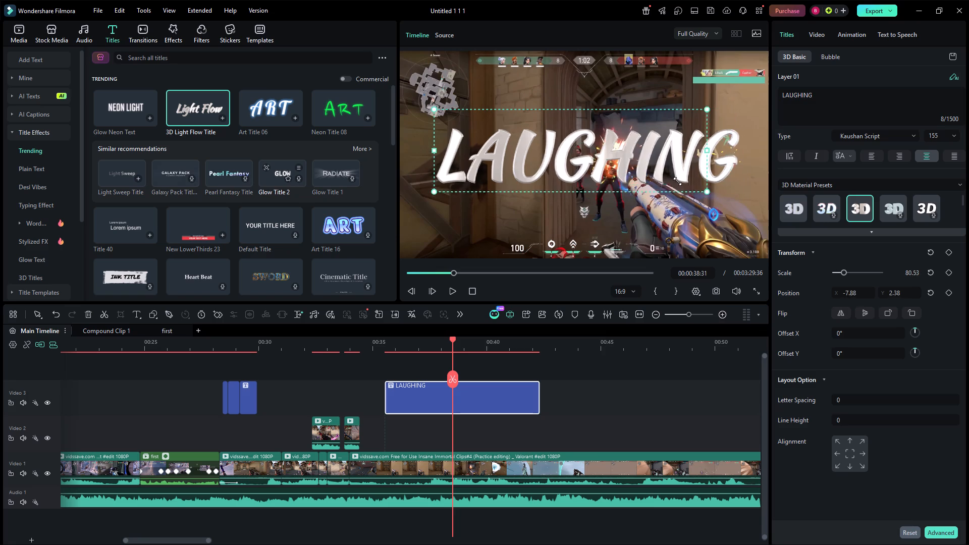
pyautogui.moveTo(677, 181); pyautogui.dragTo(583, 157)
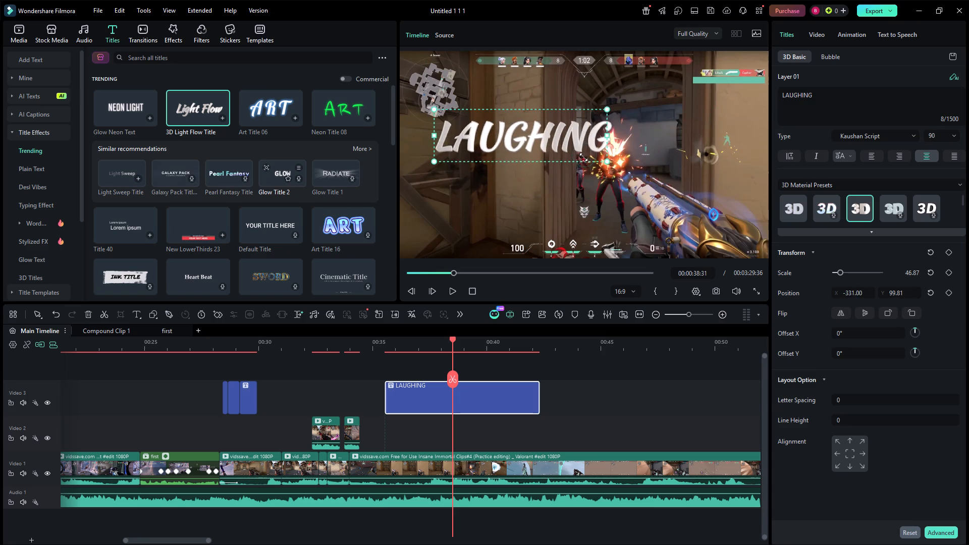
pyautogui.moveTo(583, 157); pyautogui.dragTo(587, 149)
pyautogui.moveTo(535, 137); pyautogui.dragTo(520, 119)
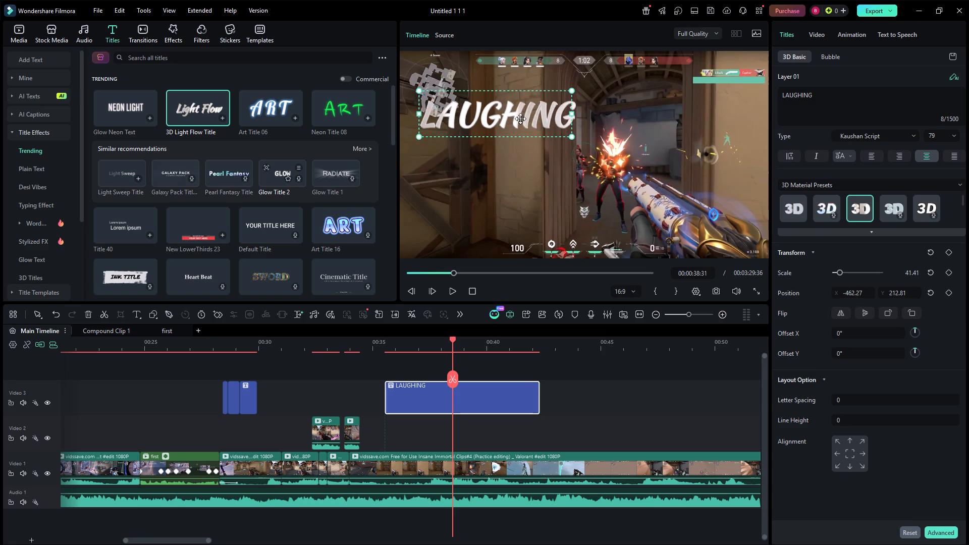
pyautogui.moveTo(520, 119); pyautogui.dragTo(523, 113)
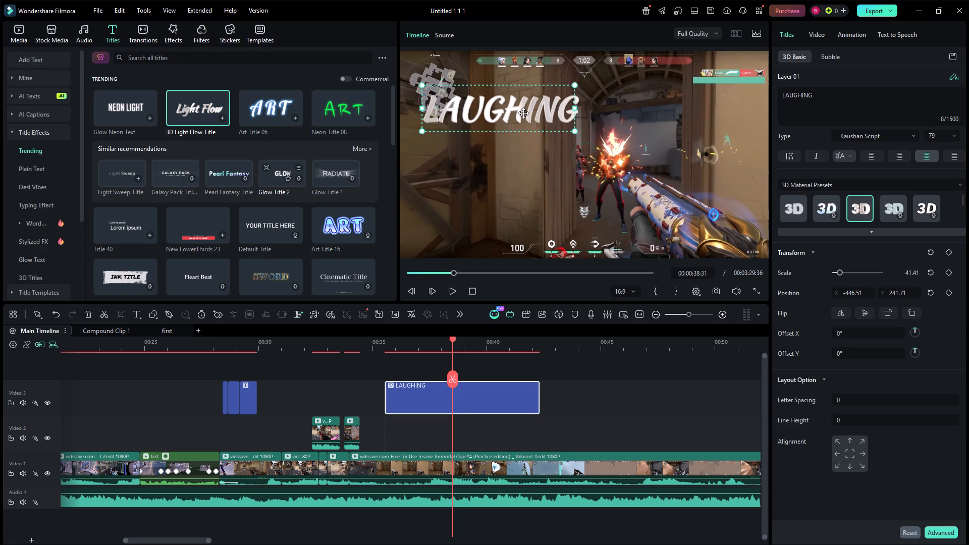
# Duplicate the LAUGHING title and align the copy directly beneath the original on the track below.
pyautogui.rightClick(467, 391)
pyautogui.click(488, 88)
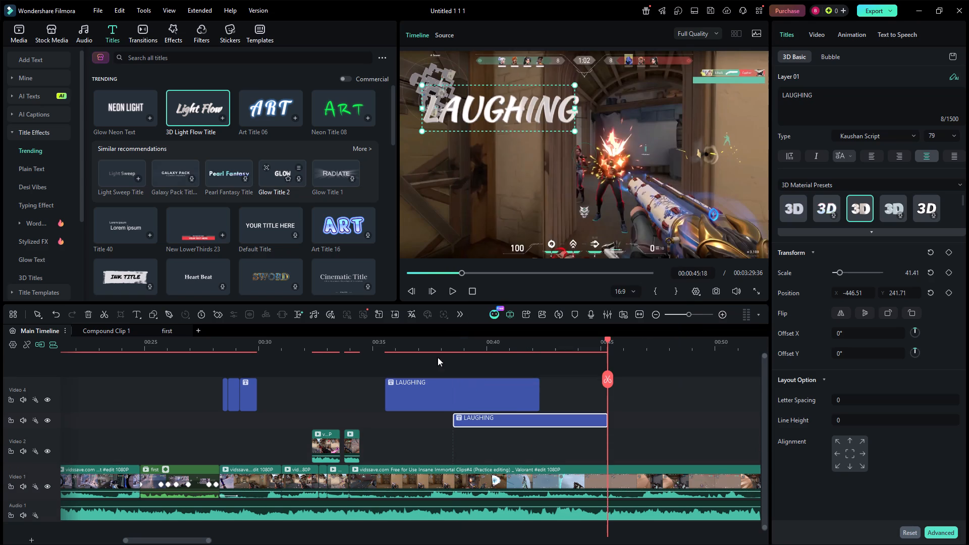
pyautogui.moveTo(481, 415); pyautogui.dragTo(415, 413)
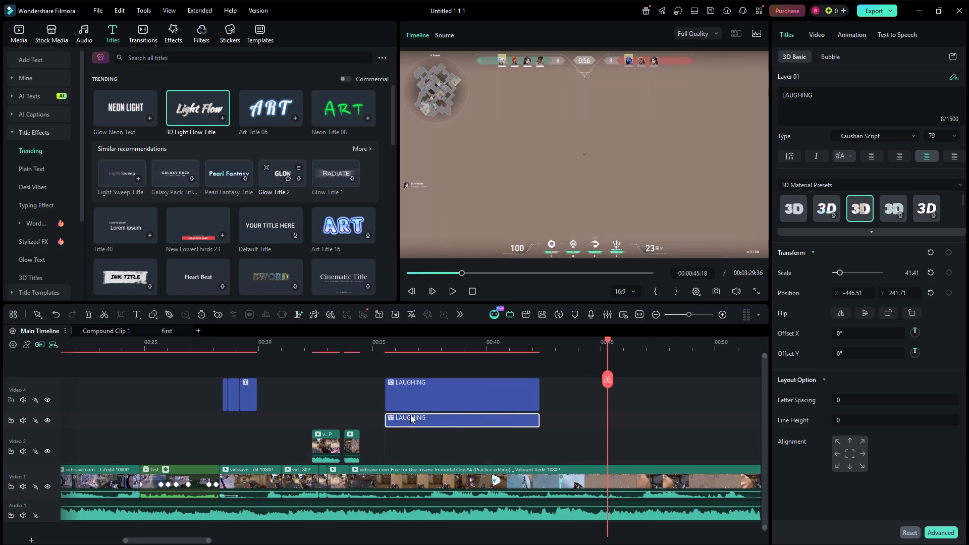
# Change the duplicated title's text to WHILE.
pyautogui.click(844, 106)
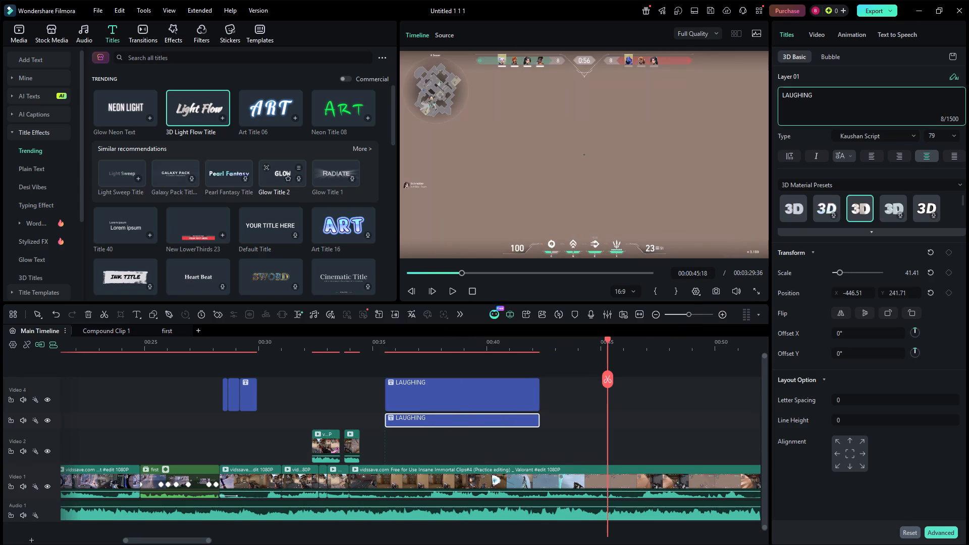
pyautogui.press('BackSpace')
pyautogui.press('BackSpace')
pyautogui.press('BackSpace')
pyautogui.press('BackSpace')
pyautogui.press('BackSpace')
pyautogui.press('BackSpace')
pyautogui.press('BackSpace')
pyautogui.press('BackSpace')
pyautogui.press('BackSpace')
pyautogui.press('BackSpace')
pyautogui.press('BackSpace')
pyautogui.press('BackSpace')
pyautogui.press('BackSpace')
pyautogui.press('BackSpace')
pyautogui.press('BackSpace')
pyautogui.press('BackSpace')
pyautogui.press('BackSpace')
pyautogui.press('BackSpace')
pyautogui.press('BackSpace')
pyautogui.press('BackSpace')
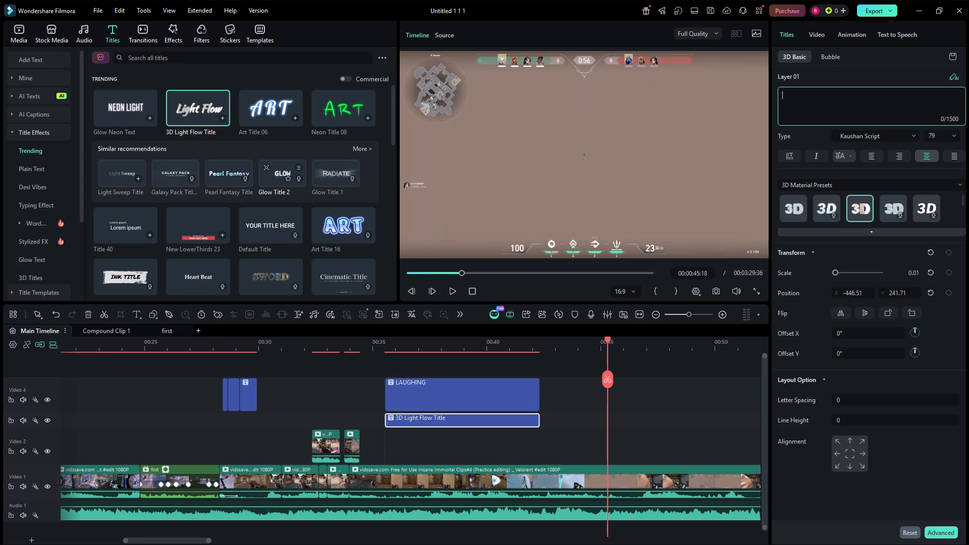
pyautogui.write('WHILE')
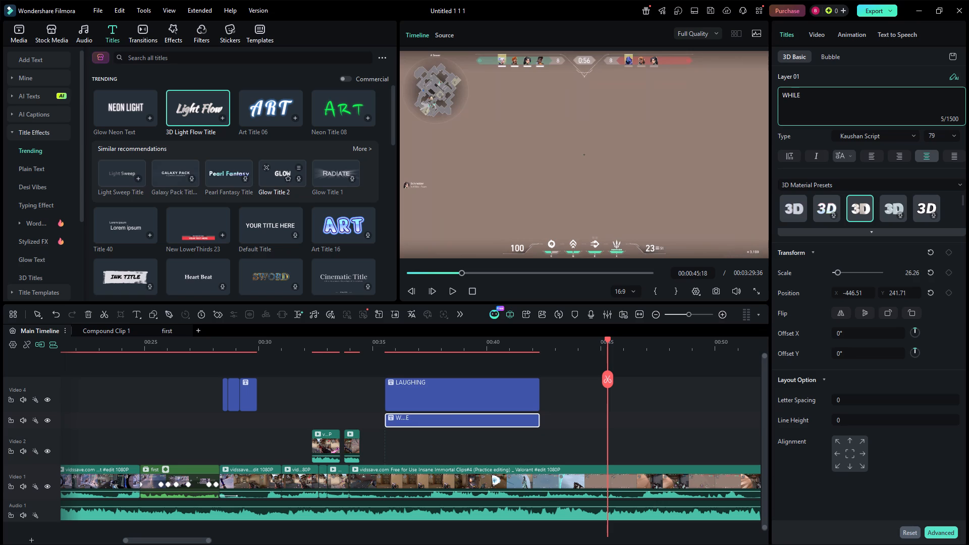
# Duplicate the WHILE title and place the copy on Video 2, aligned with the start of the titles above.
pyautogui.rightClick(508, 415)
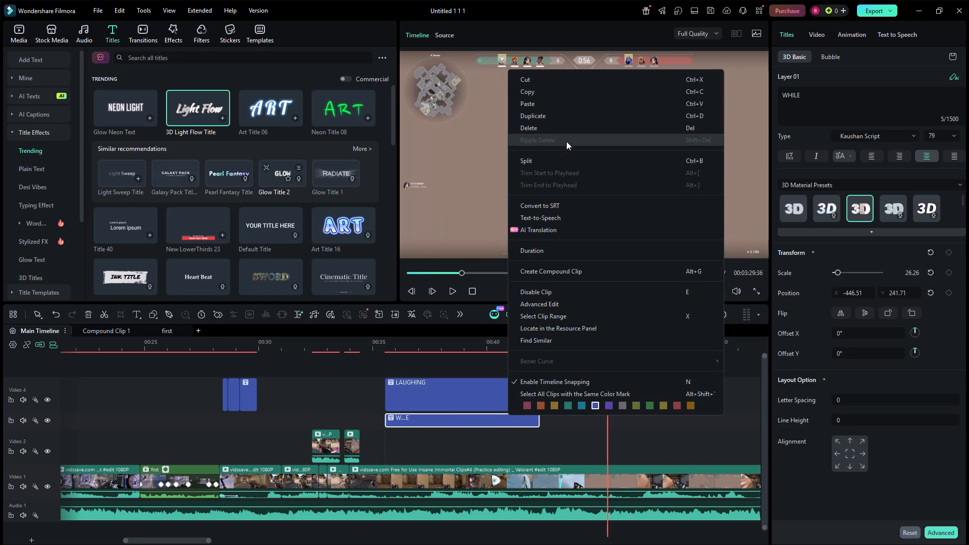
pyautogui.click(548, 115)
pyautogui.moveTo(637, 417); pyautogui.dragTo(417, 437)
# Change the Video 2 title copy's text to SHE.
pyautogui.click(830, 95)
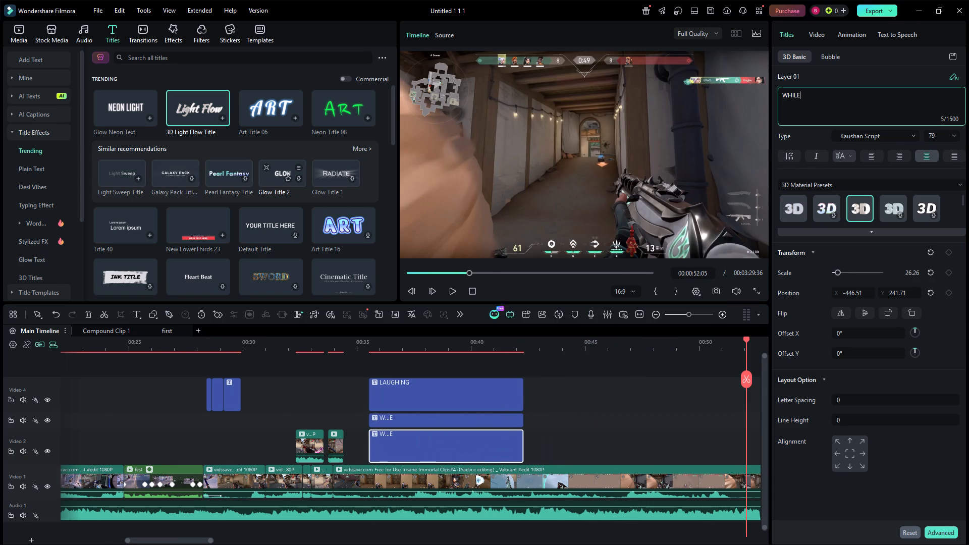
pyautogui.press('BackSpace')
pyautogui.press('BackSpace')
pyautogui.press('BackSpace')
pyautogui.press('BackSpace')
pyautogui.press('BackSpace')
pyautogui.press('BackSpace')
pyautogui.write('SHE')
# Spread the overlapping titles across the frame: LAUGHING at the upper left, WHILE at mid-right, and SHE at the lower left.
pyautogui.click(435, 349)
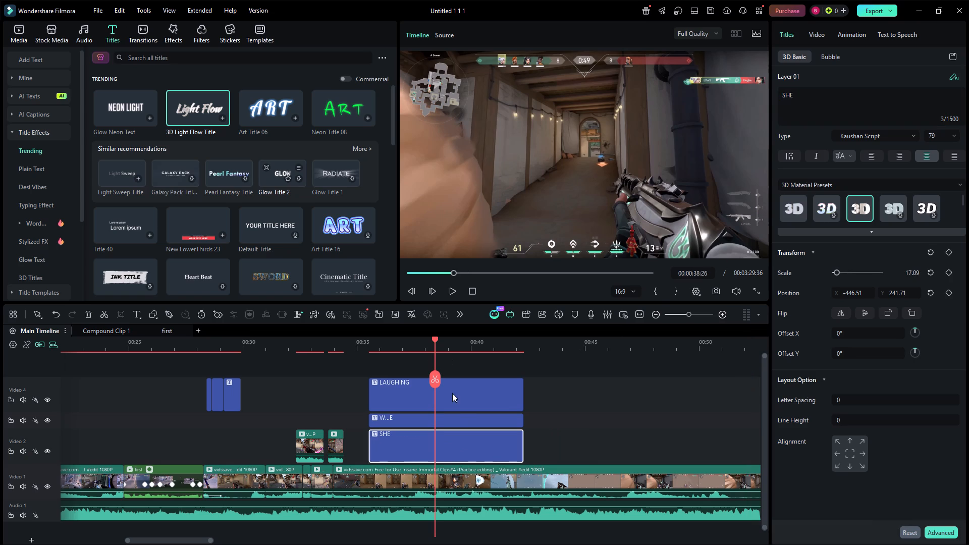
pyautogui.click(466, 438)
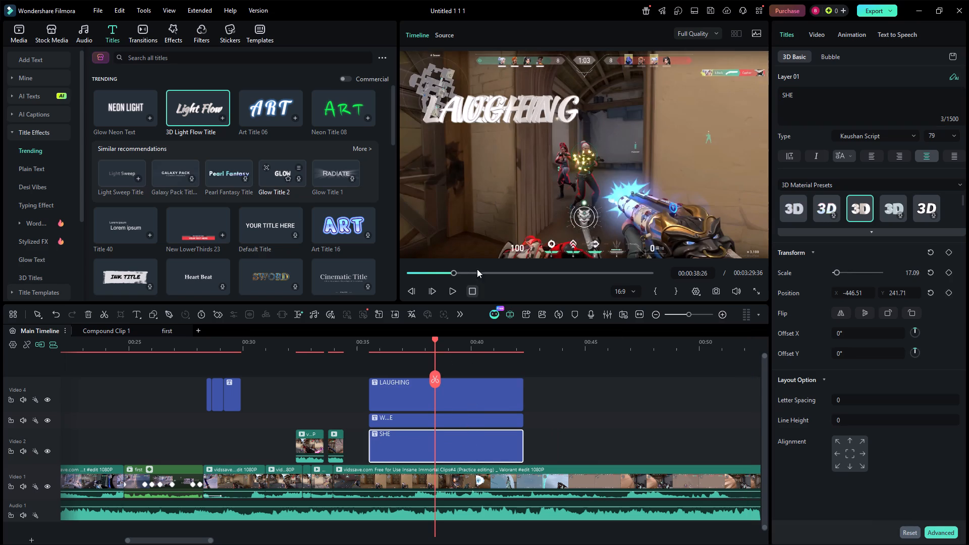
pyautogui.click(421, 421)
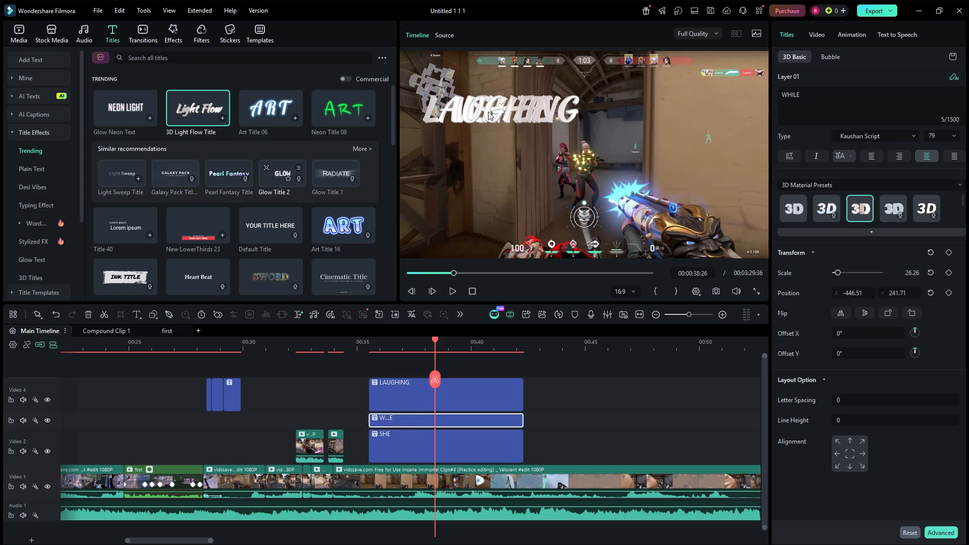
pyautogui.click(491, 110)
pyautogui.moveTo(492, 108); pyautogui.dragTo(536, 148)
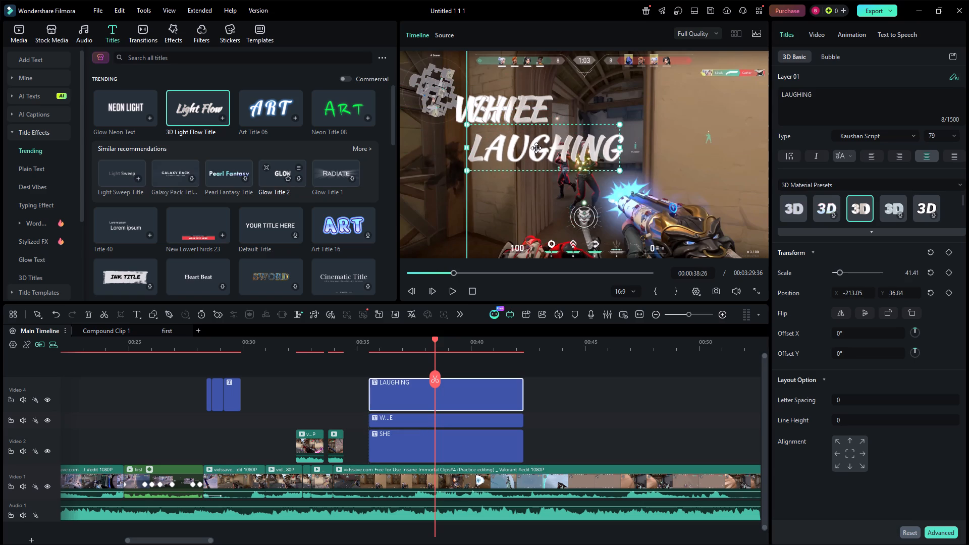
pyautogui.moveTo(536, 148); pyautogui.dragTo(528, 148)
pyautogui.moveTo(507, 119); pyautogui.dragTo(669, 136)
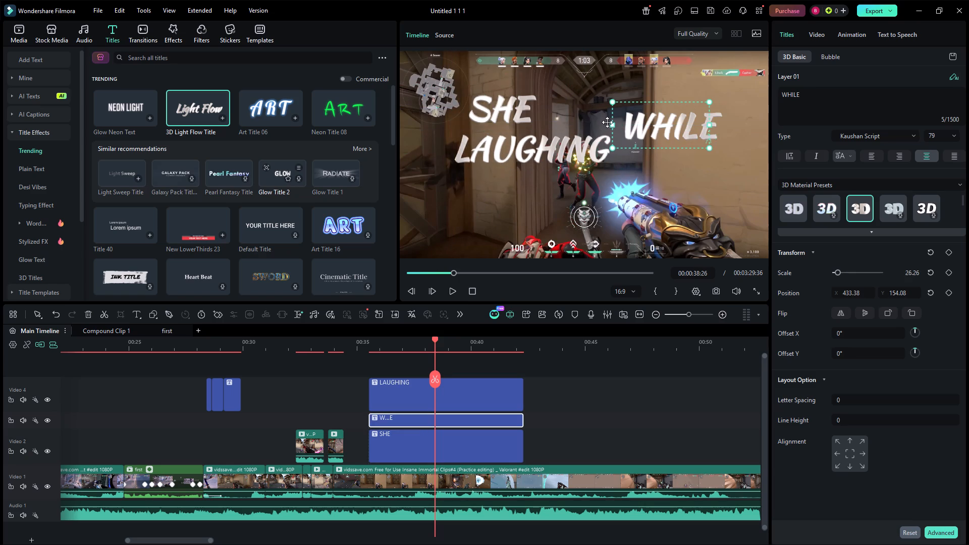
pyautogui.moveTo(524, 106); pyautogui.dragTo(598, 198)
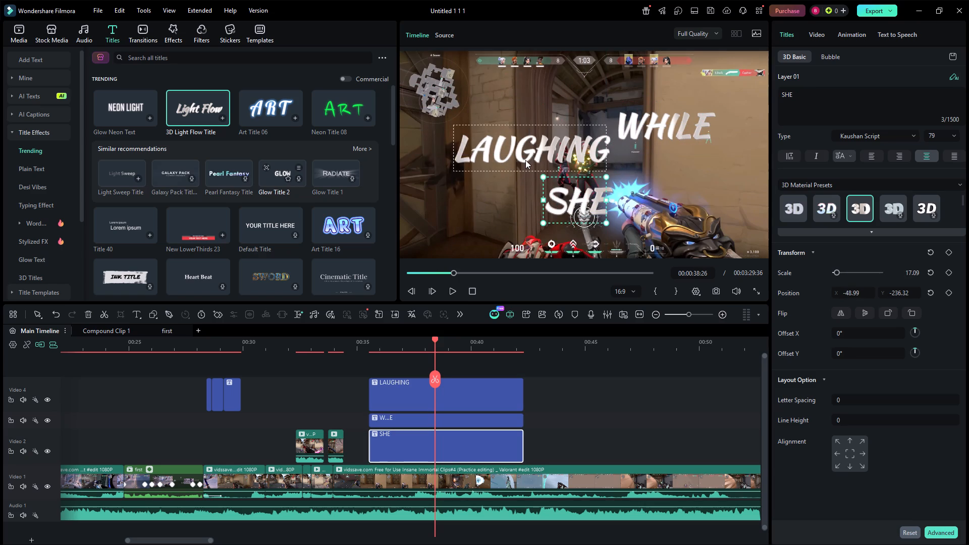
pyautogui.moveTo(529, 157); pyautogui.dragTo(497, 127)
pyautogui.moveTo(494, 123); pyautogui.dragTo(484, 119)
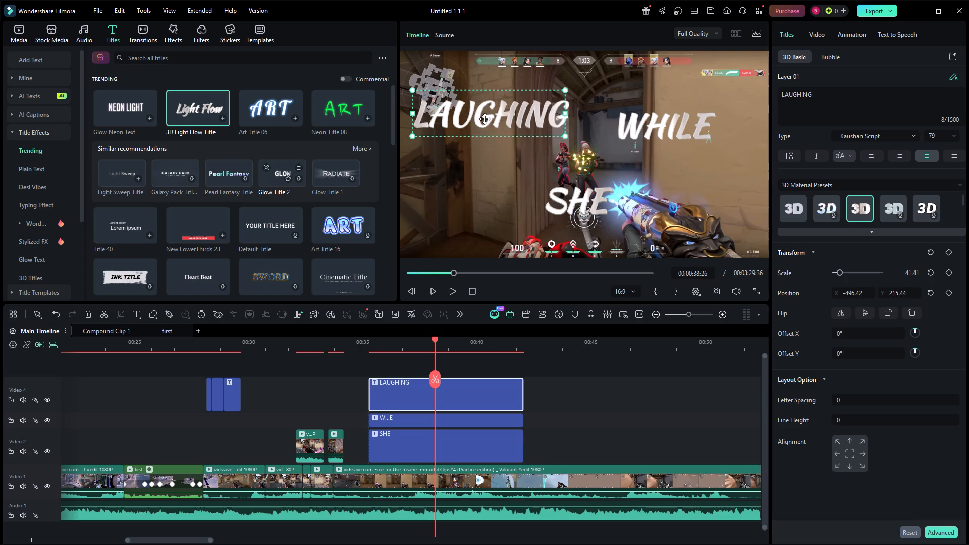
pyautogui.moveTo(484, 119); pyautogui.dragTo(491, 116)
pyautogui.moveTo(669, 124); pyautogui.dragTo(686, 150)
pyautogui.moveTo(584, 197); pyautogui.dragTo(505, 178)
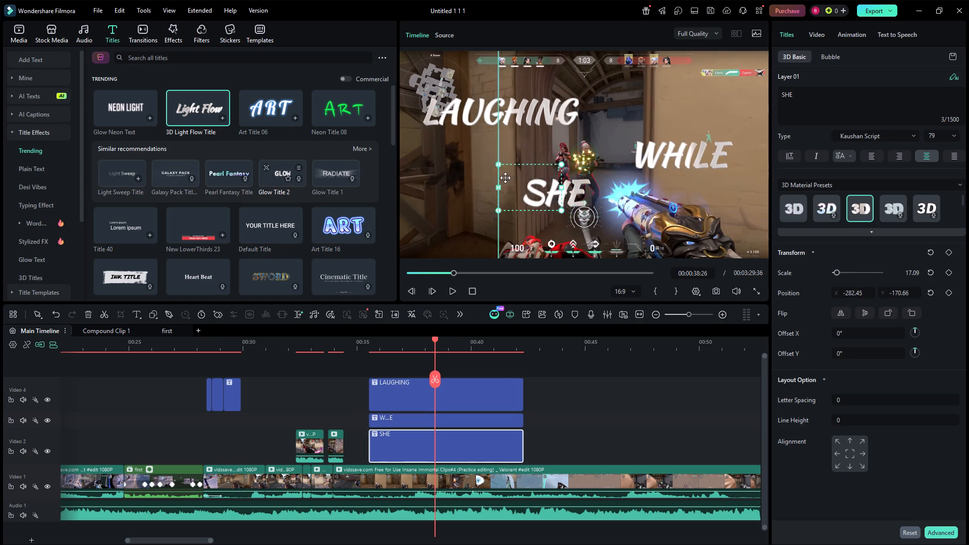
pyautogui.moveTo(505, 178); pyautogui.dragTo(496, 180)
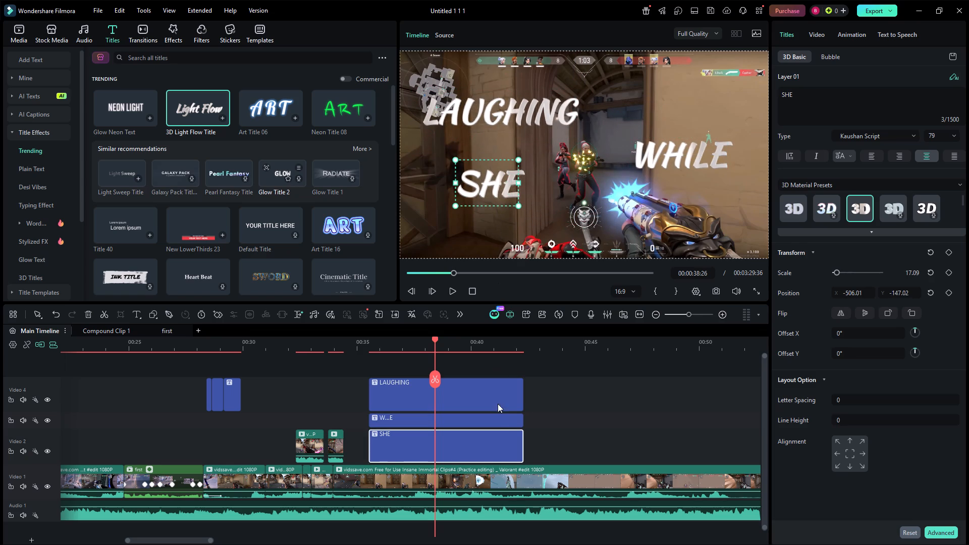
# Duplicate the SHE title and align the copy directly beneath the original on the track below.
pyautogui.rightClick(494, 437)
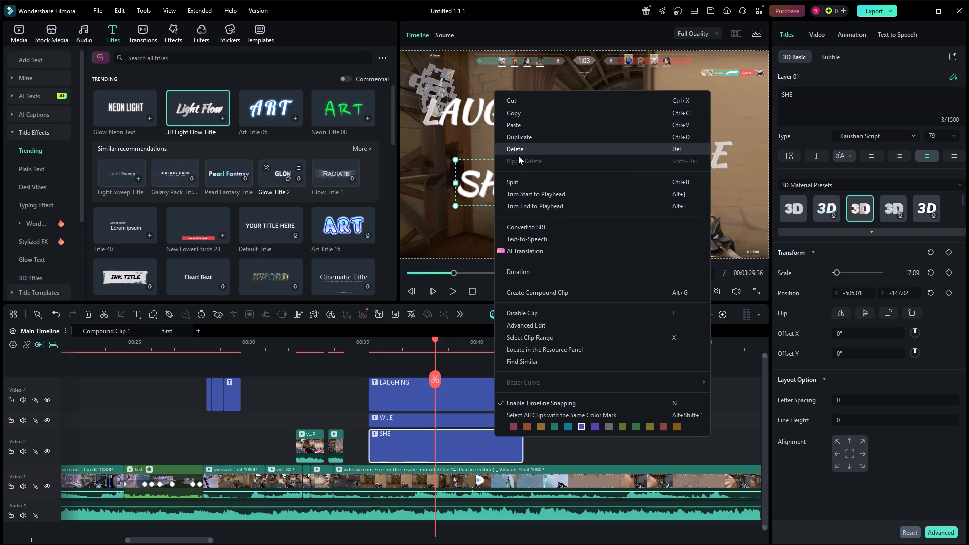
pyautogui.click(526, 134)
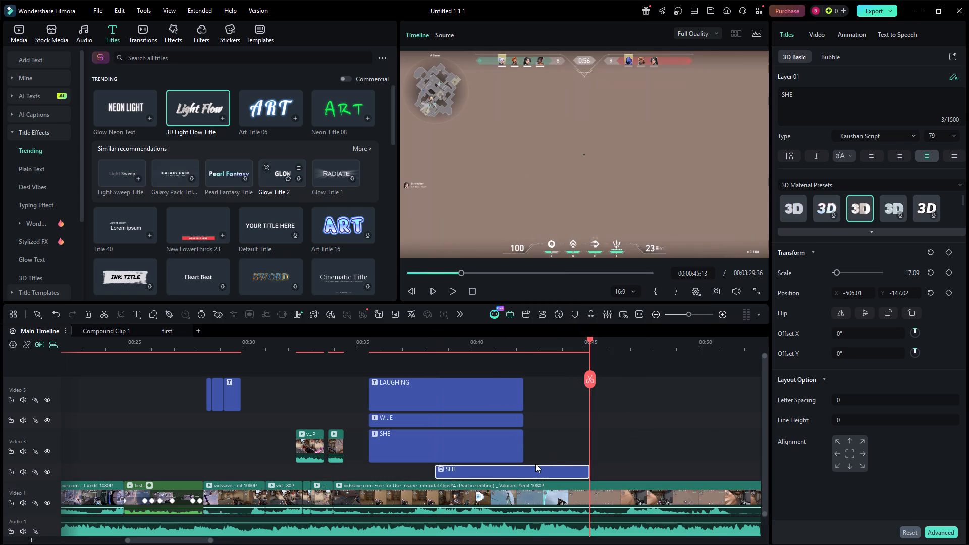
pyautogui.moveTo(534, 466); pyautogui.dragTo(472, 476)
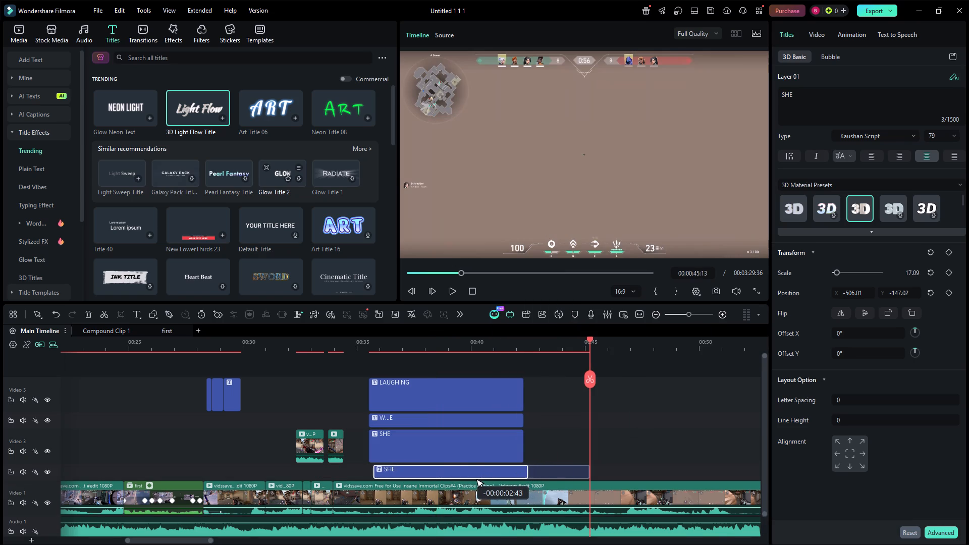
pyautogui.moveTo(472, 476); pyautogui.dragTo(469, 476)
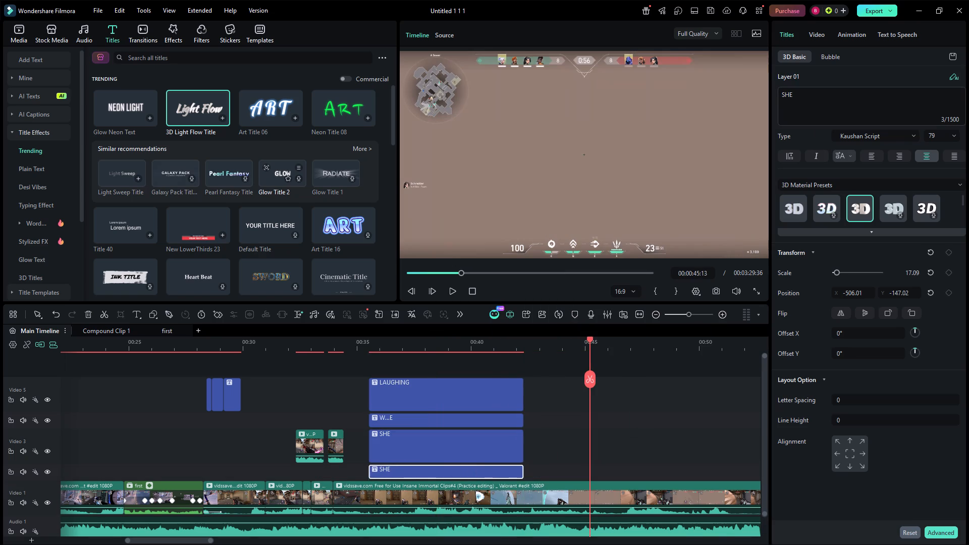
# Change the duplicated SHE title's text to HIT.
pyautogui.click(825, 102)
pyautogui.press('BackSpace')
pyautogui.press('BackSpace')
pyautogui.press('BackSpace')
pyautogui.press('BackSpace')
pyautogui.press('BackSpace')
pyautogui.press('BackSpace')
pyautogui.press('BackSpace')
pyautogui.press('BackSpace')
pyautogui.press('BackSpace')
pyautogui.press('BackSpace')
pyautogui.press('BackSpace')
pyautogui.press('BackSpace')
pyautogui.press('BackSpace')
pyautogui.press('BackSpace')
pyautogui.press('BackSpace')
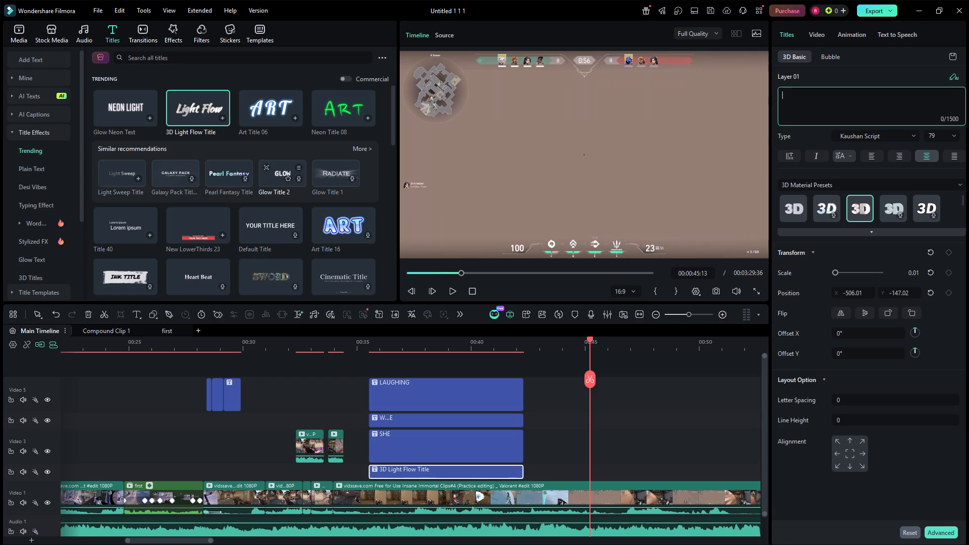
pyautogui.write('HIT')
pyautogui.click(706, 378)
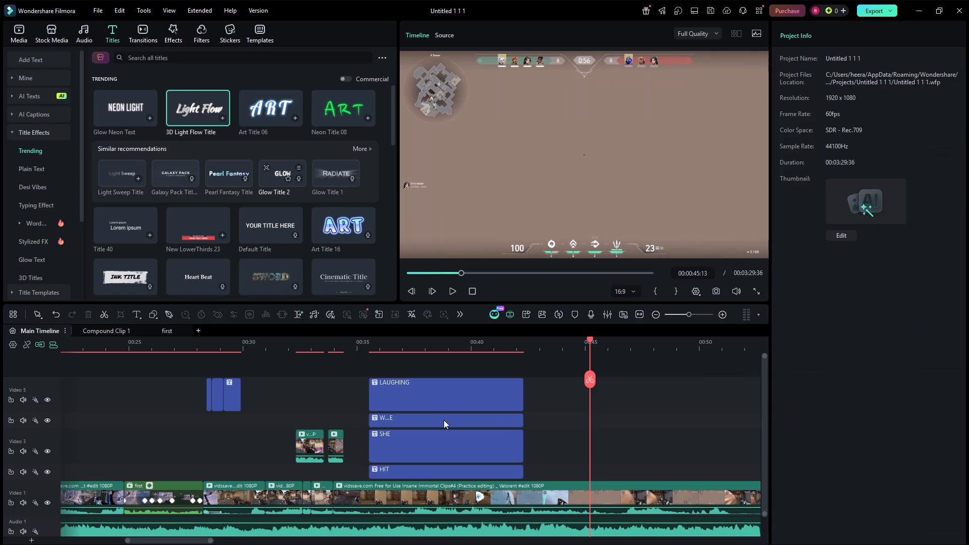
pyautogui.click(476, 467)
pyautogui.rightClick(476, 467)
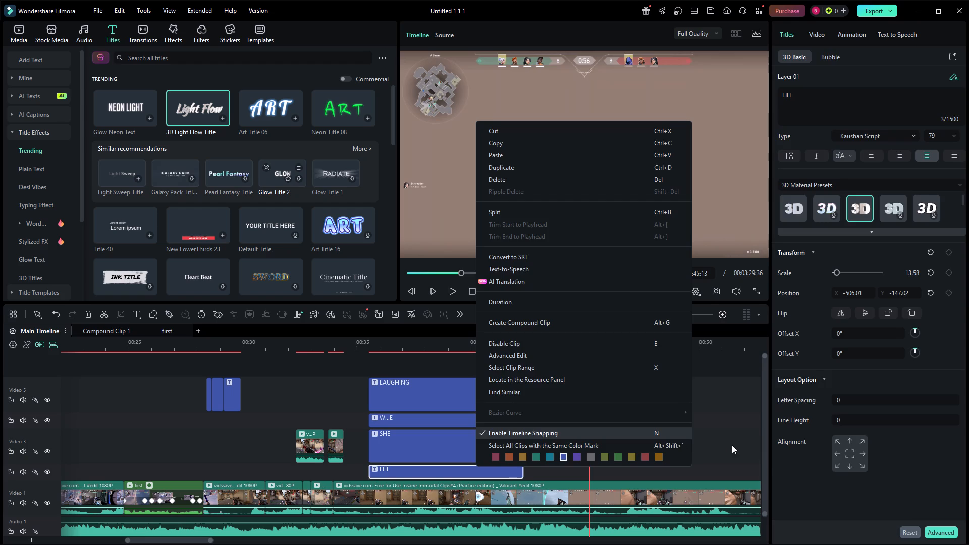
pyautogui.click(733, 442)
# Separate the overlapping SHE and HIT titles in the frame, keeping SHE at the lower left and placing HIT below WHILE.
pyautogui.moveTo(590, 343); pyautogui.dragTo(454, 363)
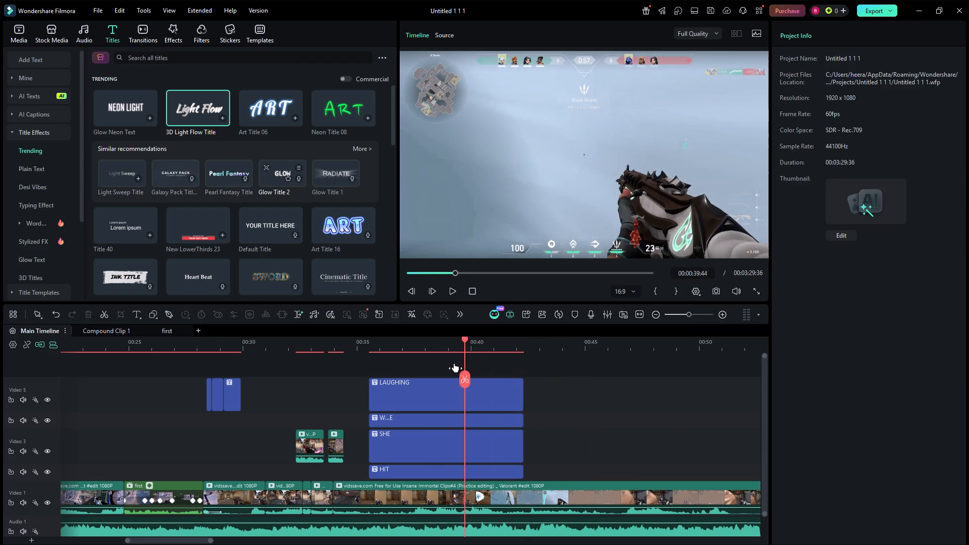
pyautogui.moveTo(454, 363); pyautogui.dragTo(365, 361)
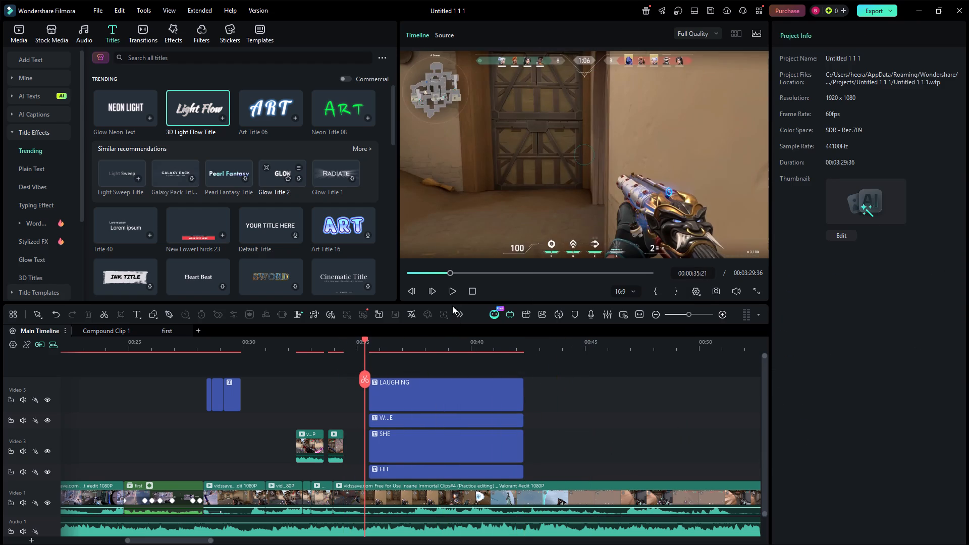
pyautogui.click(451, 297)
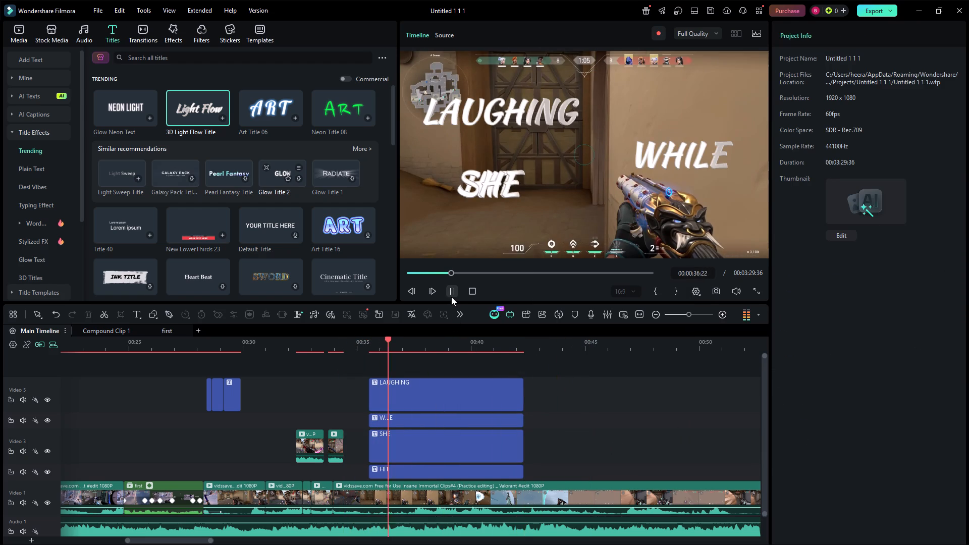
pyautogui.click(451, 297)
pyautogui.click(394, 473)
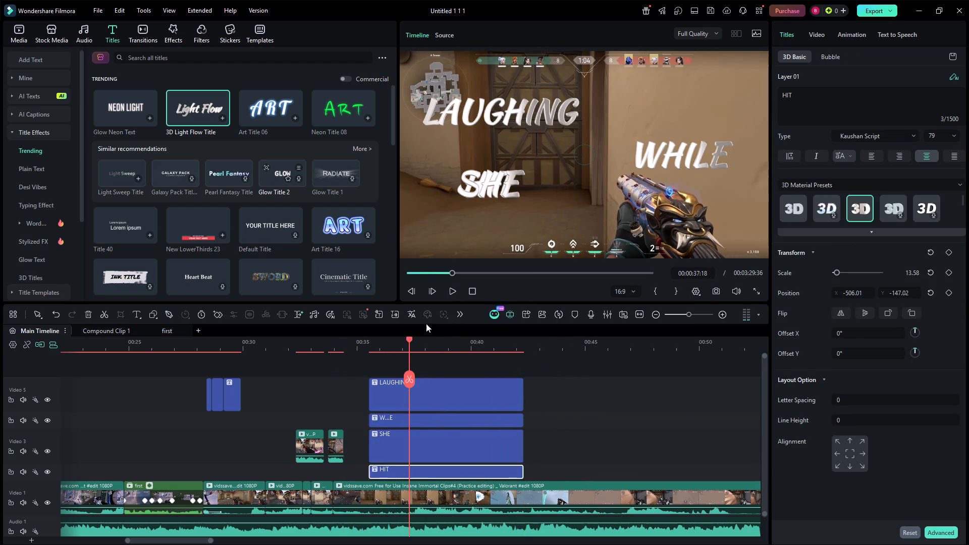
pyautogui.moveTo(488, 183); pyautogui.dragTo(497, 189)
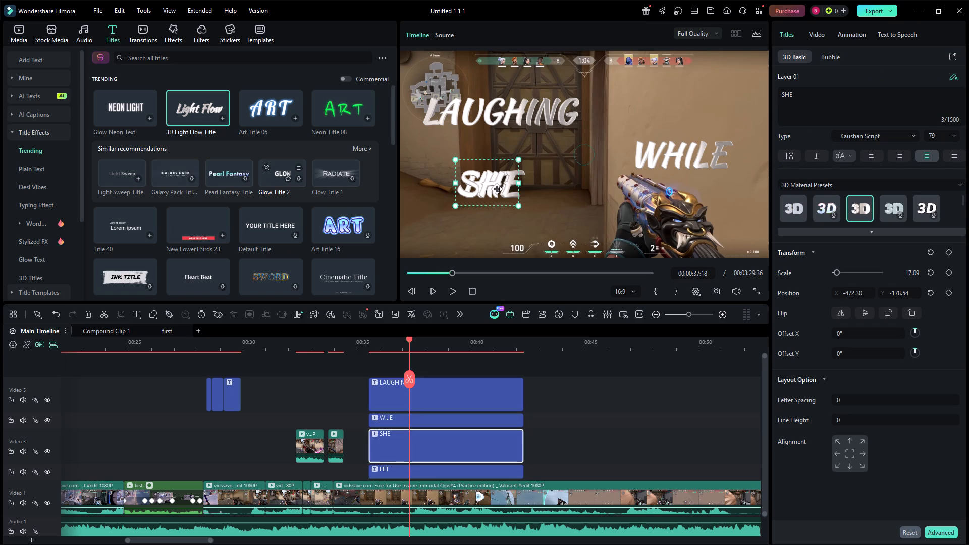
pyautogui.moveTo(497, 189); pyautogui.dragTo(506, 216)
pyautogui.moveTo(492, 183); pyautogui.dragTo(536, 183)
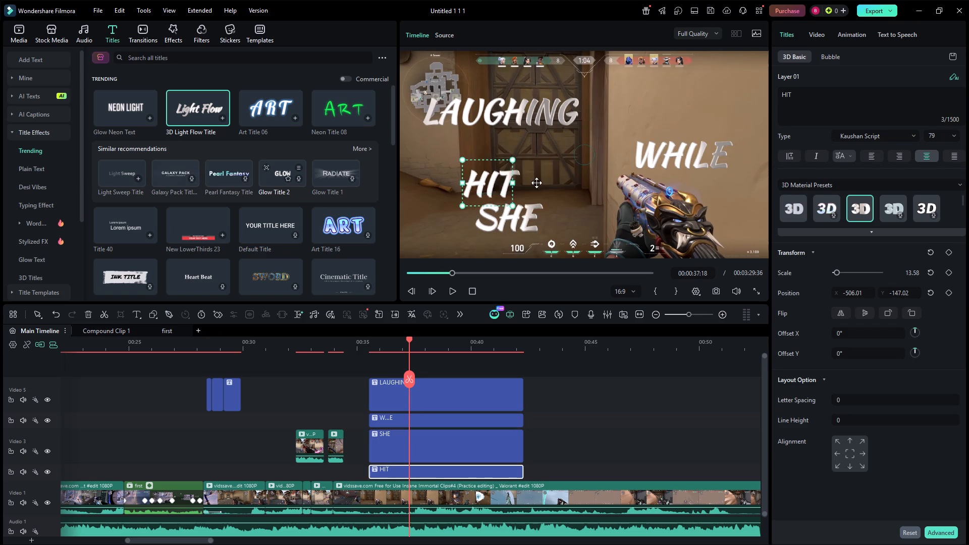
pyautogui.moveTo(536, 183); pyautogui.dragTo(580, 191)
pyautogui.moveTo(502, 215); pyautogui.dragTo(500, 189)
pyautogui.moveTo(500, 189); pyautogui.dragTo(489, 187)
pyautogui.moveTo(566, 198); pyautogui.dragTo(648, 234)
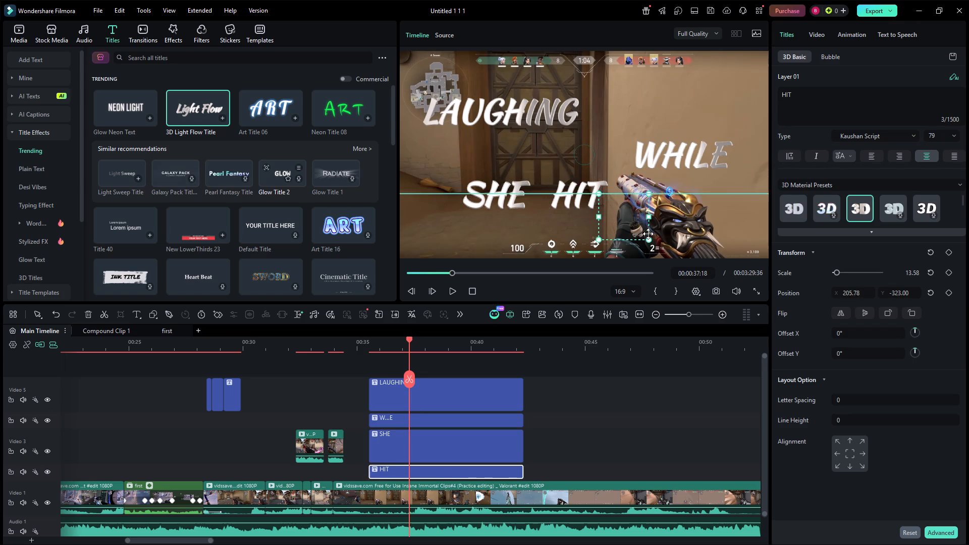
pyautogui.moveTo(648, 234); pyautogui.dragTo(668, 230)
pyautogui.click(612, 399)
# Split only the LAUGHING, WHILE, SHE and HIT titles at 00:00:38:32, leaving the video and audio uncut.
pyautogui.click(447, 287)
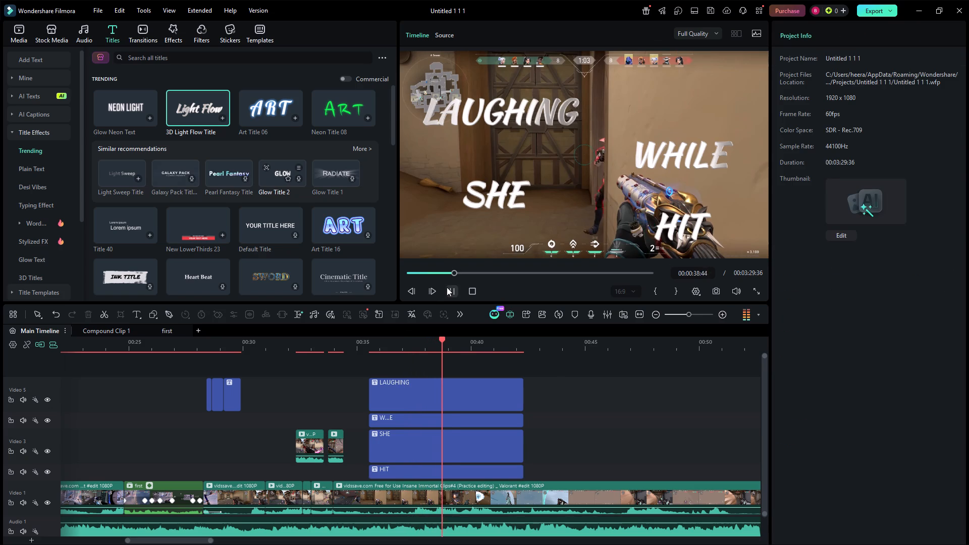
pyautogui.click(447, 287)
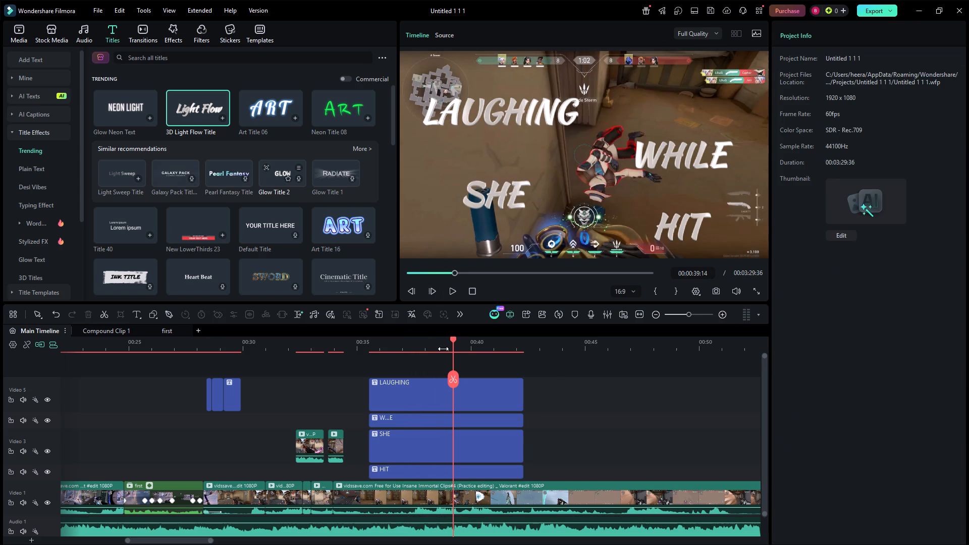
pyautogui.click(441, 349)
pyautogui.click(455, 293)
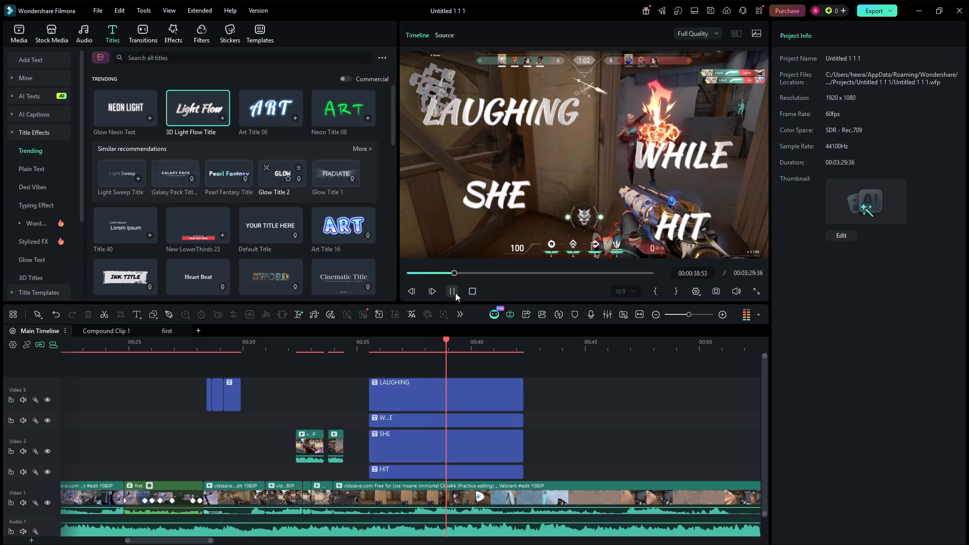
pyautogui.click(455, 293)
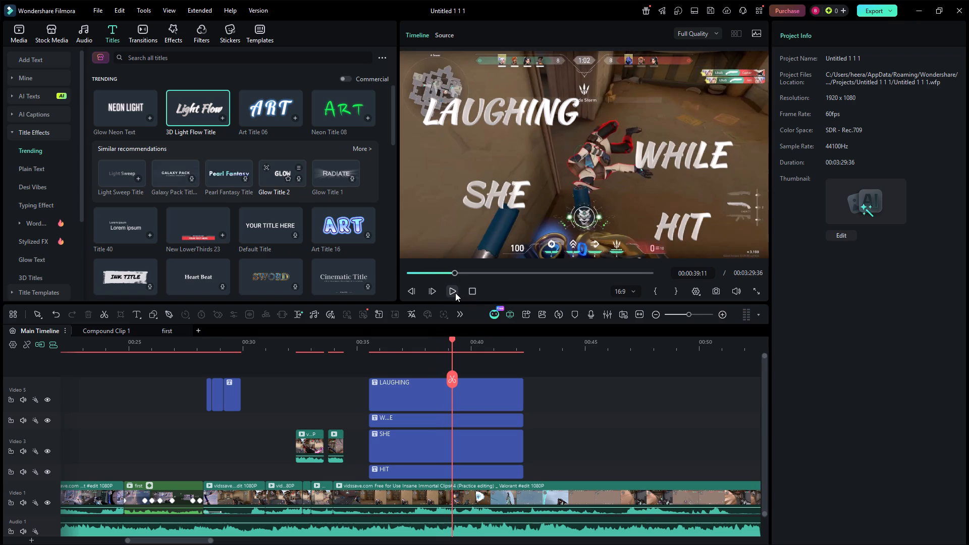
pyautogui.click(420, 340)
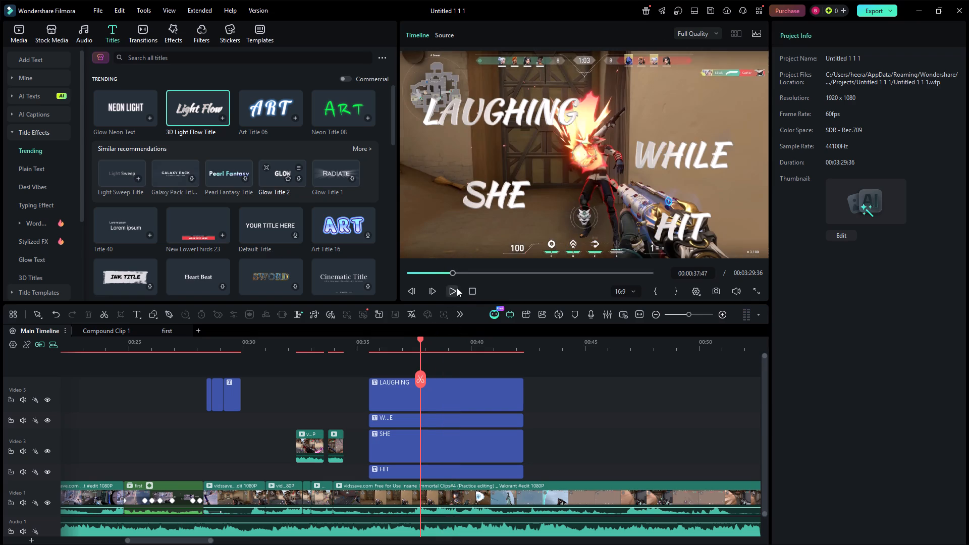
pyautogui.click(452, 283)
pyautogui.click(450, 283)
pyautogui.click(450, 292)
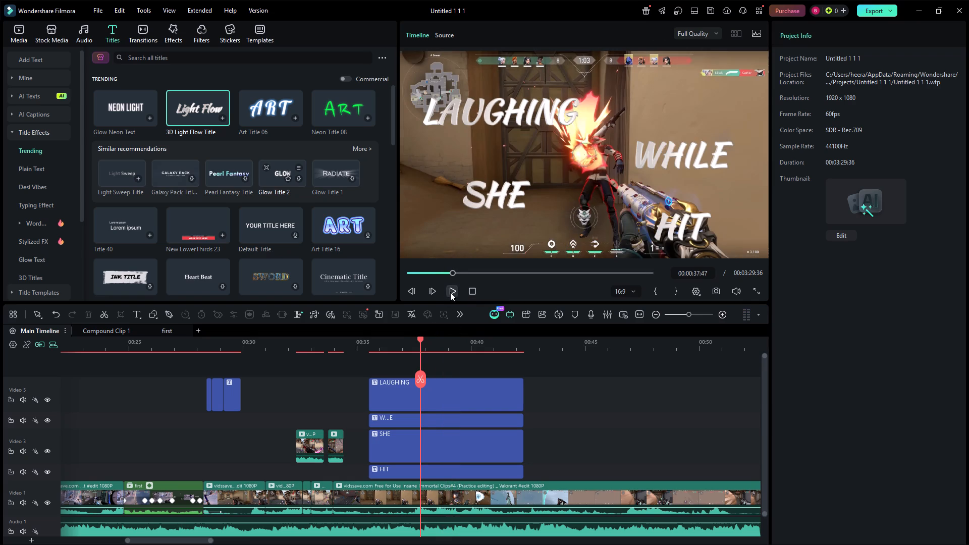
pyautogui.click(450, 292)
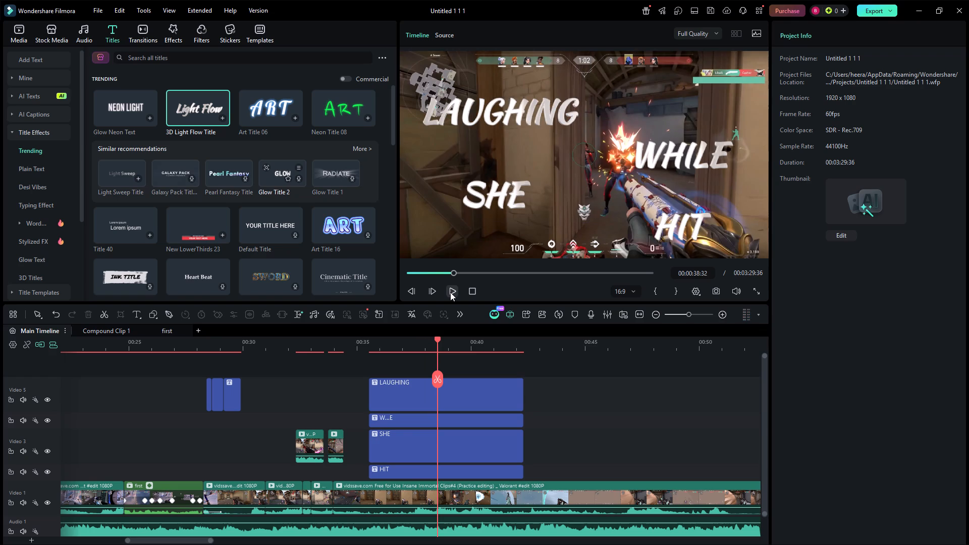
pyautogui.click(435, 378)
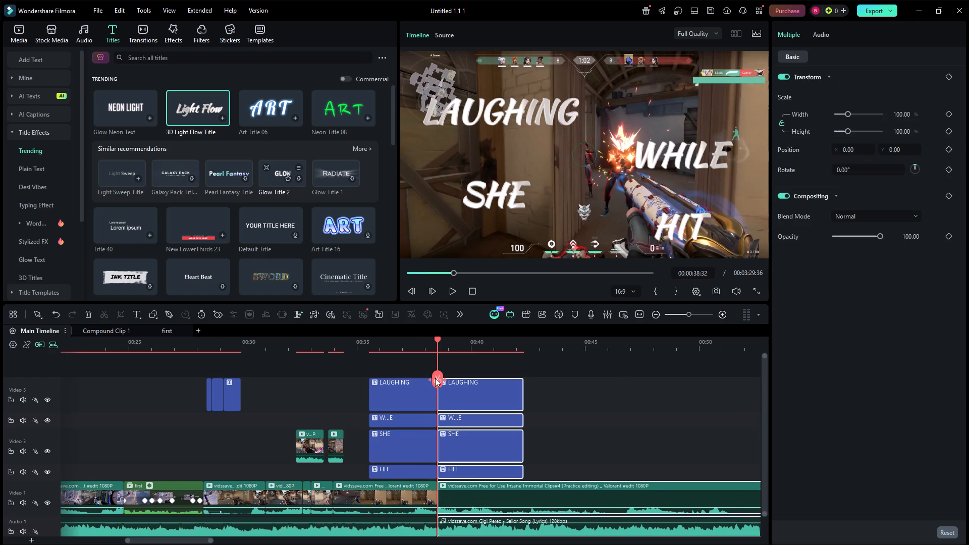
pyautogui.click(53, 309)
pyautogui.moveTo(552, 466); pyautogui.dragTo(468, 403)
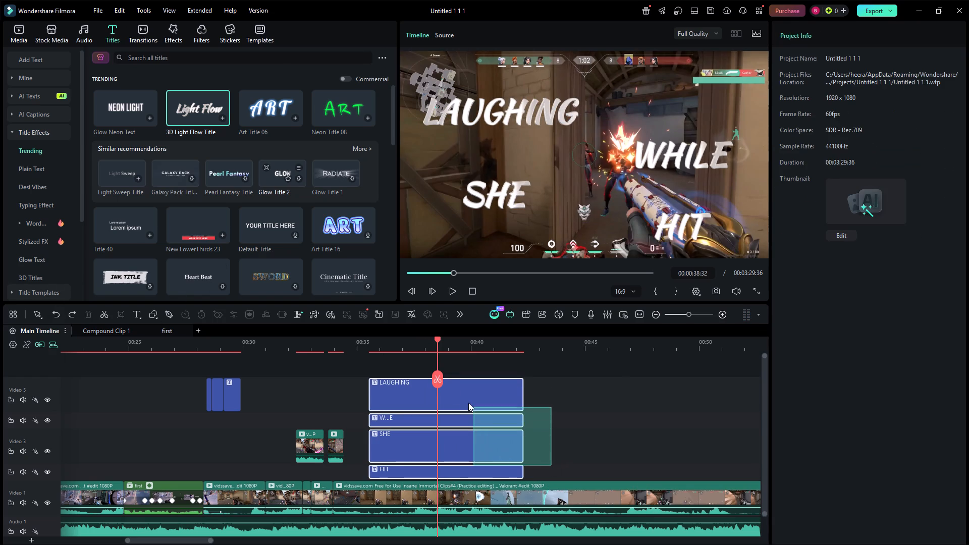
pyautogui.moveTo(468, 403); pyautogui.dragTo(449, 388)
pyautogui.click(436, 379)
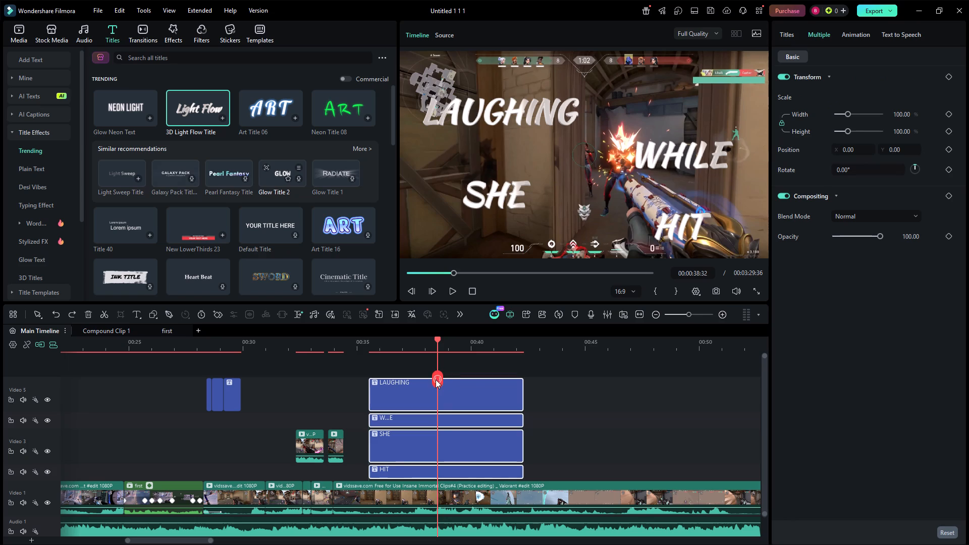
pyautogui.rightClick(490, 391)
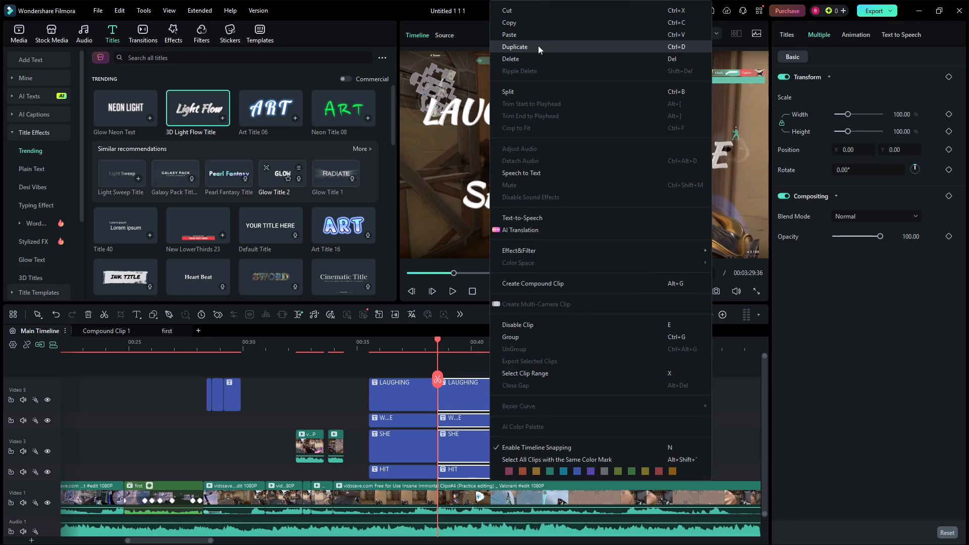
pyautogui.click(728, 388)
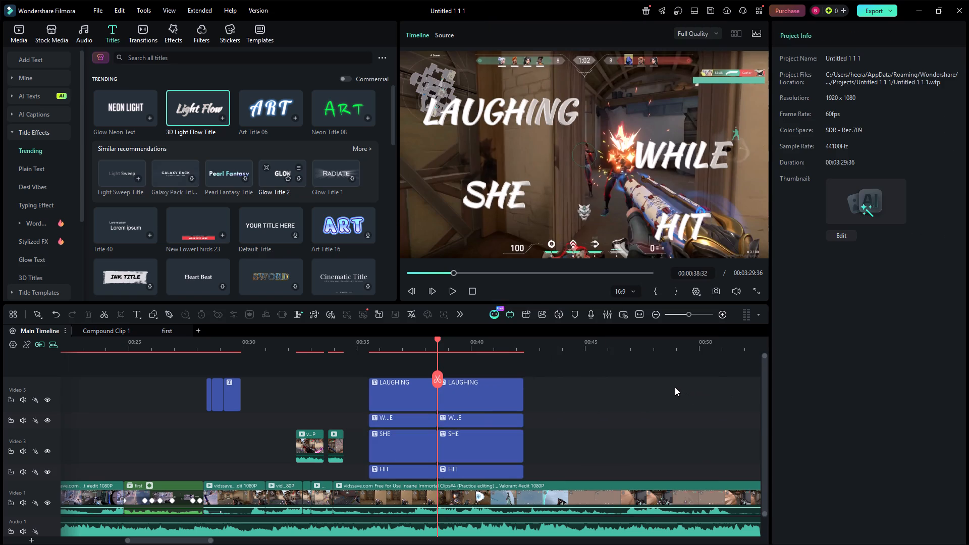
# Split only the Video 1 gameplay clip beneath the titles at 00:00:34:58.
pyautogui.click(438, 491)
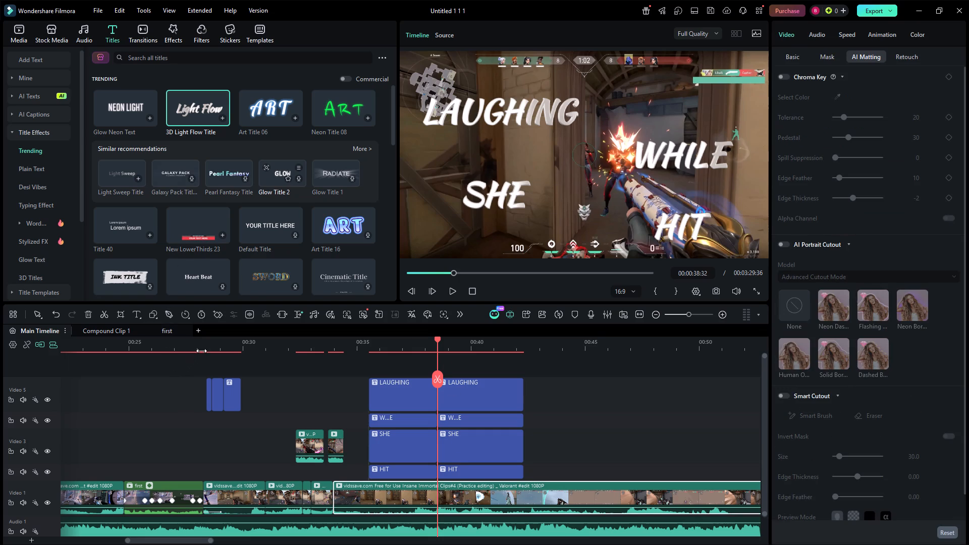
pyautogui.moveTo(438, 345); pyautogui.dragTo(360, 360)
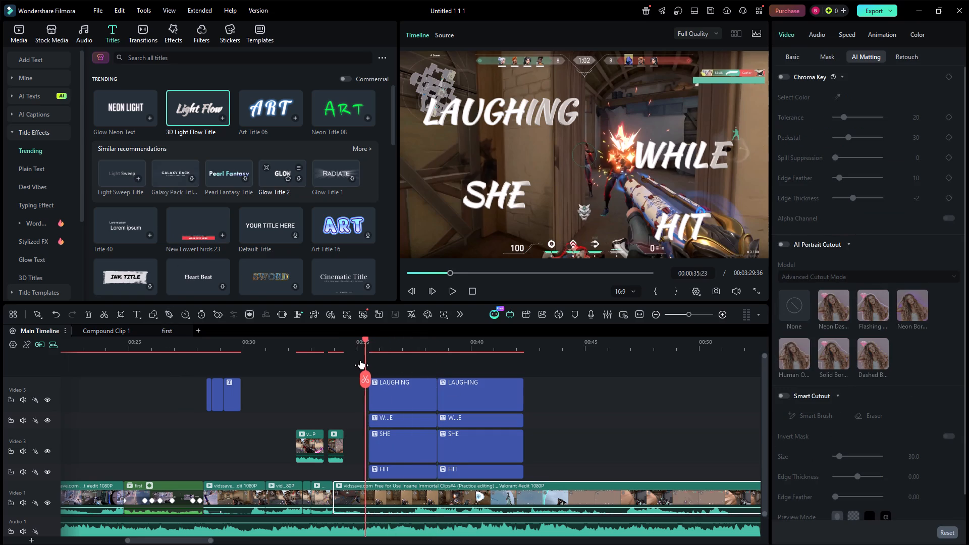
pyautogui.moveTo(360, 360); pyautogui.dragTo(362, 357)
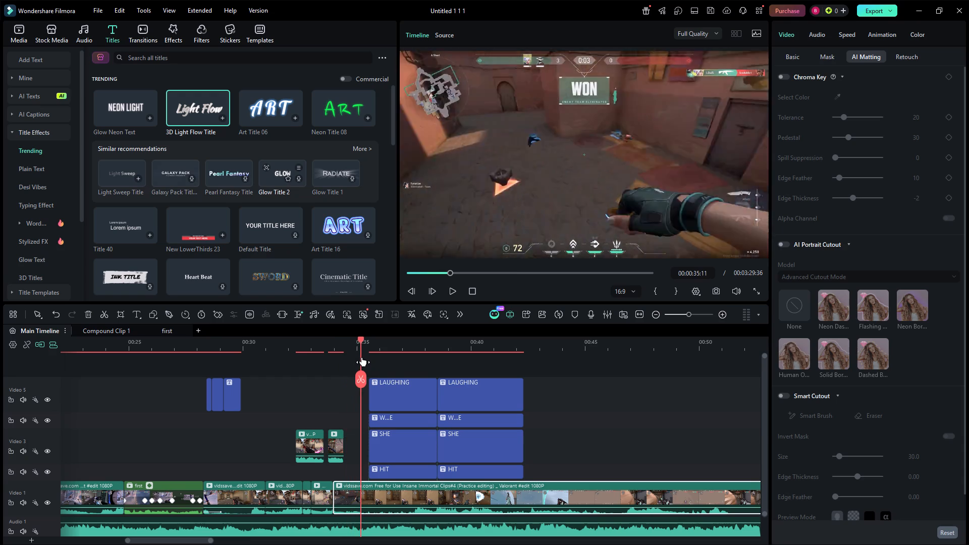
pyautogui.moveTo(362, 357); pyautogui.dragTo(356, 359)
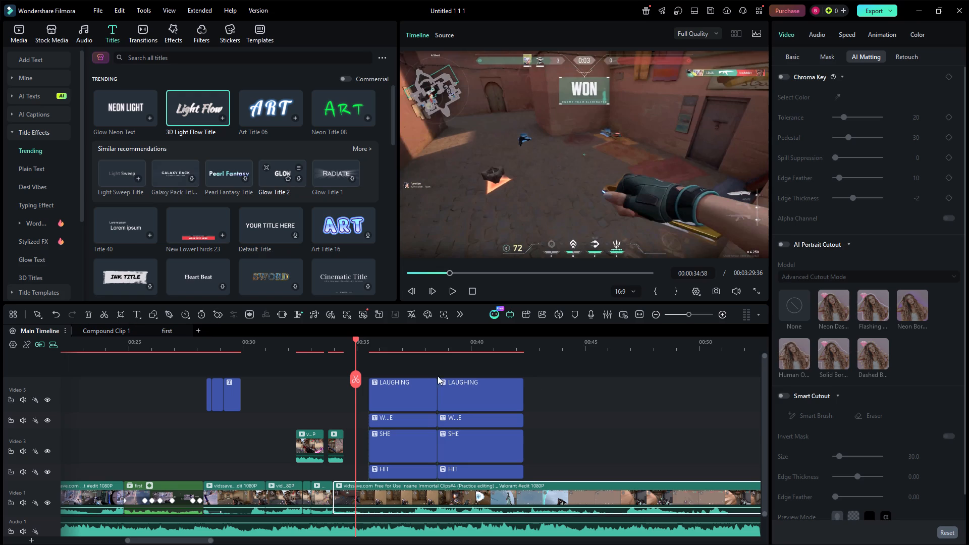
pyautogui.click(356, 372)
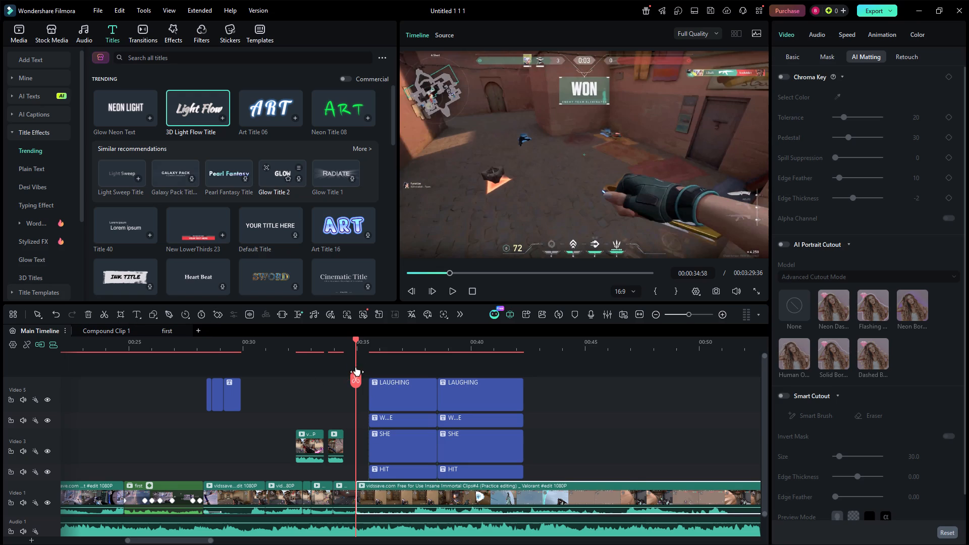
# Split the long Video 1 gameplay clip a second time, at 00:01:01:23.
pyautogui.moveTo(355, 350); pyautogui.dragTo(537, 344)
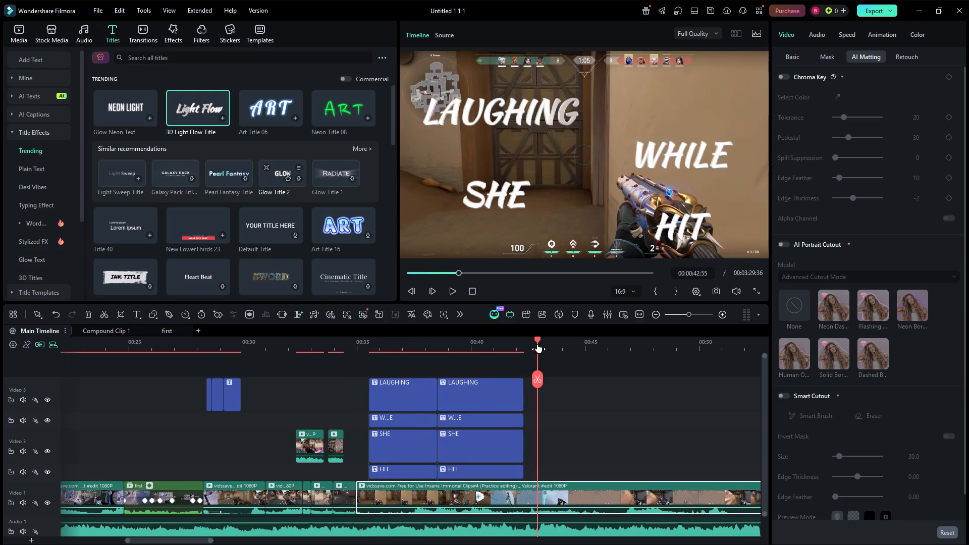
pyautogui.moveTo(537, 344); pyautogui.dragTo(633, 340)
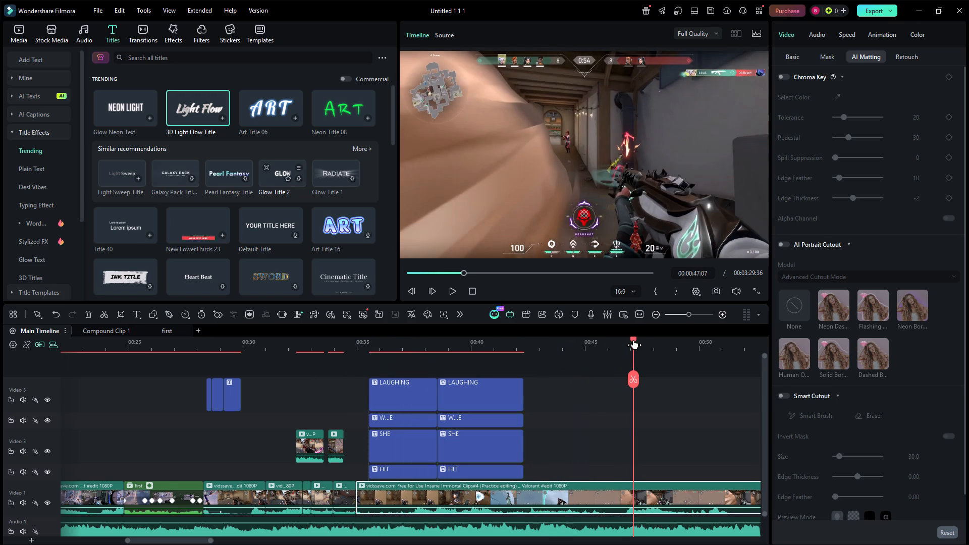
pyautogui.moveTo(633, 340); pyautogui.dragTo(745, 342)
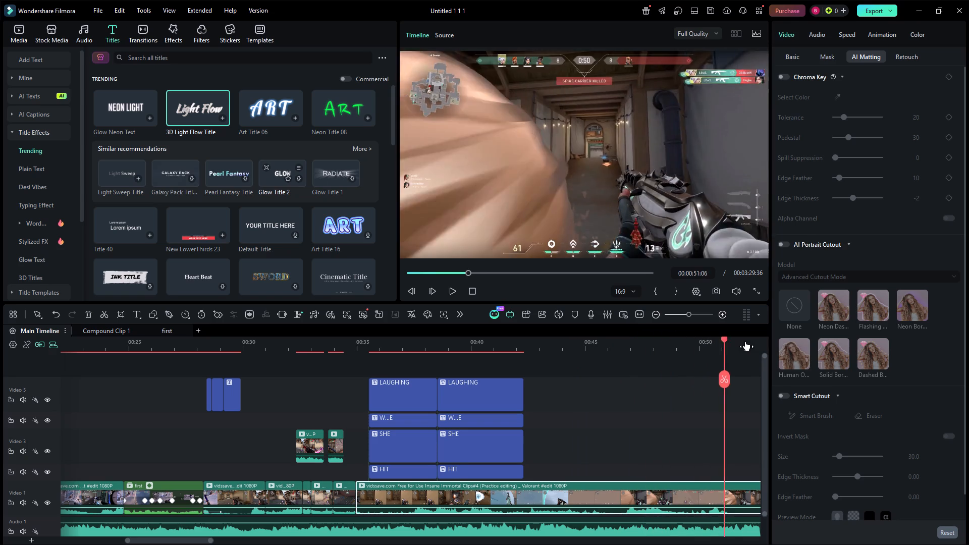
pyautogui.moveTo(745, 342); pyautogui.dragTo(740, 341)
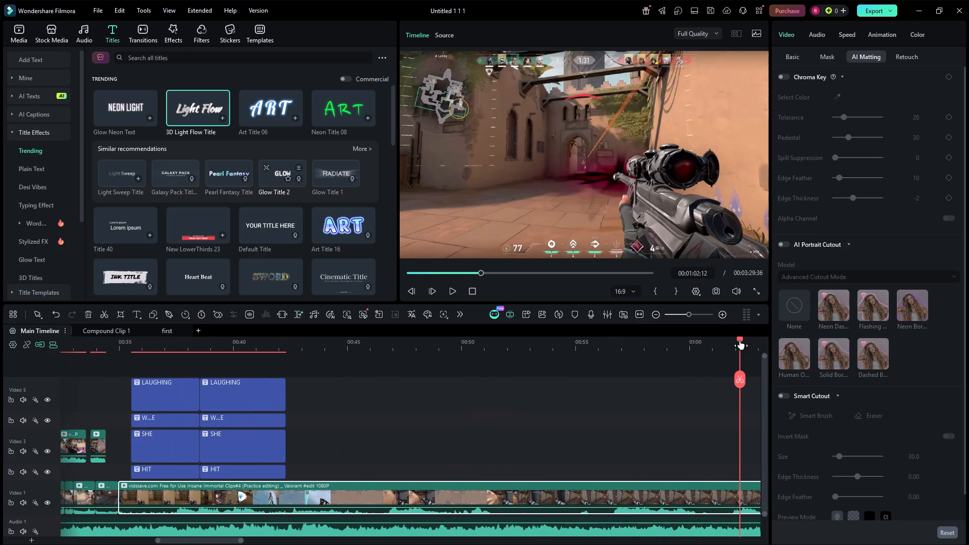
pyautogui.moveTo(740, 341); pyautogui.dragTo(748, 343)
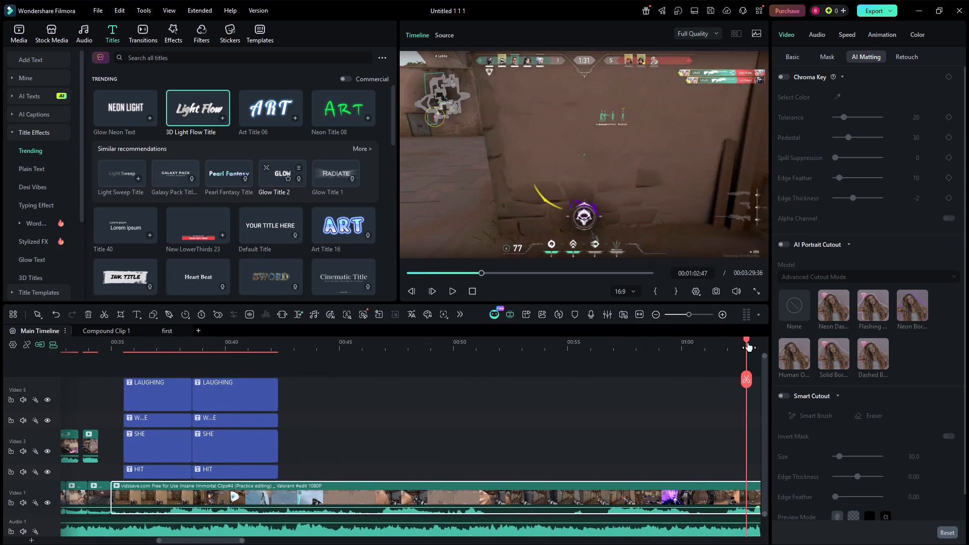
pyautogui.moveTo(748, 343); pyautogui.dragTo(644, 346)
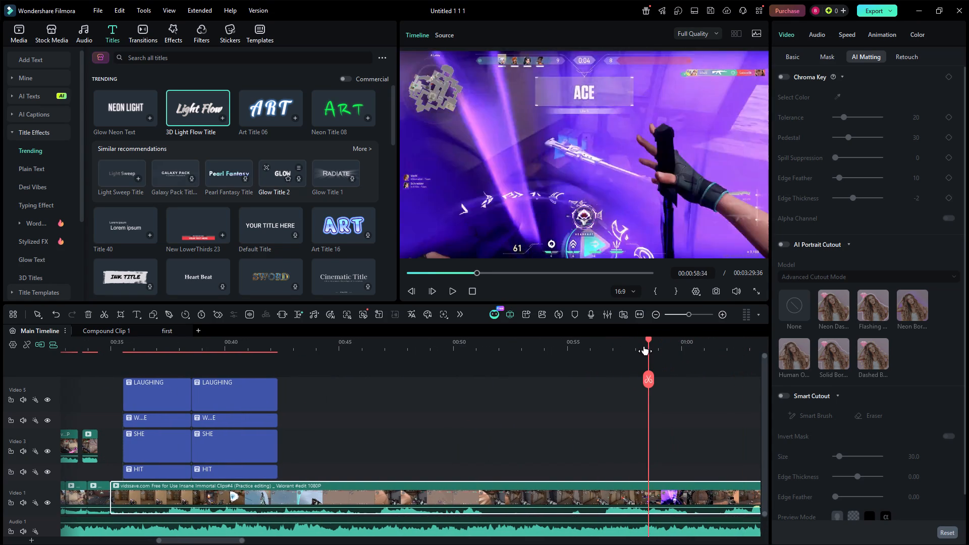
pyautogui.moveTo(644, 346); pyautogui.dragTo(696, 355)
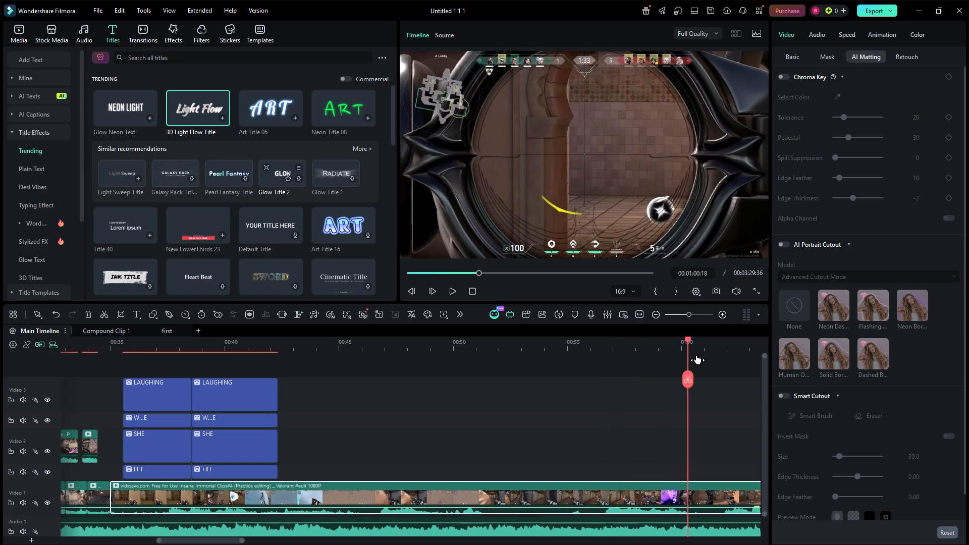
pyautogui.moveTo(696, 355); pyautogui.dragTo(693, 355)
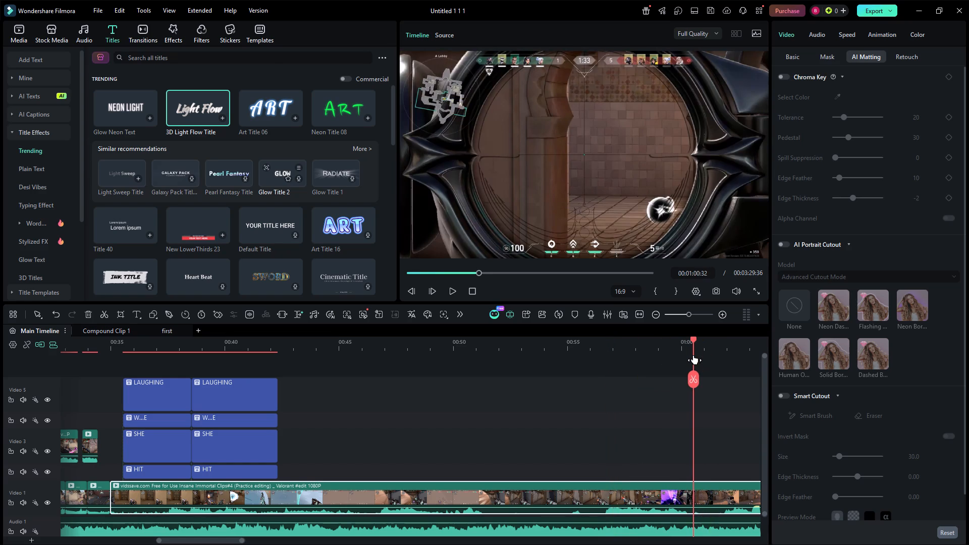
pyautogui.moveTo(693, 355); pyautogui.dragTo(712, 354)
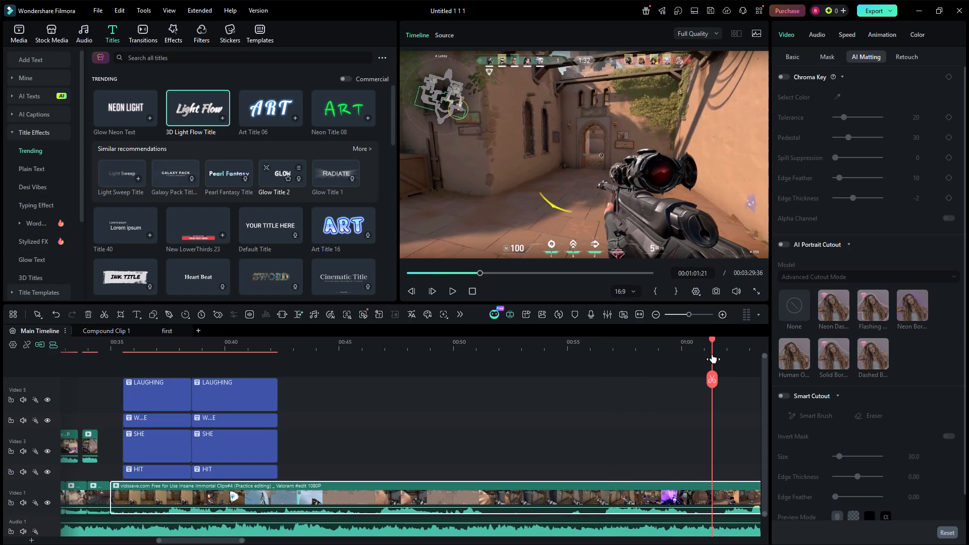
pyautogui.moveTo(712, 354); pyautogui.dragTo(713, 355)
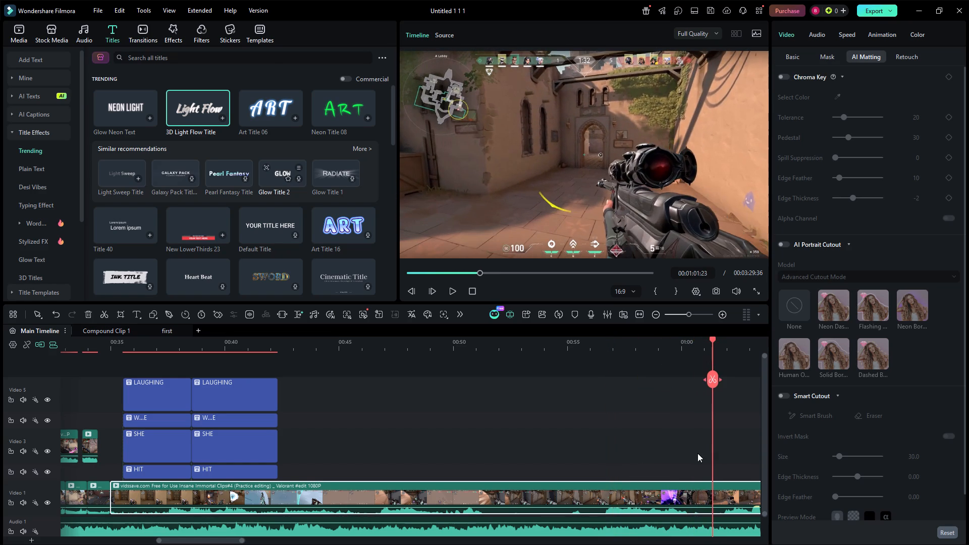
pyautogui.click(691, 486)
pyautogui.rightClick(691, 486)
pyautogui.click(651, 437)
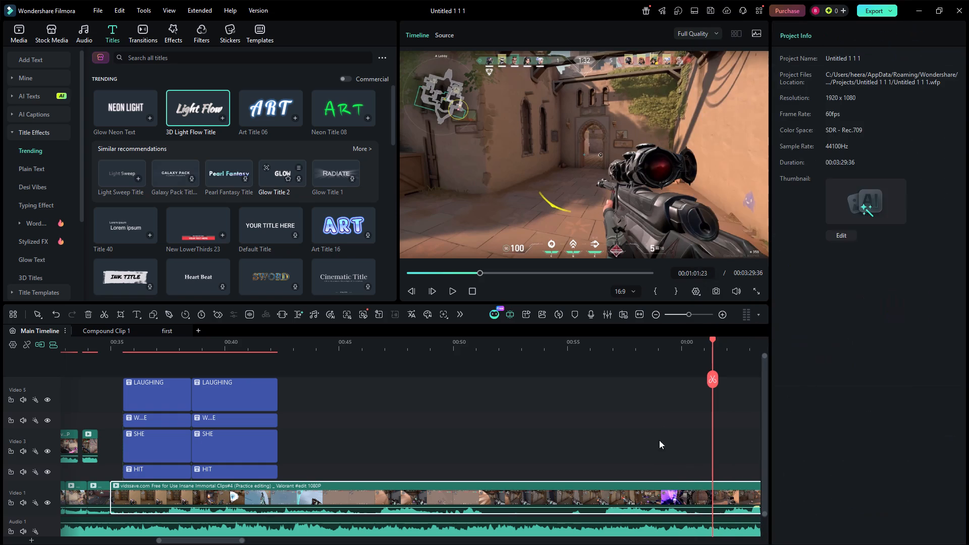
pyautogui.click(696, 482)
pyautogui.click(712, 382)
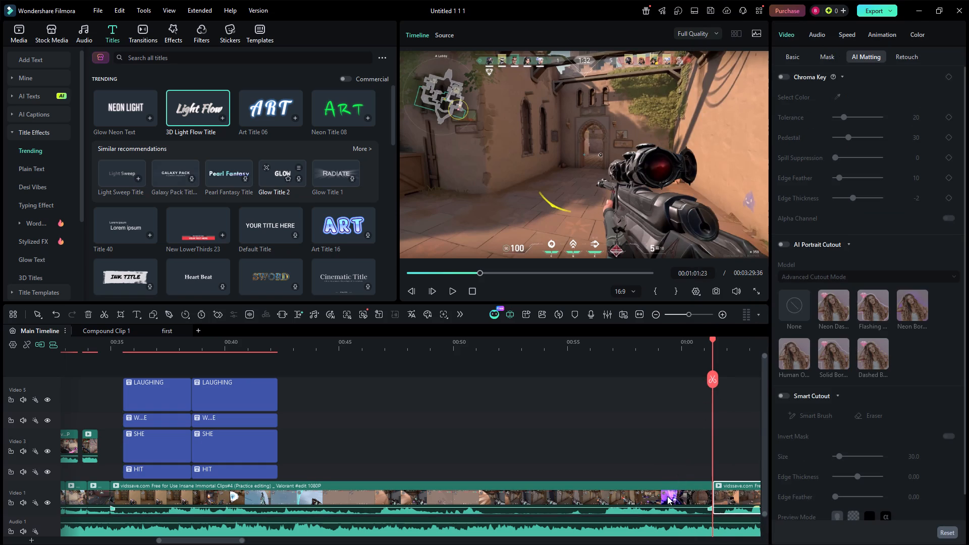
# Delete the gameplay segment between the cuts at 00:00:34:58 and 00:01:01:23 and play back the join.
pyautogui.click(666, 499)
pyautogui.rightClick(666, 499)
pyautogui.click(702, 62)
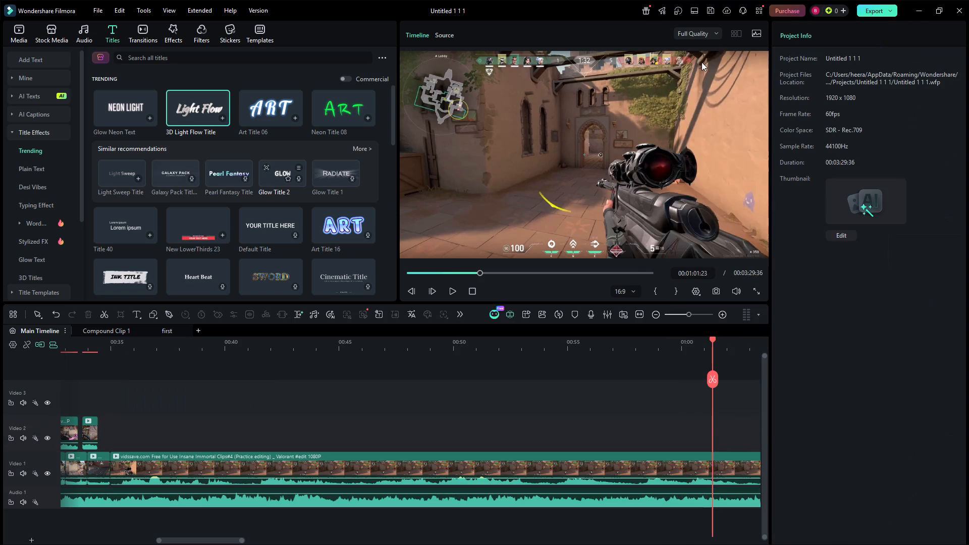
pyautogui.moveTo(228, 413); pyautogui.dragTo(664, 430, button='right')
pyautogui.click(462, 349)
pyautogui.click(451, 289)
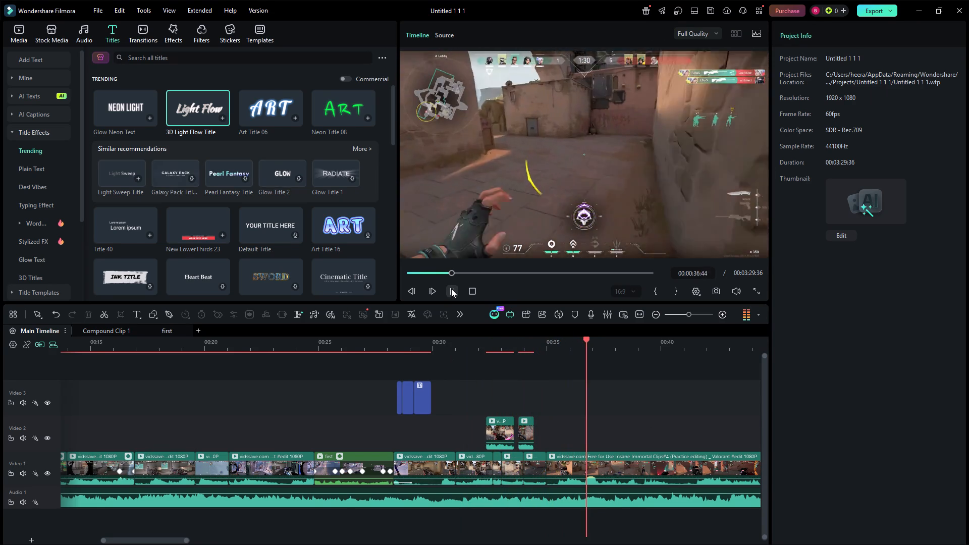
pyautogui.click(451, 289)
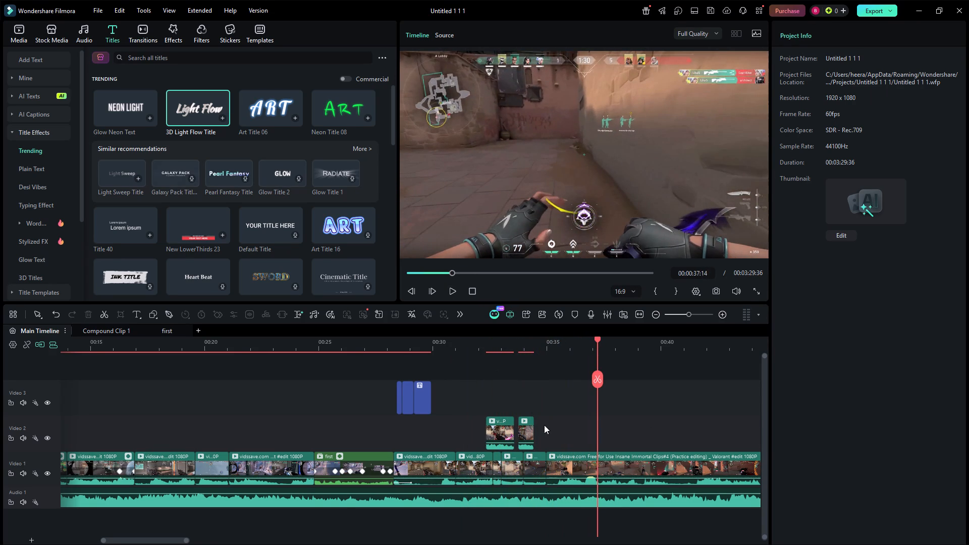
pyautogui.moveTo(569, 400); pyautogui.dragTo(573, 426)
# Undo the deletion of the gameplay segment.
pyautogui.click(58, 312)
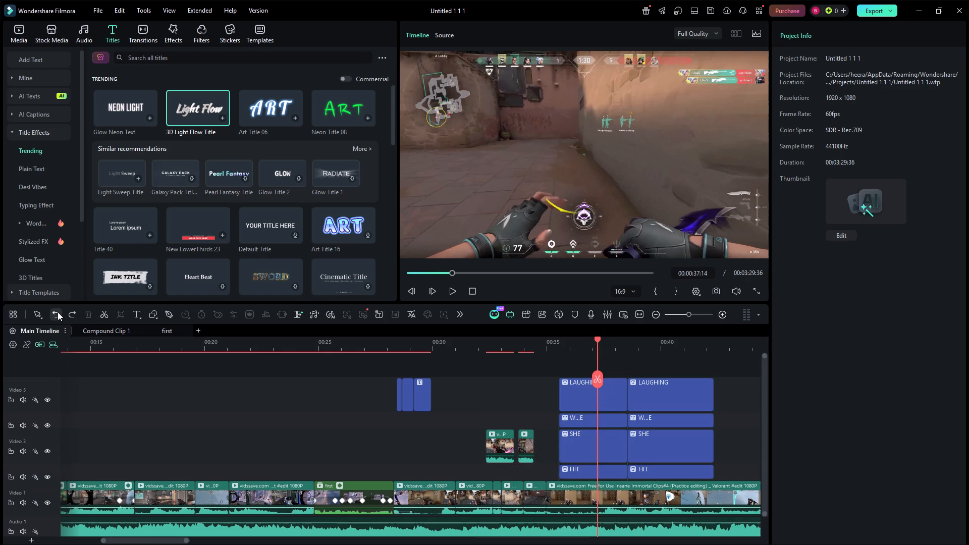
# Move the gameplay segment from Video 1 up to the track directly beneath the four titles, keeping its start time.
pyautogui.moveTo(485, 387); pyautogui.dragTo(223, 342, button='right')
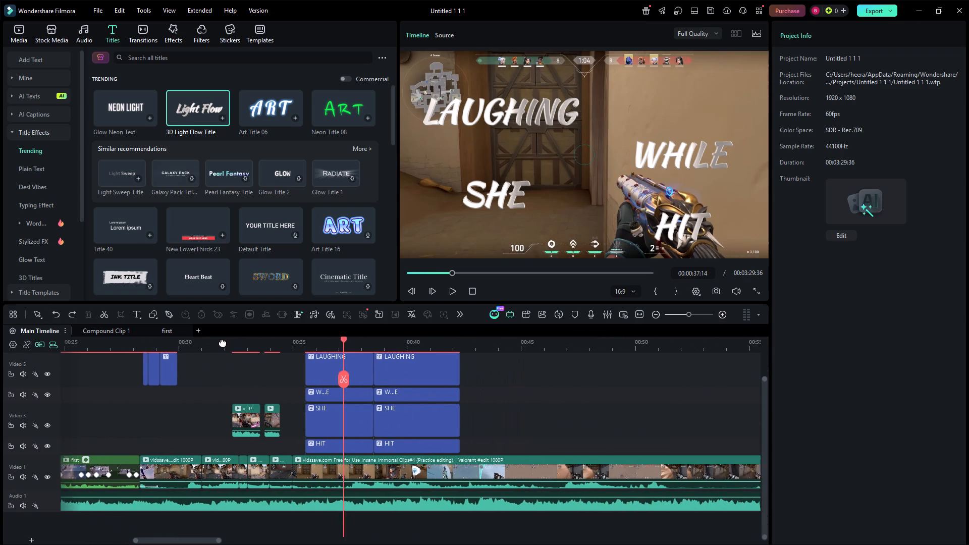
pyautogui.moveTo(223, 342); pyautogui.dragTo(204, 365, button='right')
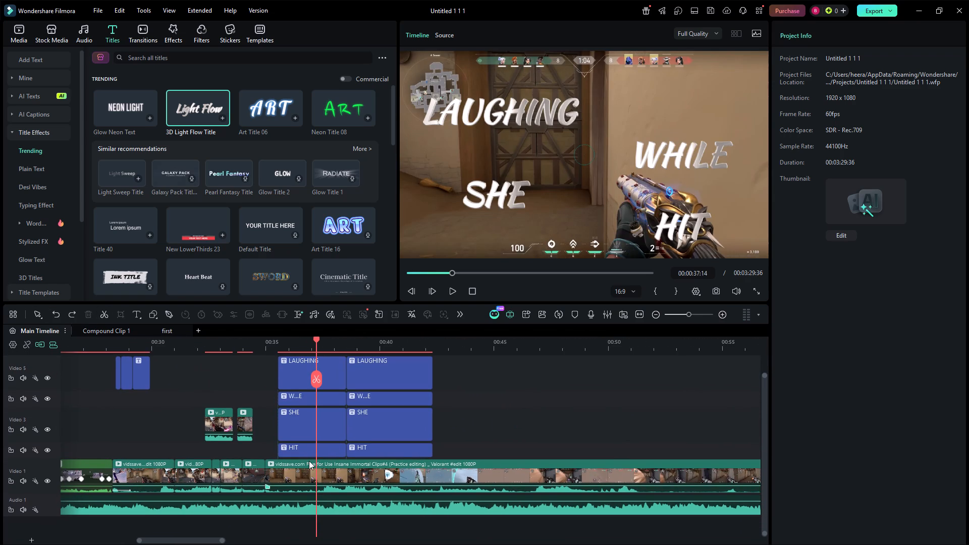
pyautogui.click(326, 468)
pyautogui.moveTo(326, 468); pyautogui.dragTo(354, 497)
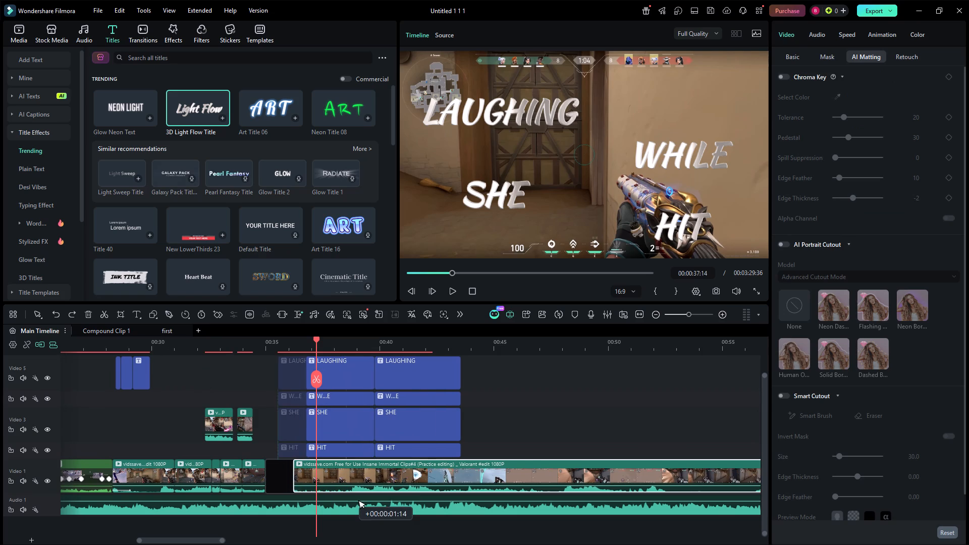
pyautogui.moveTo(354, 497); pyautogui.dragTo(325, 493)
pyautogui.tripleClick(352, 471)
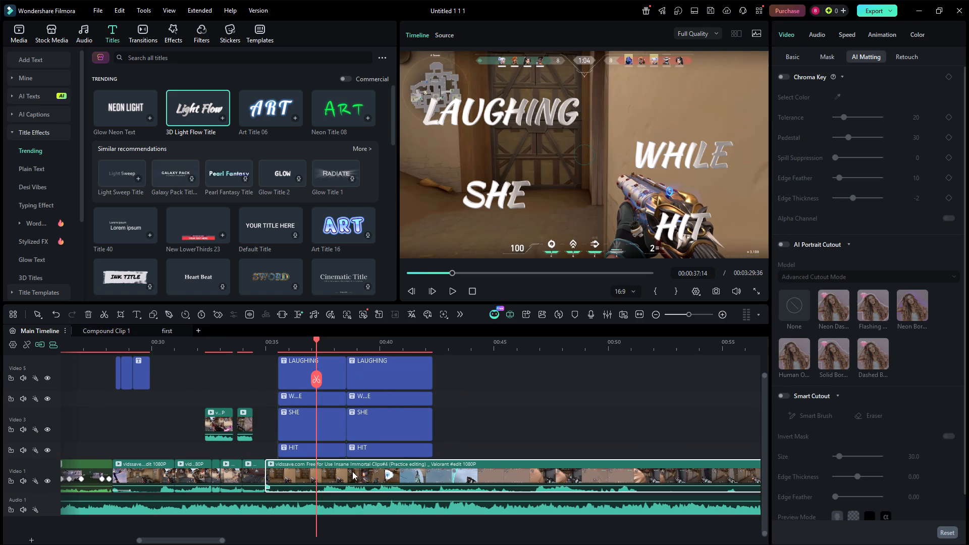
pyautogui.moveTo(352, 471); pyautogui.dragTo(348, 488)
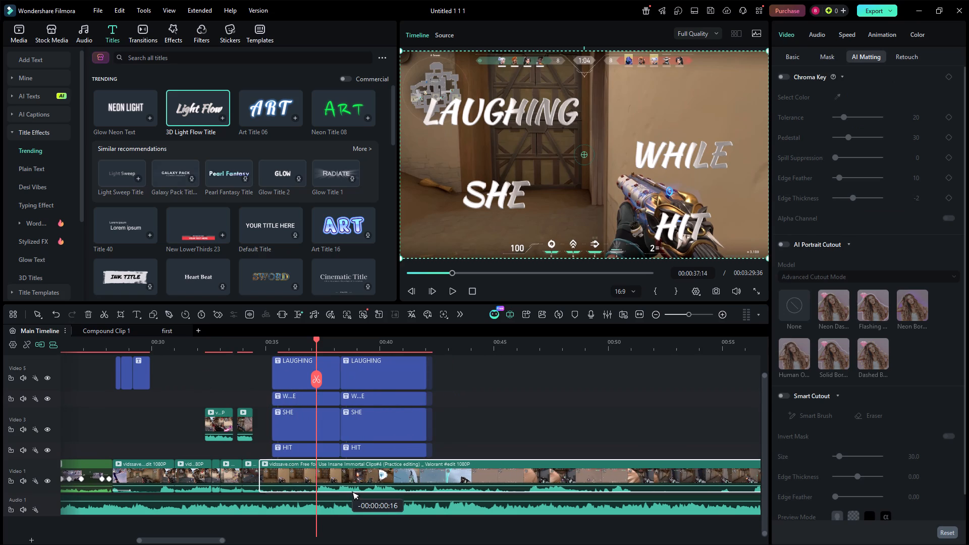
pyautogui.moveTo(348, 488); pyautogui.dragTo(350, 483)
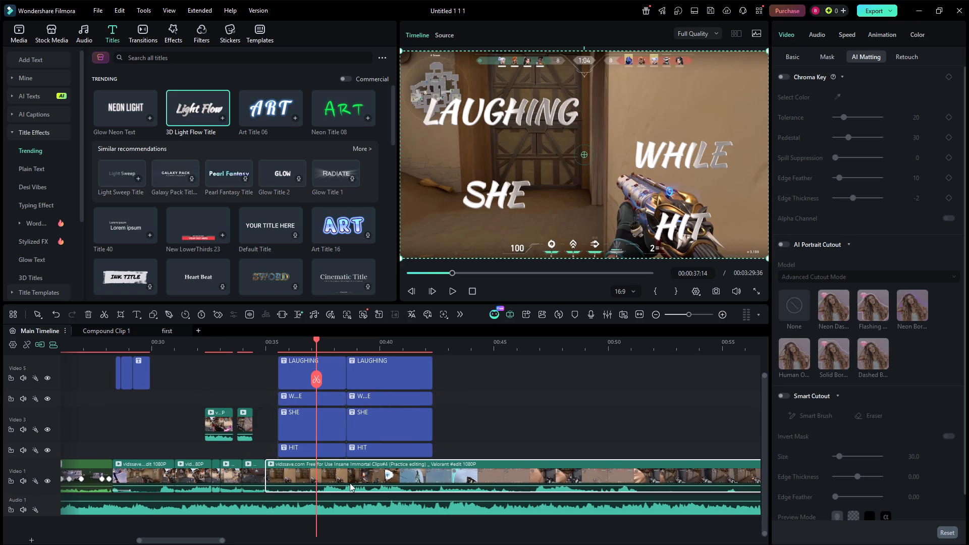
pyautogui.moveTo(350, 483); pyautogui.dragTo(349, 340)
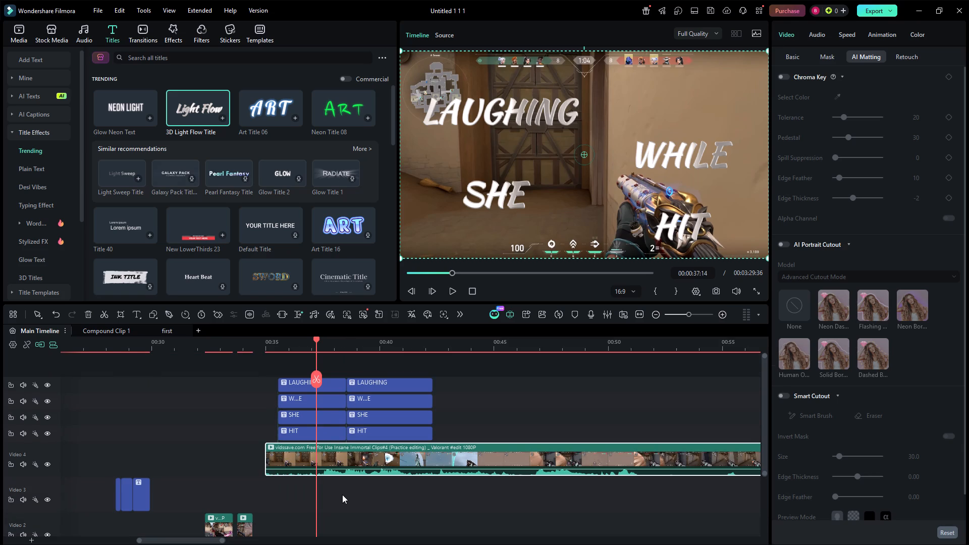
# Move all eight title clips down together until the HIT titles sit on Video 2, keeping their start times.
pyautogui.click(342, 496)
pyautogui.moveTo(342, 496); pyautogui.dragTo(374, 505, button='right')
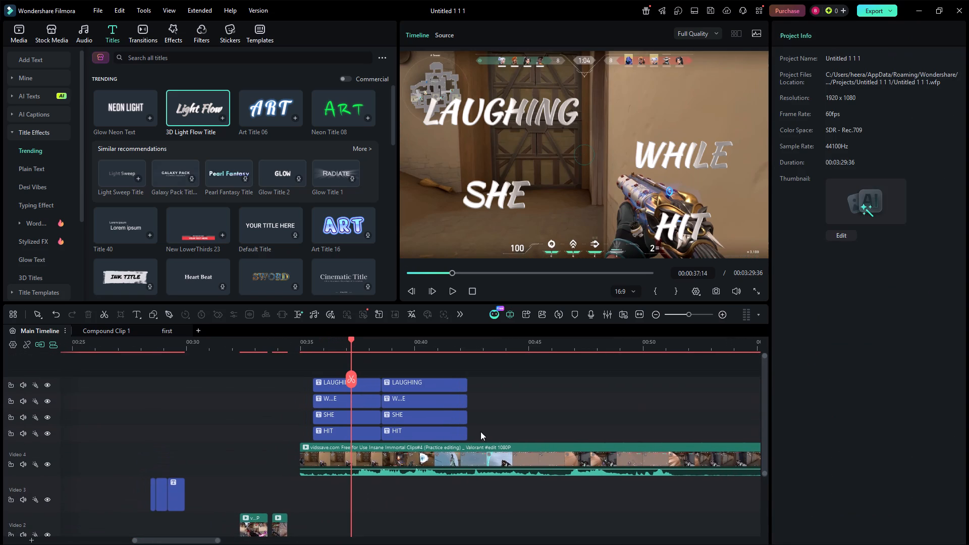
pyautogui.moveTo(475, 428); pyautogui.dragTo(351, 384)
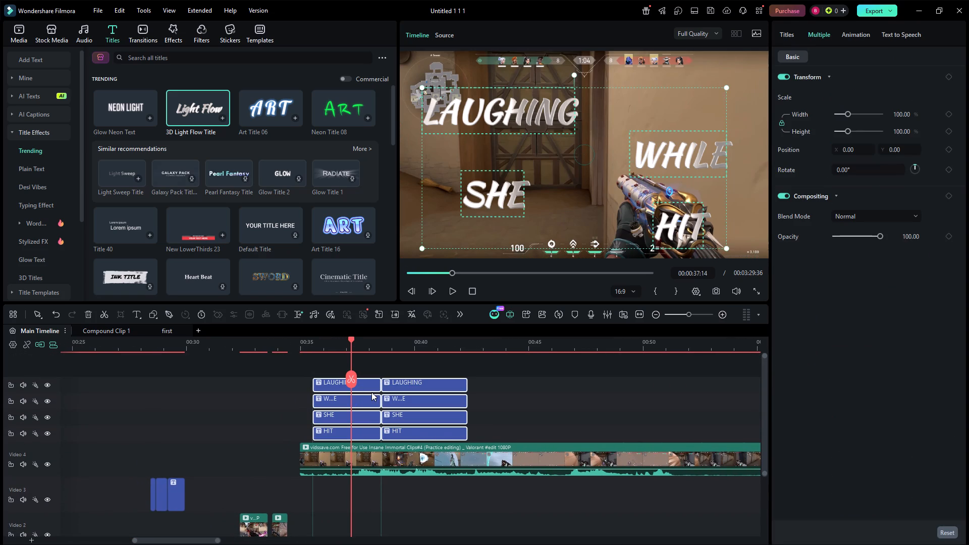
pyautogui.moveTo(375, 504); pyautogui.dragTo(389, 489)
pyautogui.moveTo(462, 511); pyautogui.dragTo(461, 480, button='right')
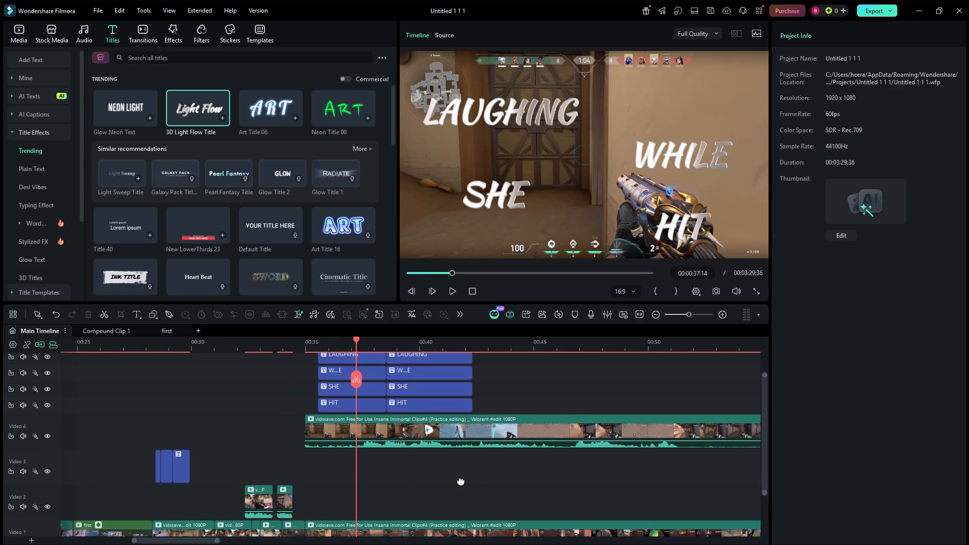
pyautogui.moveTo(461, 480); pyautogui.dragTo(454, 485, button='right')
pyautogui.moveTo(462, 411); pyautogui.dragTo(435, 399)
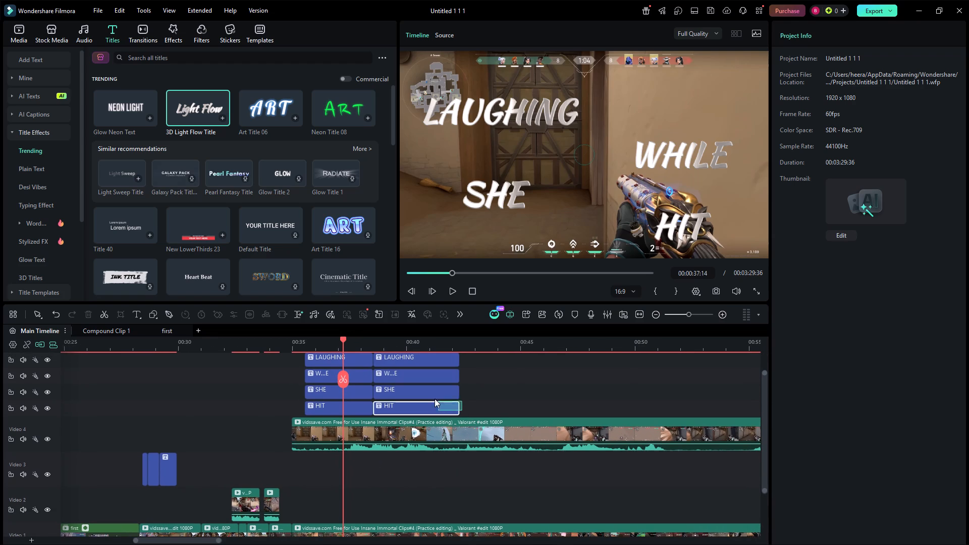
pyautogui.moveTo(435, 399); pyautogui.dragTo(332, 362)
pyautogui.moveTo(335, 359); pyautogui.dragTo(324, 401)
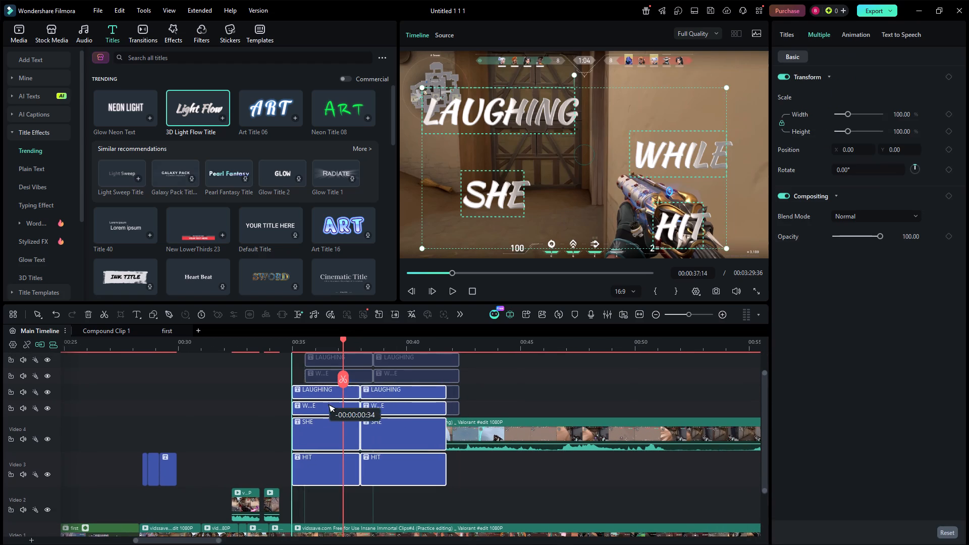
pyautogui.moveTo(324, 401); pyautogui.dragTo(328, 410)
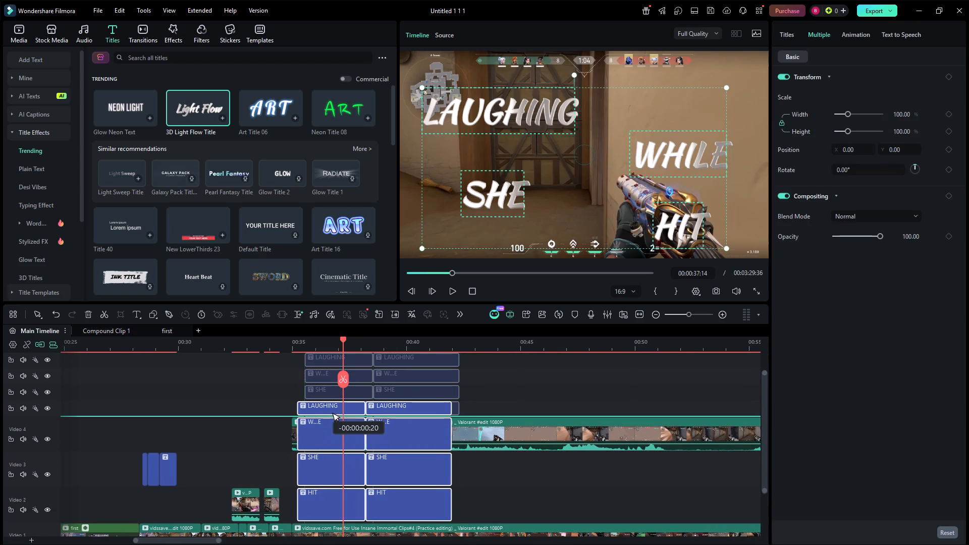
pyautogui.moveTo(328, 410); pyautogui.dragTo(325, 492)
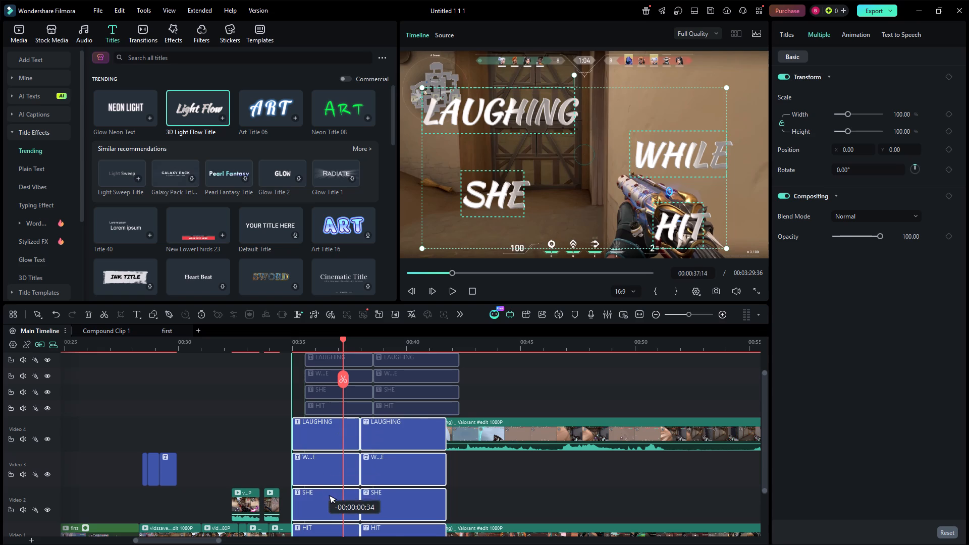
pyautogui.moveTo(325, 492); pyautogui.dragTo(338, 429)
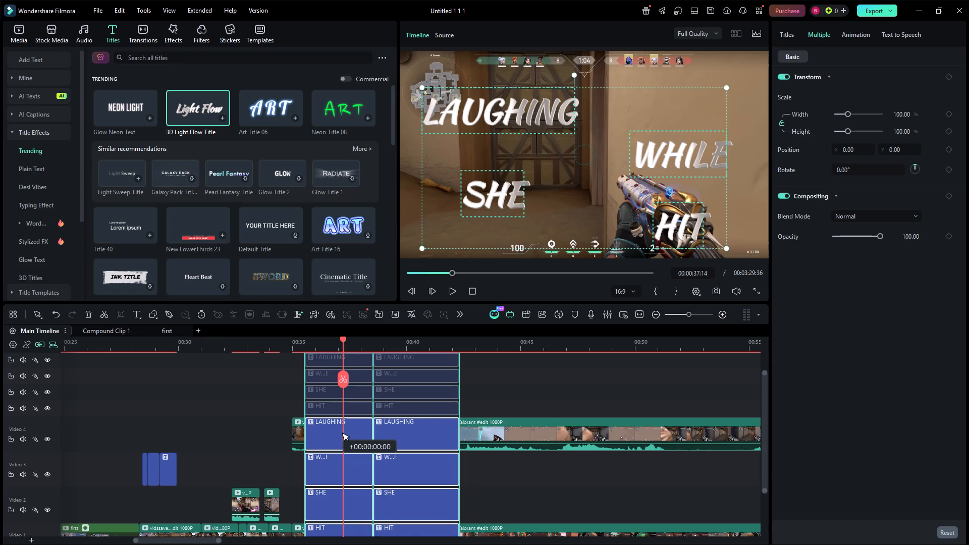
pyautogui.moveTo(338, 429); pyautogui.dragTo(338, 413)
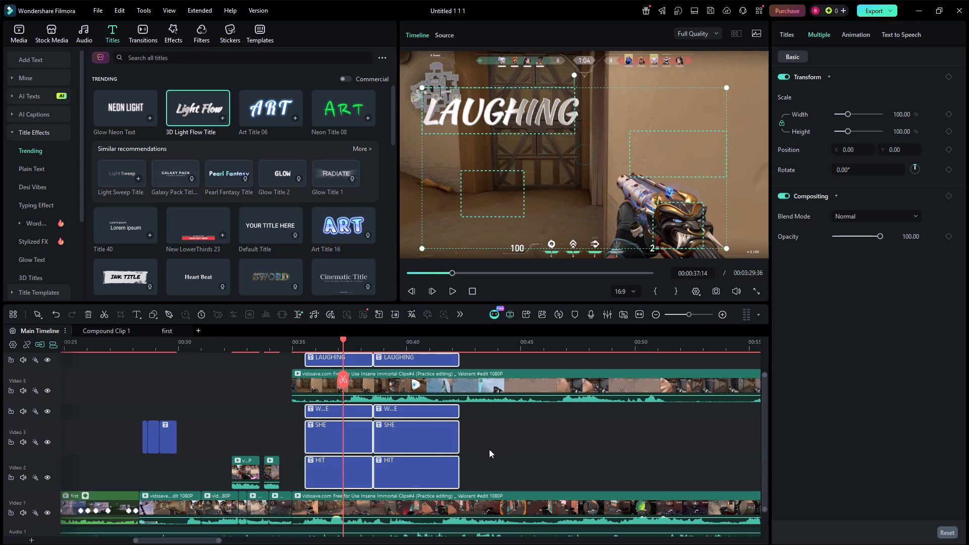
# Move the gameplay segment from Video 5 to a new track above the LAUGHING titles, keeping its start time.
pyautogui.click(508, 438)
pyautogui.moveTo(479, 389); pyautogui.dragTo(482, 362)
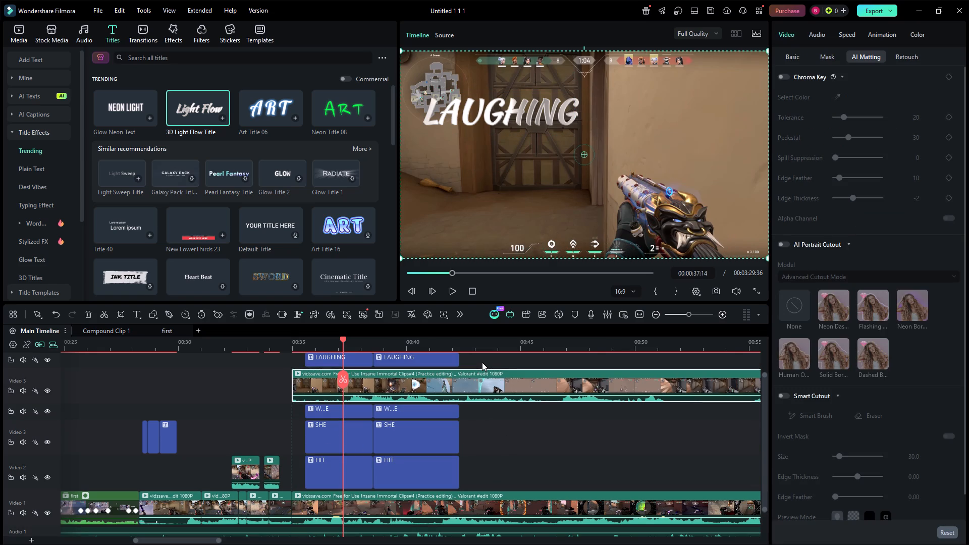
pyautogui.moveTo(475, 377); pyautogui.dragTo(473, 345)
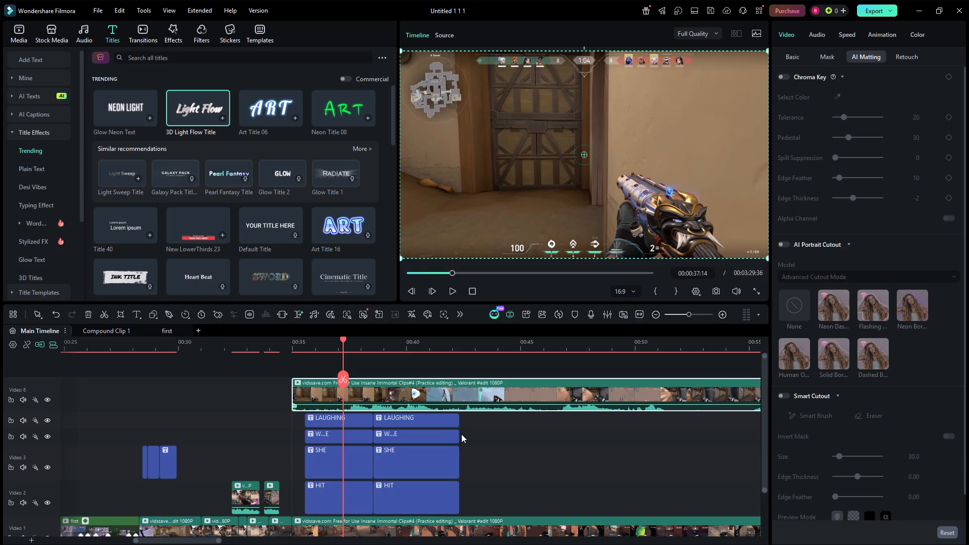
# Check the start of the gameplay segment on the track above the titles and delete that segment.
pyautogui.moveTo(516, 446); pyautogui.dragTo(521, 411)
pyautogui.moveTo(511, 467); pyautogui.dragTo(527, 398, button='right')
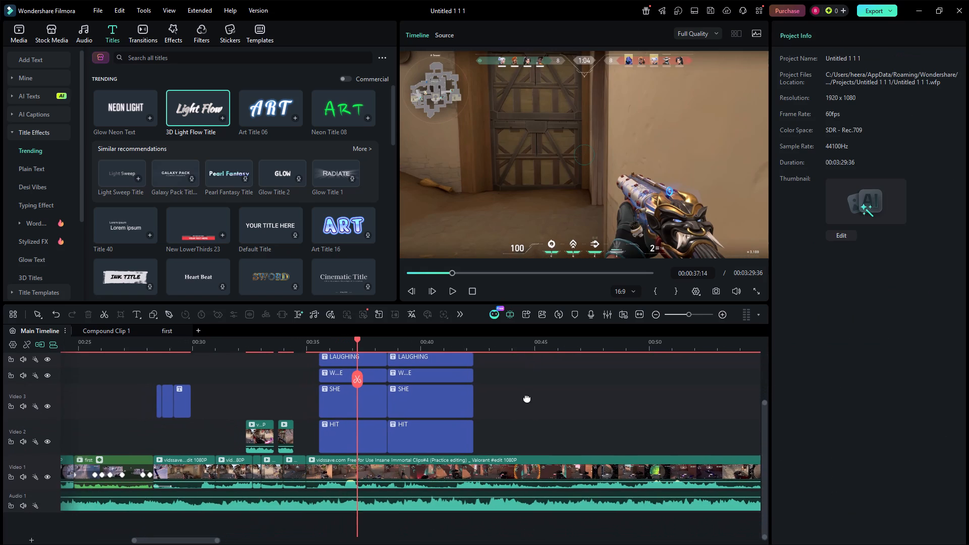
pyautogui.moveTo(527, 398); pyautogui.dragTo(551, 444, button='right')
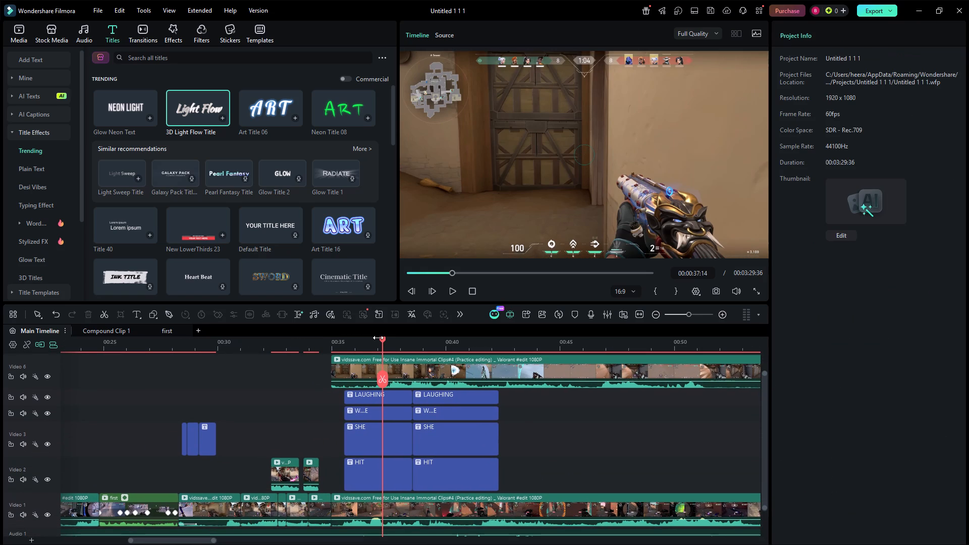
pyautogui.moveTo(383, 353); pyautogui.dragTo(334, 367)
pyautogui.click(342, 377)
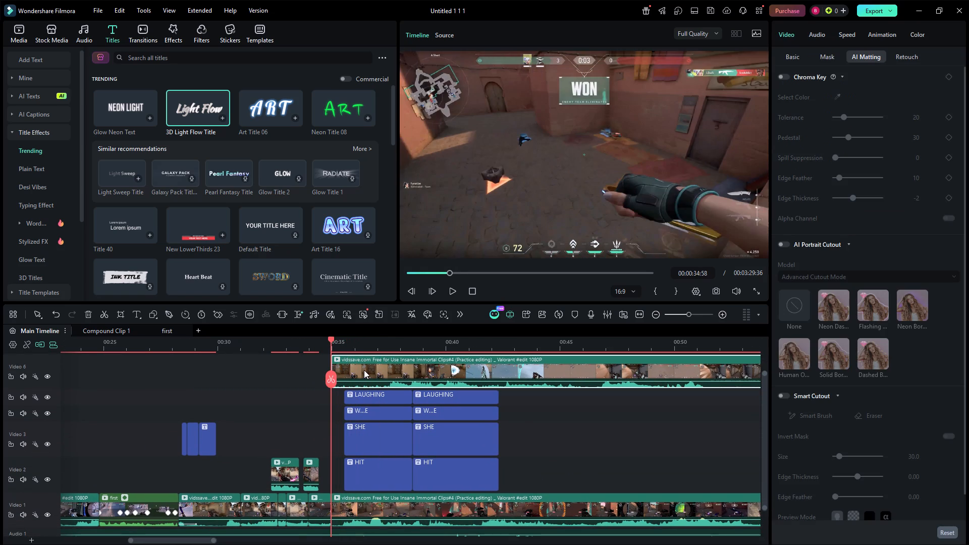
pyautogui.moveTo(329, 339); pyautogui.dragTo(384, 351)
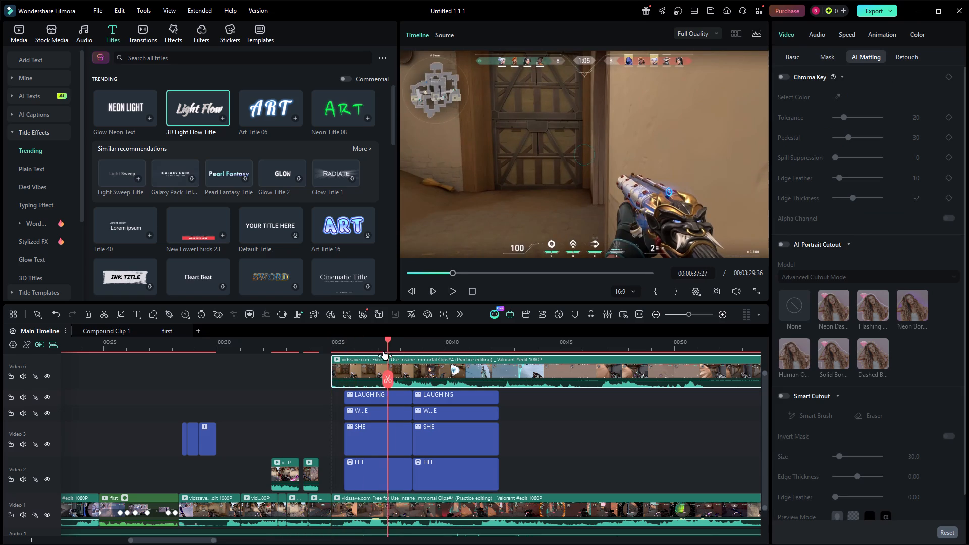
pyautogui.moveTo(384, 351); pyautogui.dragTo(381, 351)
pyautogui.rightClick(358, 379)
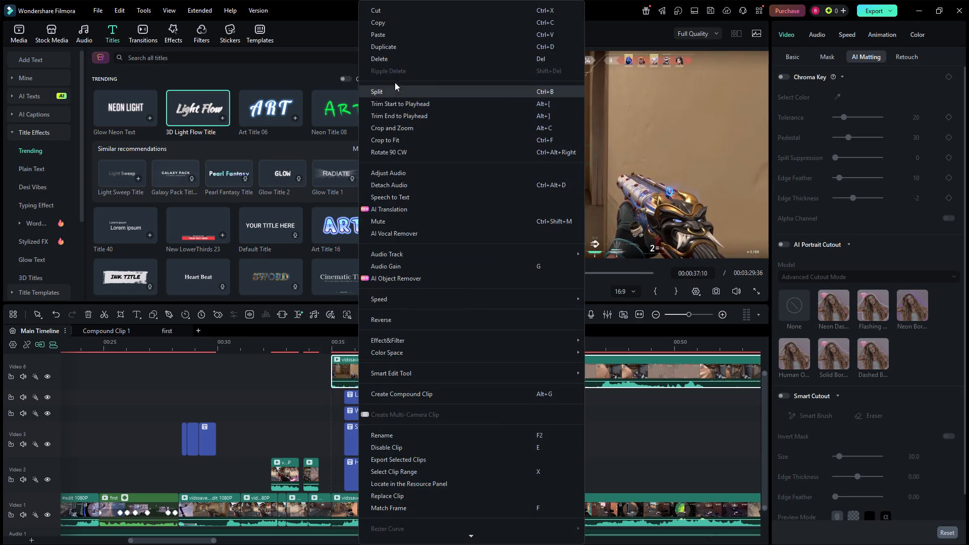
pyautogui.click(398, 63)
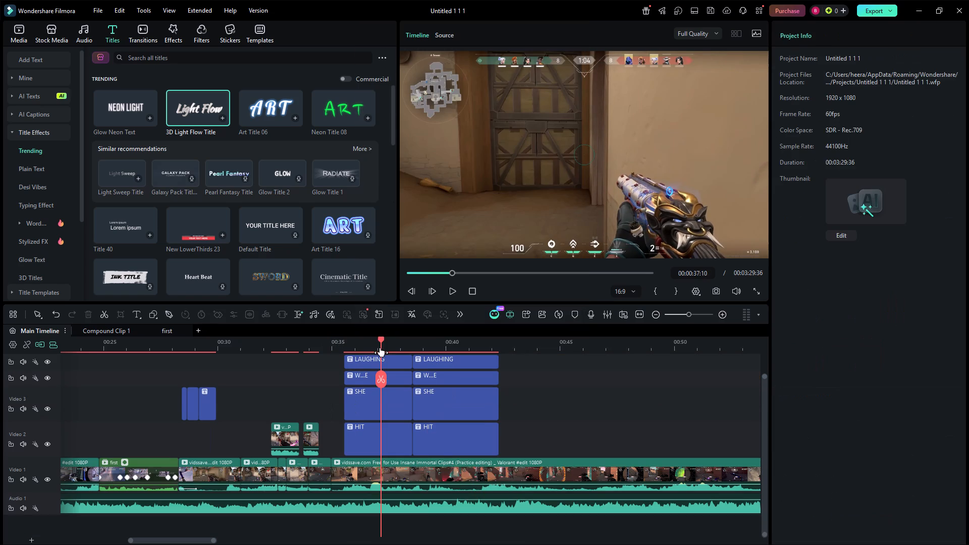
# Play back the titles over the Video 1 gameplay from 00:00:35:21.
pyautogui.moveTo(380, 348); pyautogui.dragTo(340, 351)
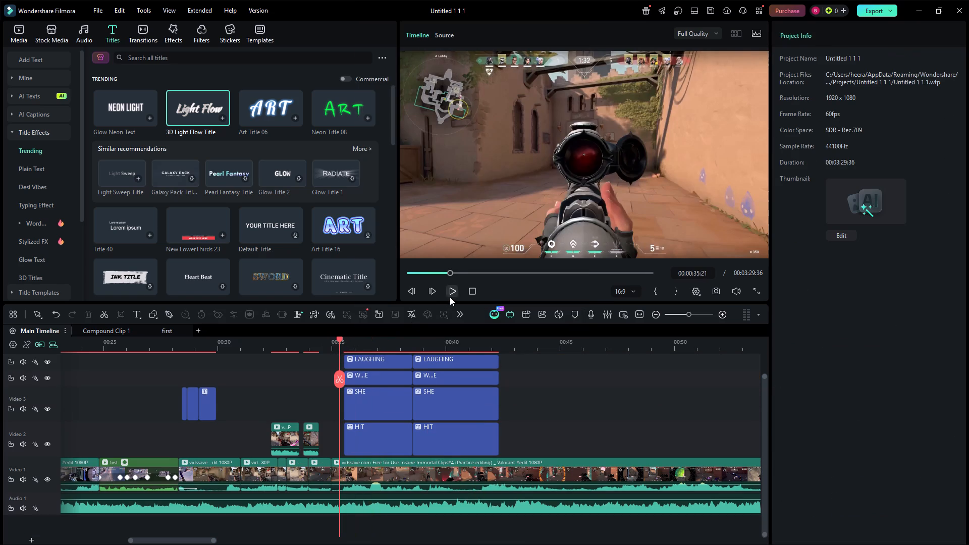
pyautogui.click(450, 297)
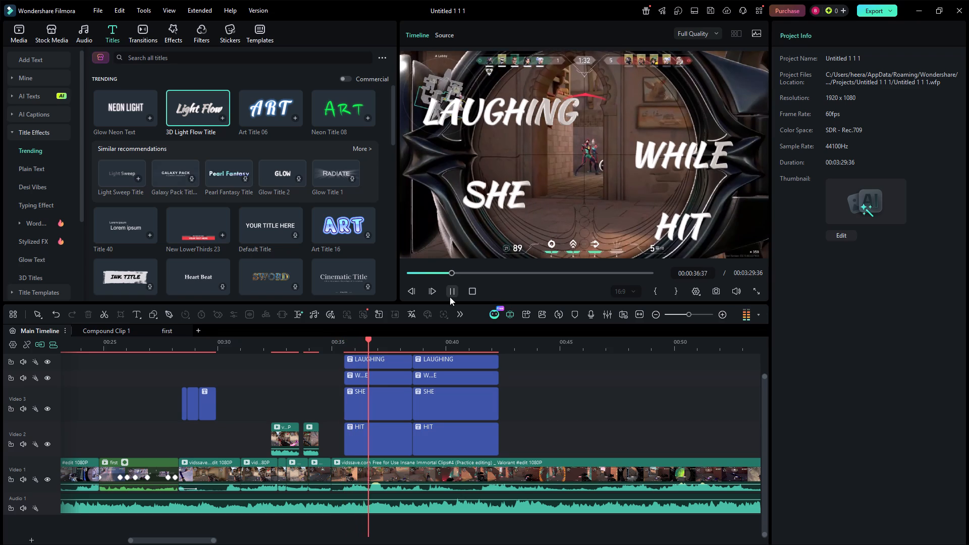
pyautogui.click(450, 297)
pyautogui.click(450, 297)
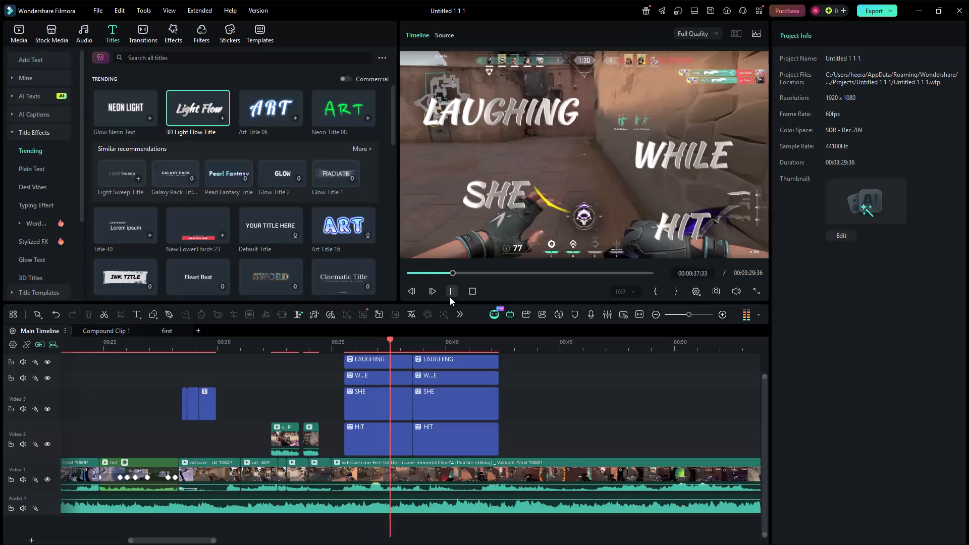
pyautogui.click(450, 297)
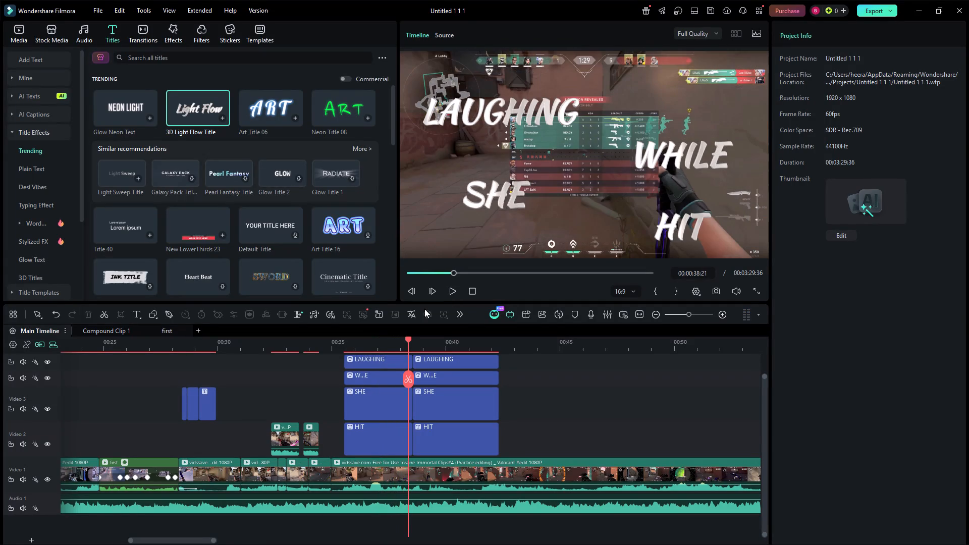
# Add keyframes to the first LAUGHING title at its start, 00:00:35:32, and at 00:00:36:34.
pyautogui.moveTo(409, 346); pyautogui.dragTo(368, 351)
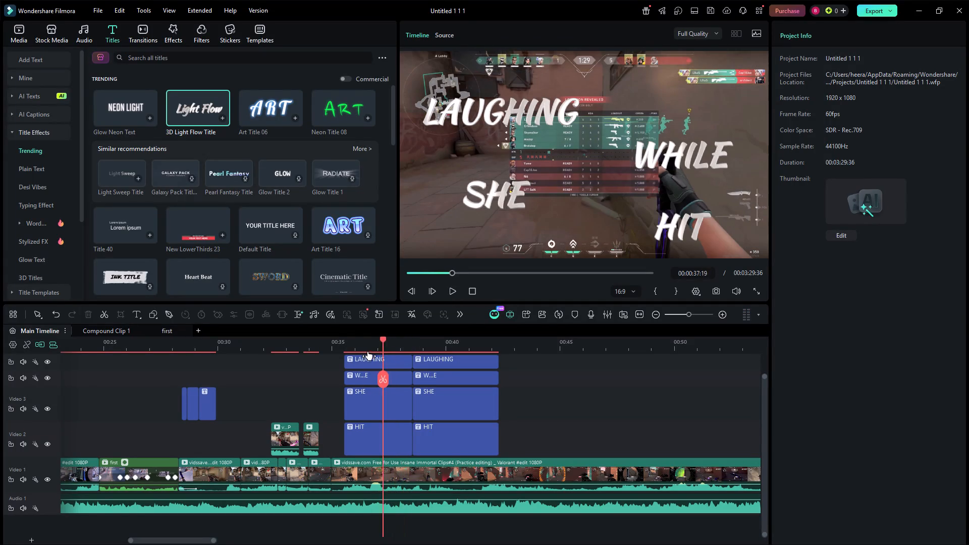
pyautogui.moveTo(368, 351); pyautogui.dragTo(346, 359)
pyautogui.click(353, 359)
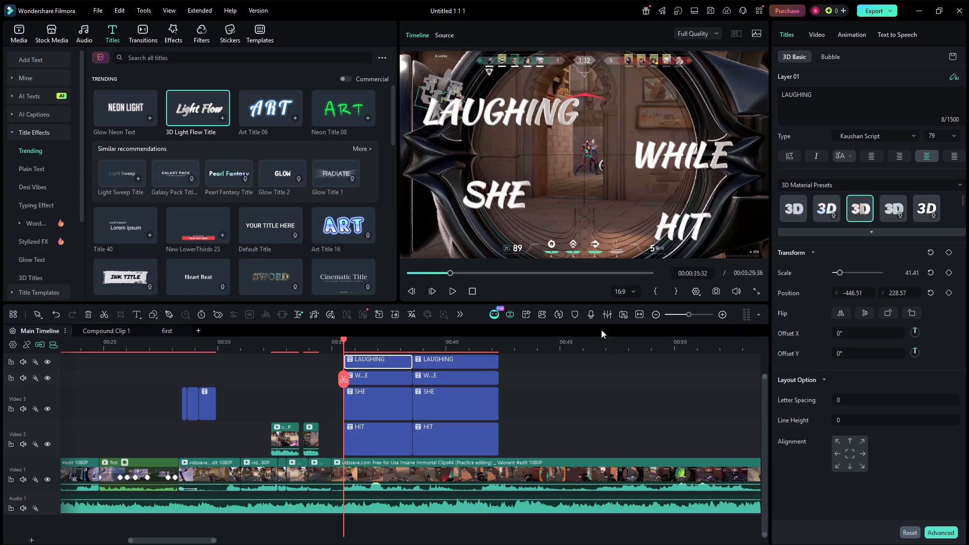
pyautogui.click(217, 314)
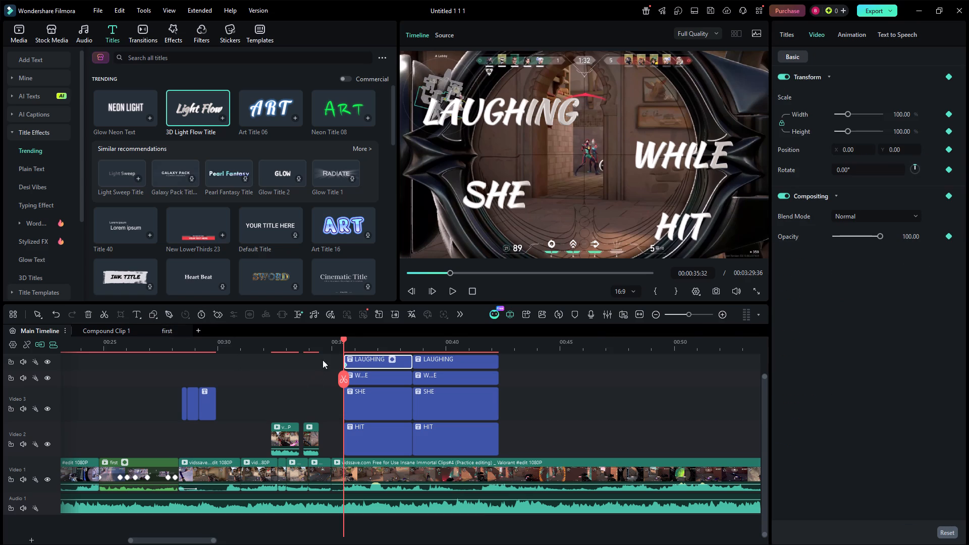
pyautogui.moveTo(344, 346); pyautogui.dragTo(357, 345)
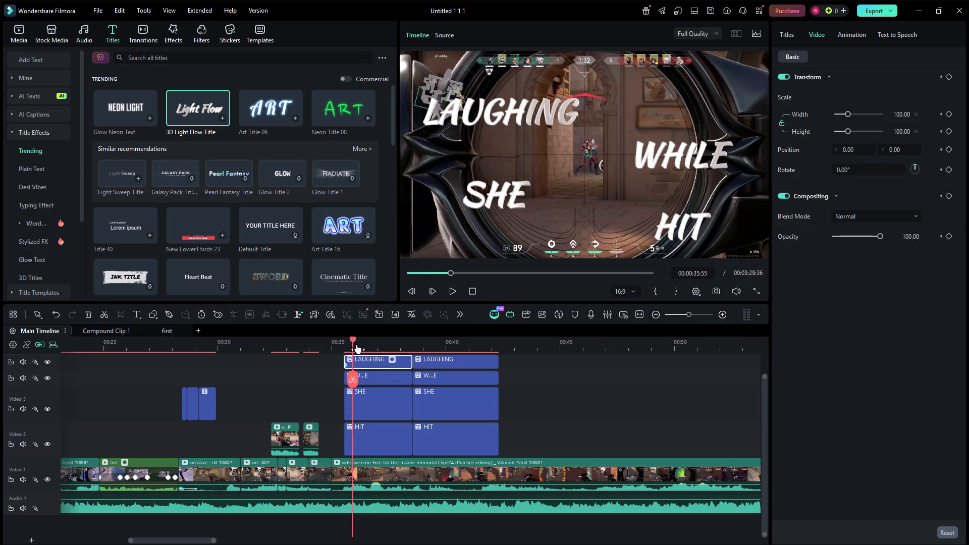
pyautogui.moveTo(357, 345); pyautogui.dragTo(367, 345)
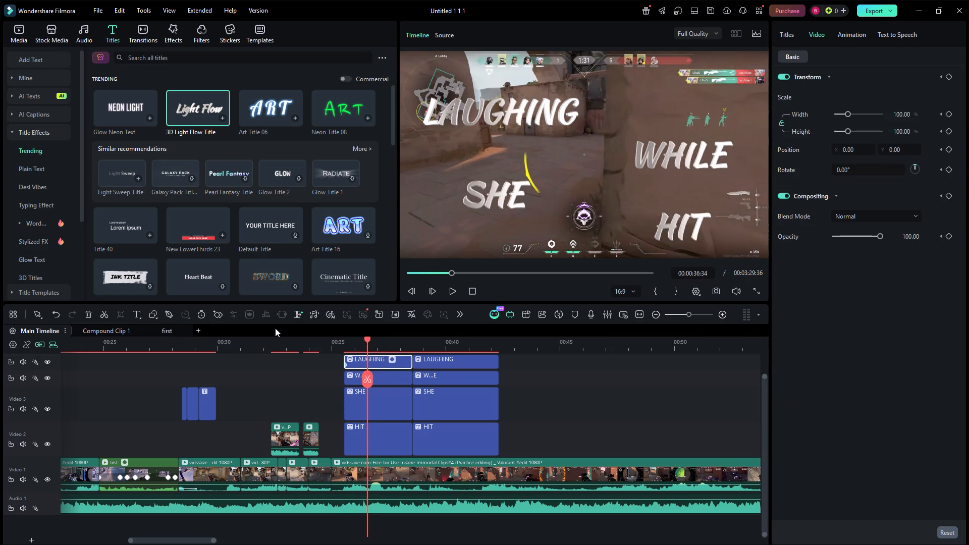
pyautogui.click(218, 309)
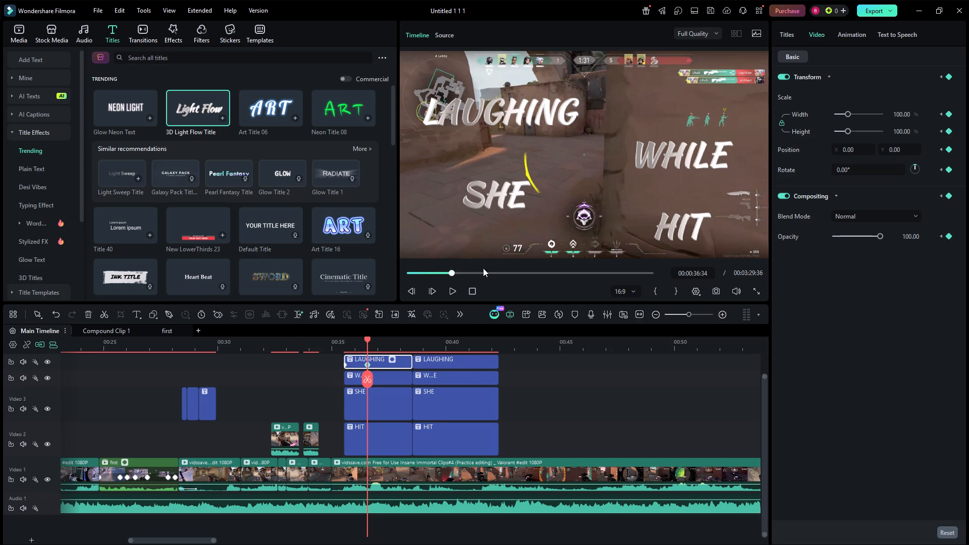
# At the first keyframe of the LAUGHING title, move the text completely out of the picture past the frame's left edge.
pyautogui.moveTo(367, 346); pyautogui.dragTo(351, 348)
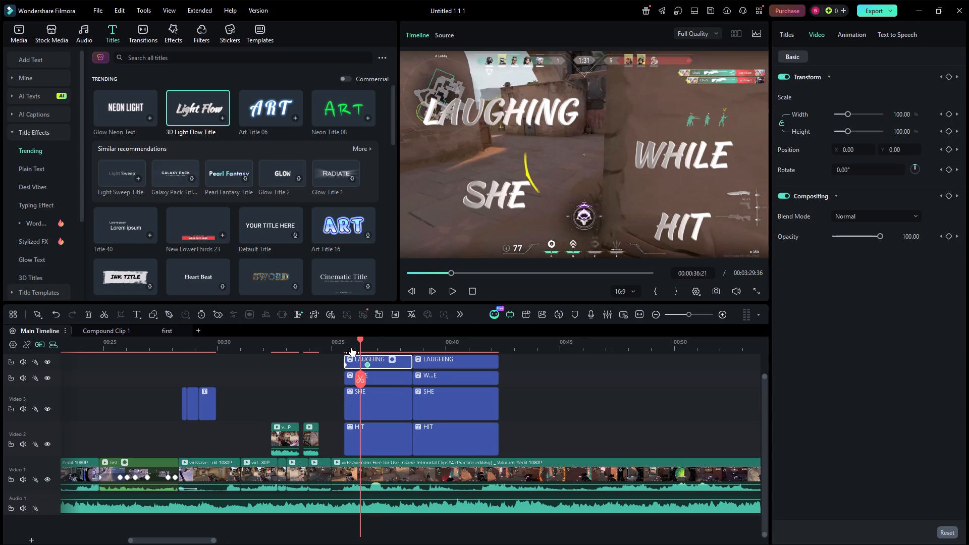
pyautogui.moveTo(351, 348); pyautogui.dragTo(348, 349)
pyautogui.click(345, 364)
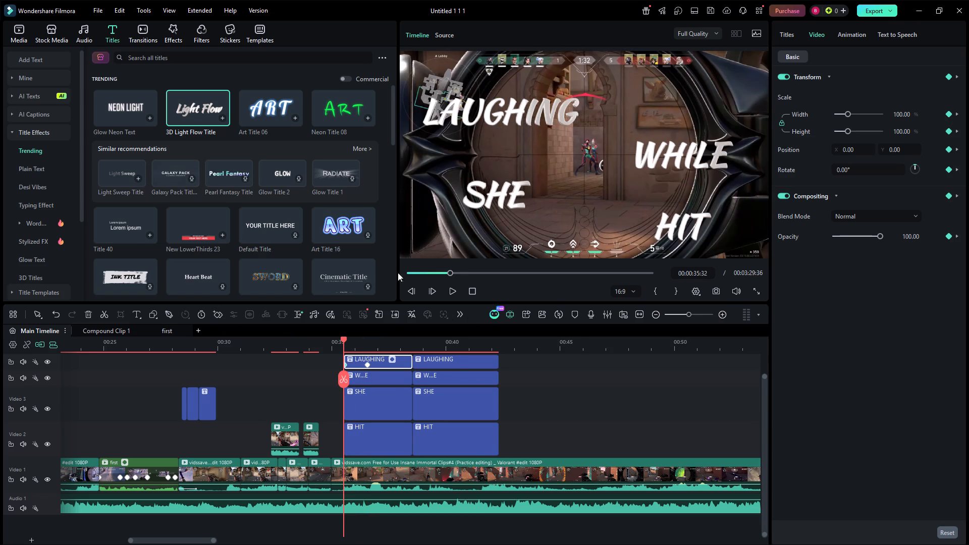
pyautogui.click(510, 114)
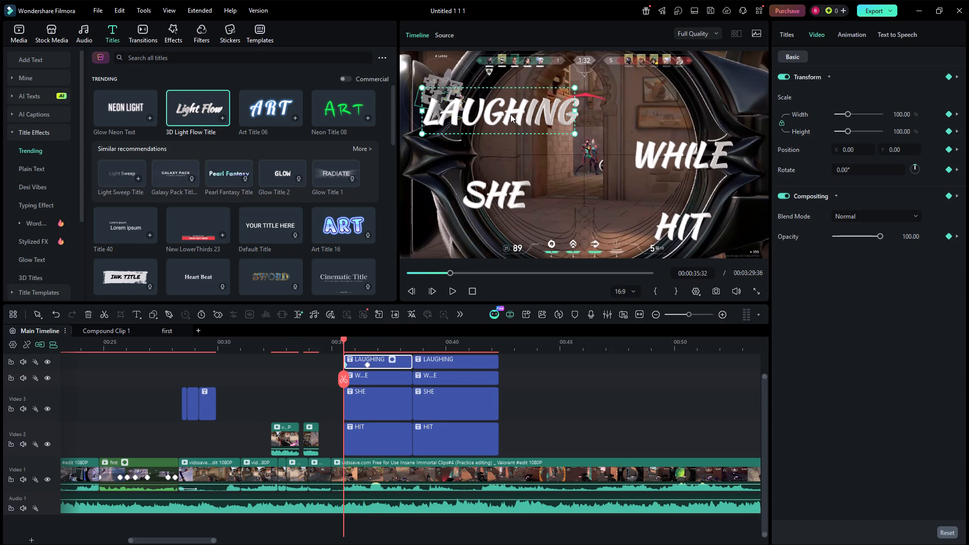
pyautogui.click(951, 147)
pyautogui.click(951, 147)
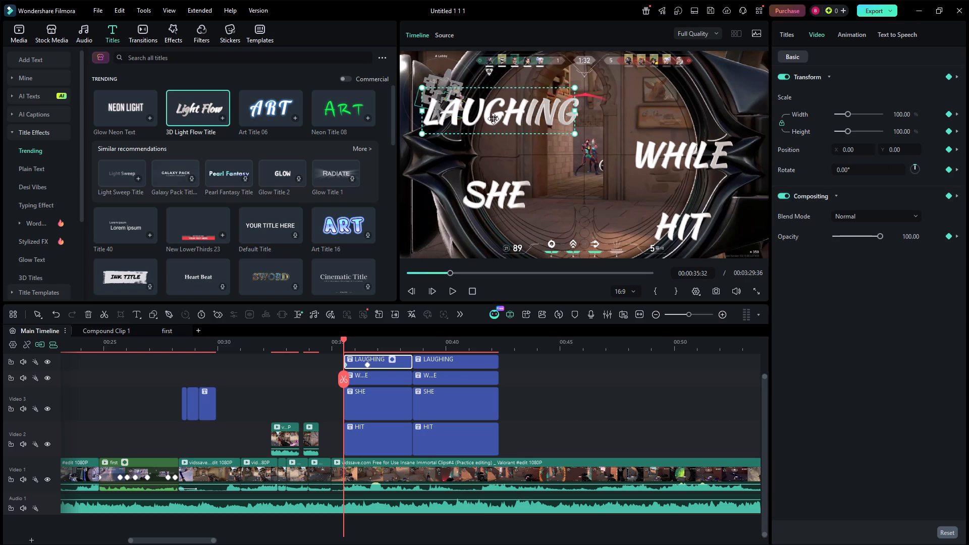
pyautogui.moveTo(493, 119); pyautogui.dragTo(358, 123)
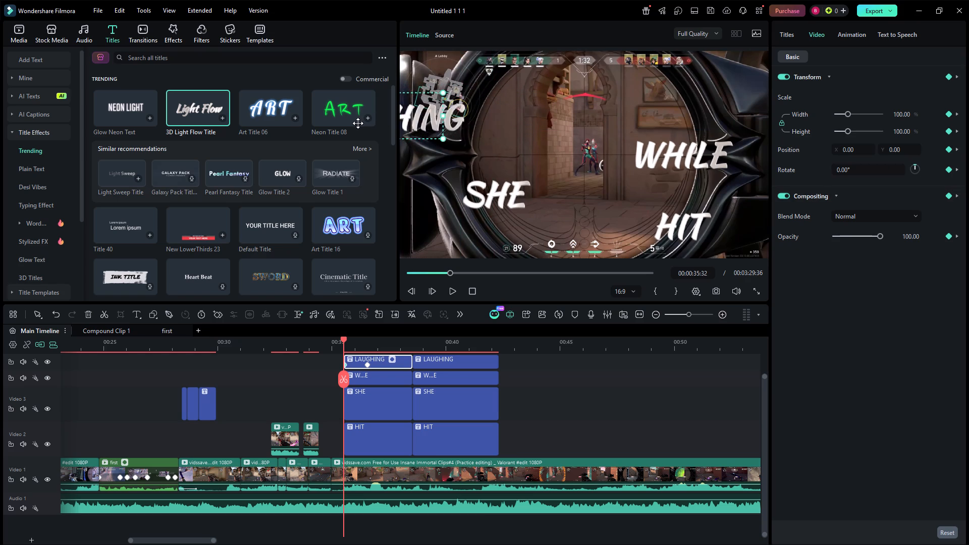
pyautogui.moveTo(358, 123); pyautogui.dragTo(311, 122)
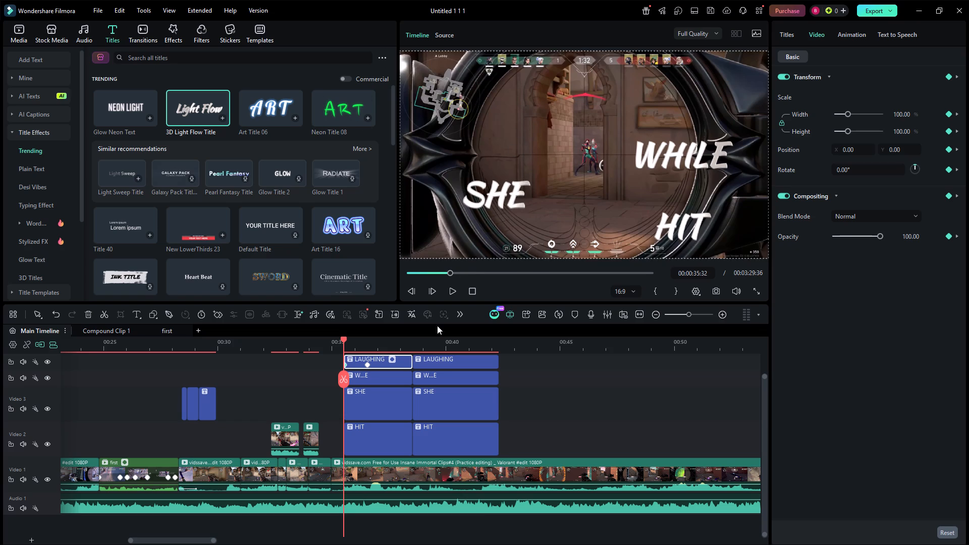
# Add a Position keyframe at the start of the first WHILE title, at 00:00:35:32.
pyautogui.click(390, 378)
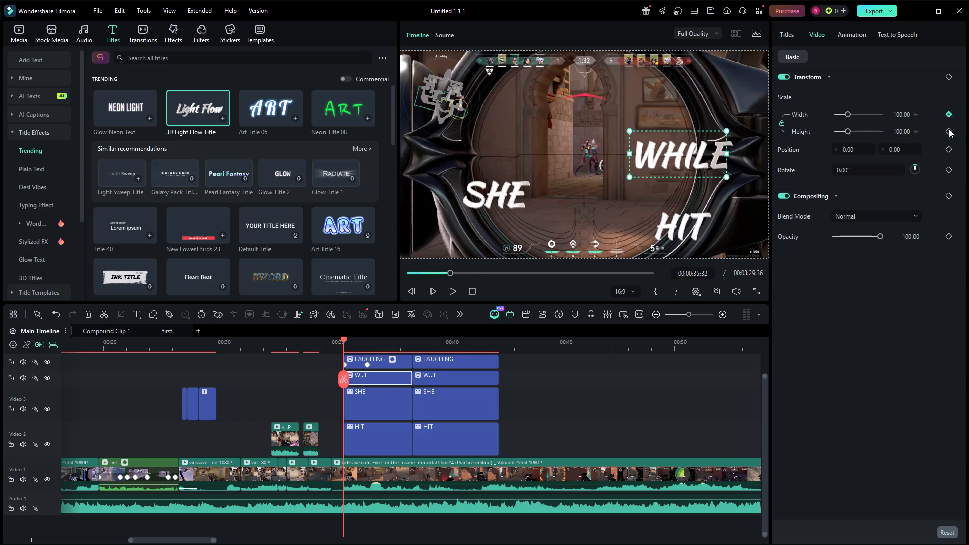
pyautogui.click(948, 149)
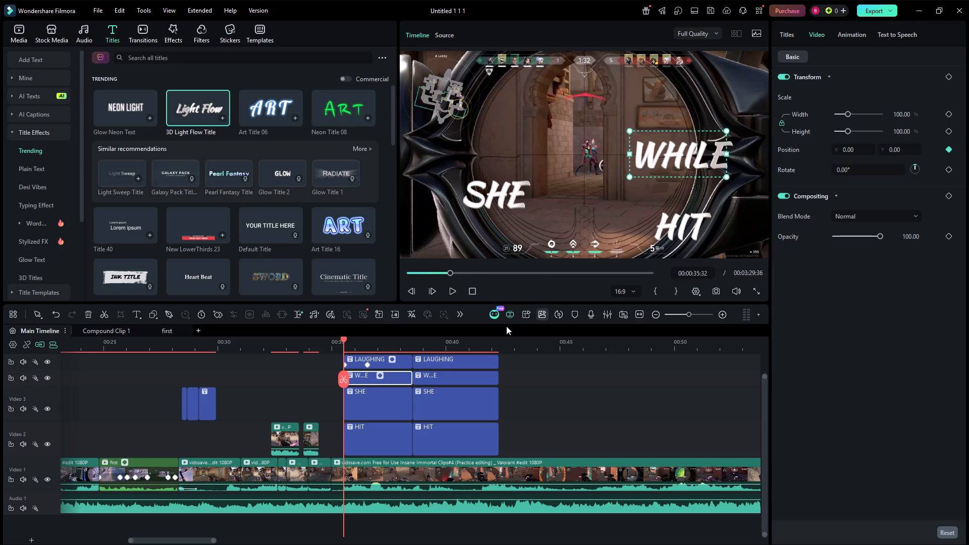
# Add a second Position keyframe to the first WHILE title at 00:00:36:34, level with the LAUGHING title's second keyframe.
pyautogui.click(369, 361)
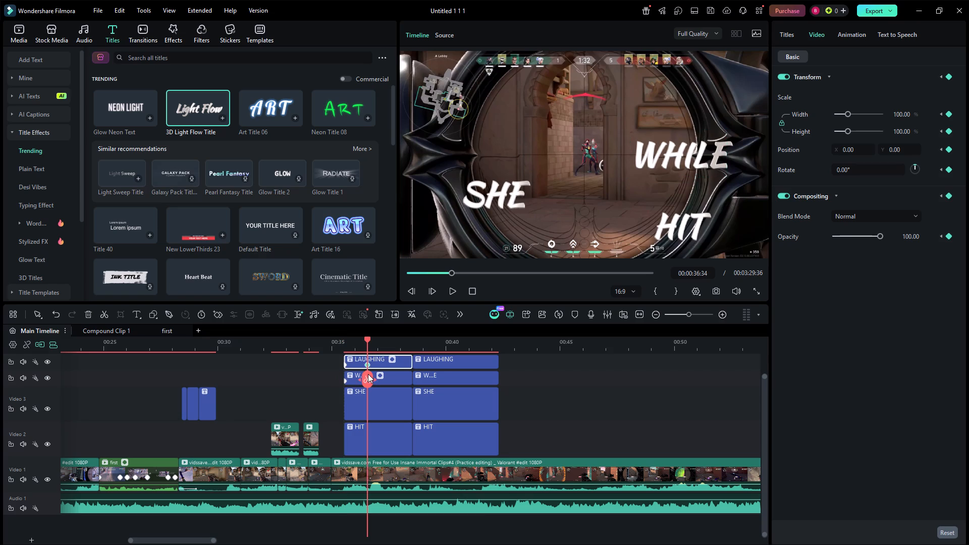
pyautogui.click(381, 376)
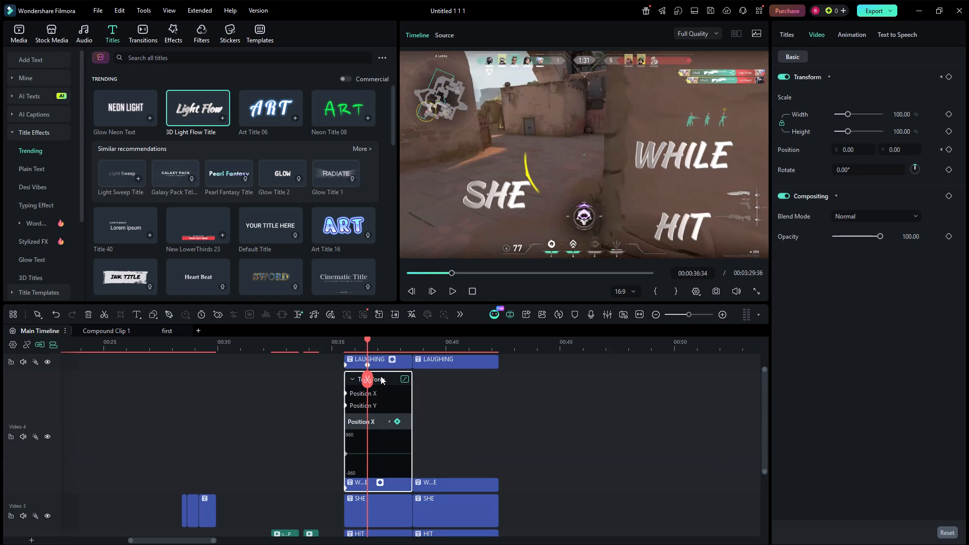
pyautogui.click(381, 376)
pyautogui.click(354, 375)
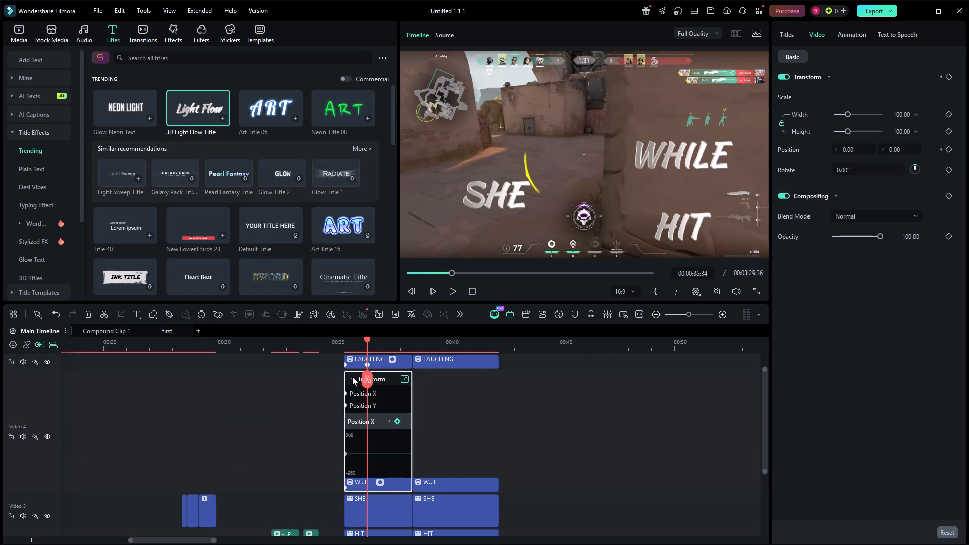
pyautogui.doubleClick(351, 381)
pyautogui.click(406, 380)
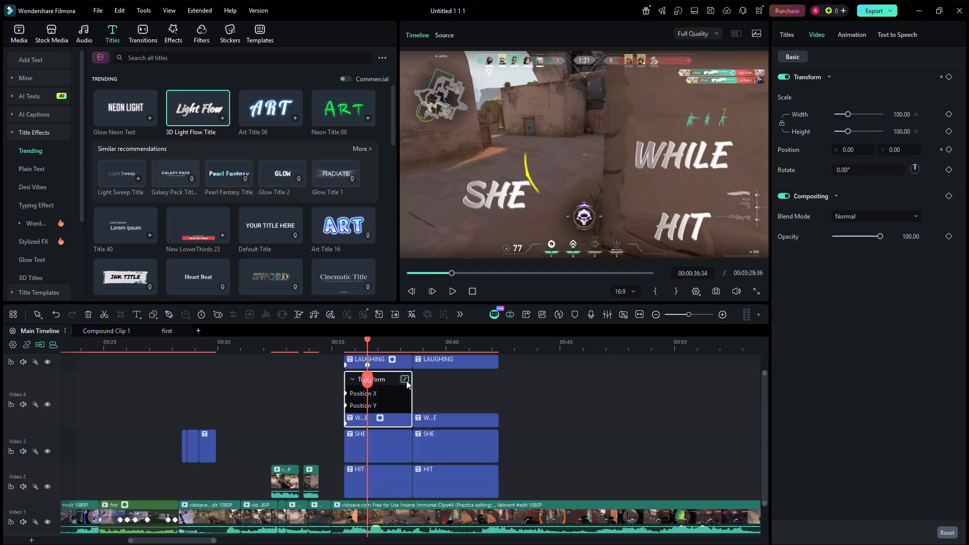
pyautogui.click(402, 378)
pyautogui.click(402, 378)
pyautogui.click(387, 492)
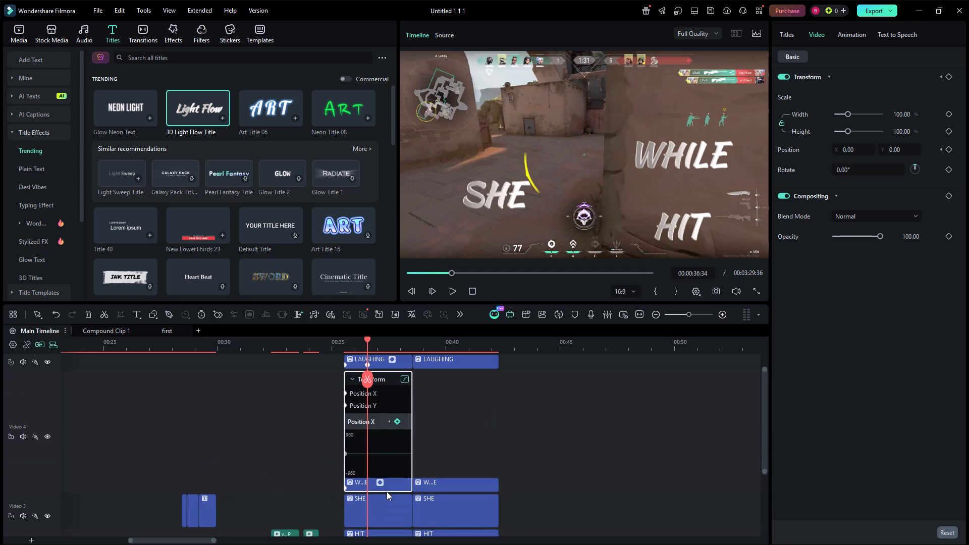
pyautogui.click(406, 377)
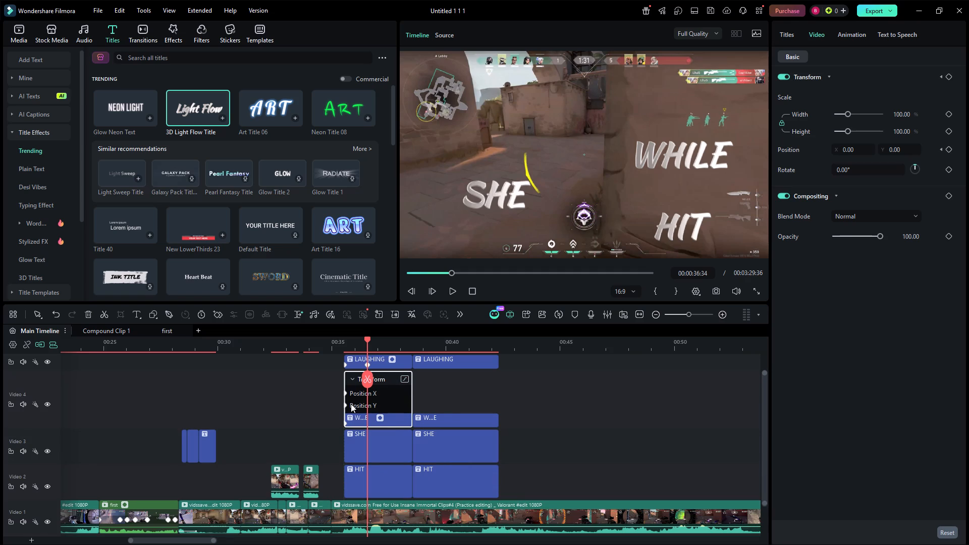
pyautogui.click(387, 411)
pyautogui.click(381, 422)
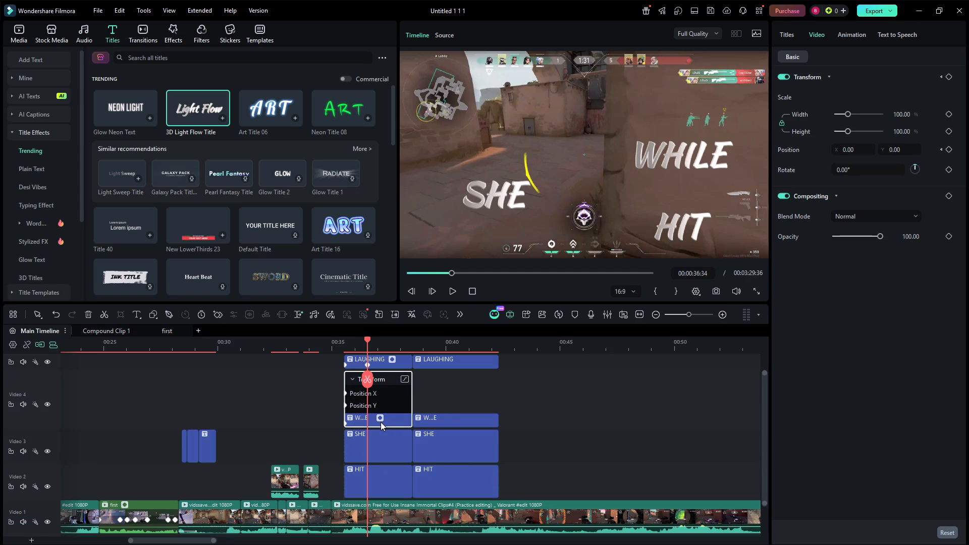
pyautogui.click(389, 420)
pyautogui.click(951, 154)
pyautogui.click(947, 152)
# At the first keyframe of the WHILE title, move the text completely out of the picture past the frame's right edge.
pyautogui.click(345, 423)
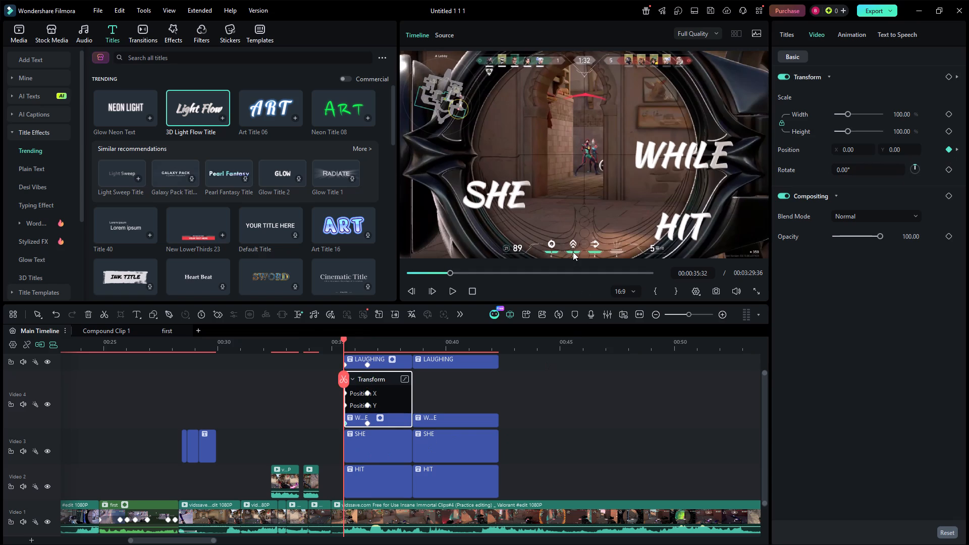
pyautogui.click(684, 157)
pyautogui.moveTo(684, 157); pyautogui.dragTo(788, 156)
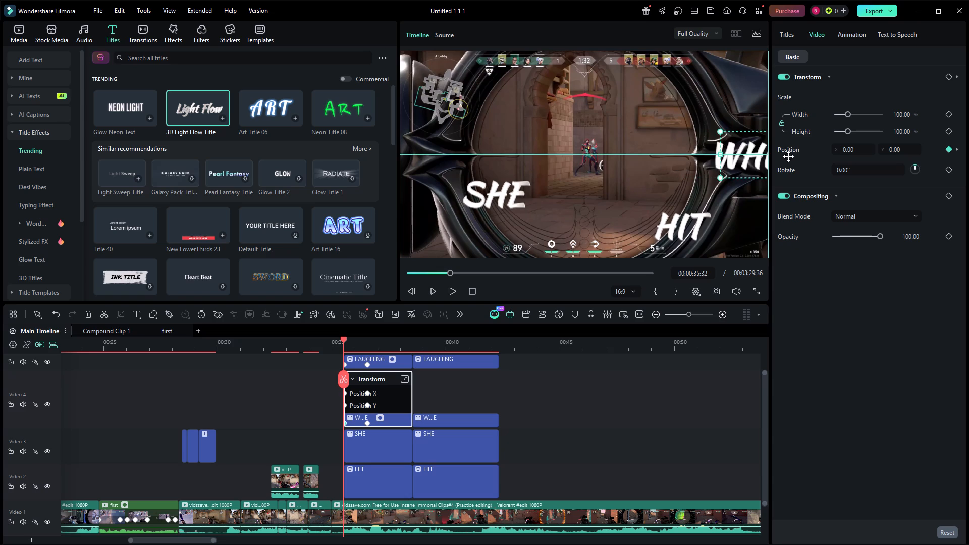
pyautogui.moveTo(788, 156); pyautogui.dragTo(827, 156)
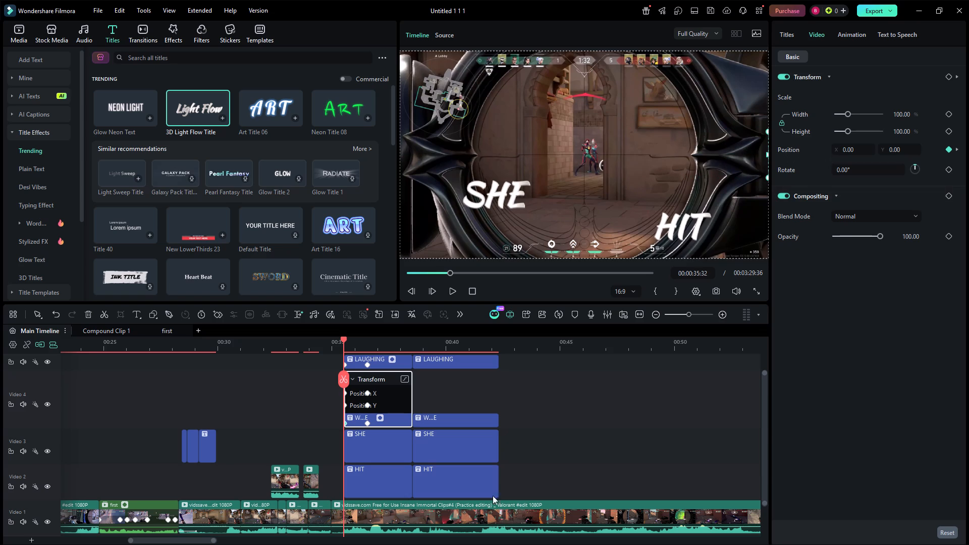
# Add Position keyframes to the first SHE title at its start, 00:00:35:32, and at 00:00:36:34.
pyautogui.click(393, 450)
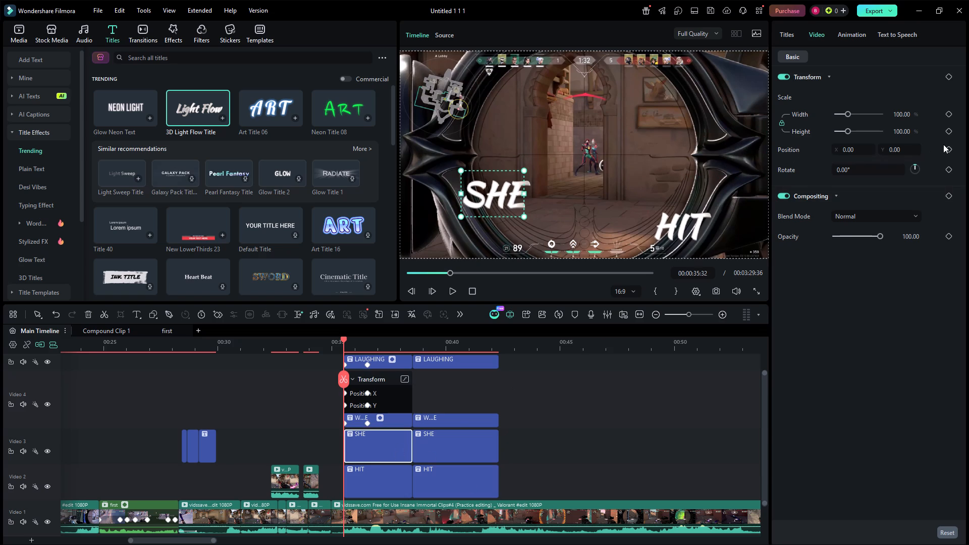
pyautogui.click(954, 149)
pyautogui.click(950, 149)
pyautogui.click(367, 422)
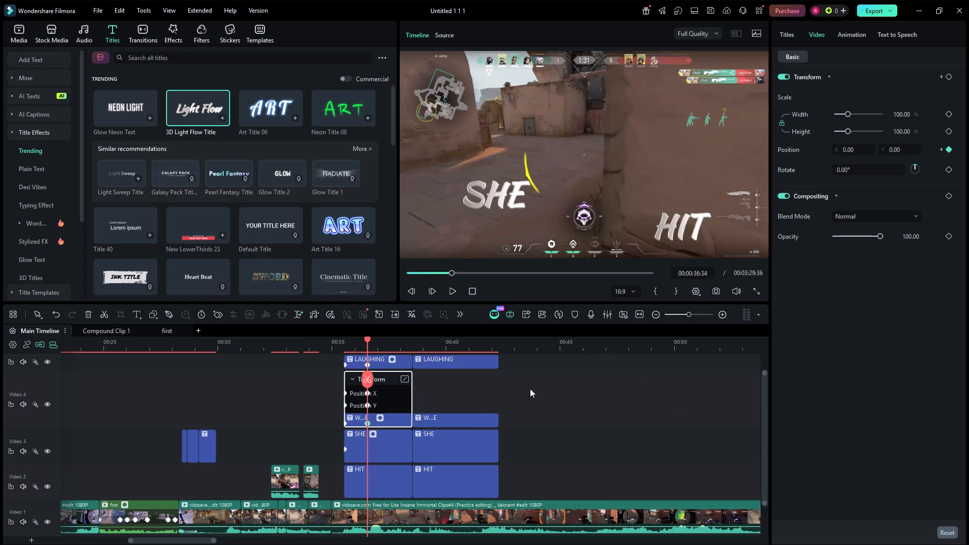
pyautogui.click(397, 452)
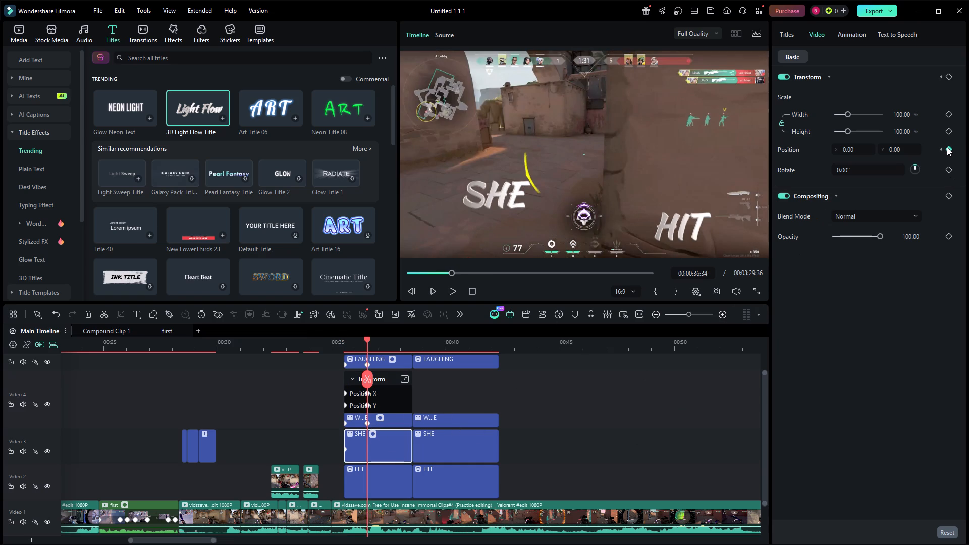
pyautogui.click(947, 147)
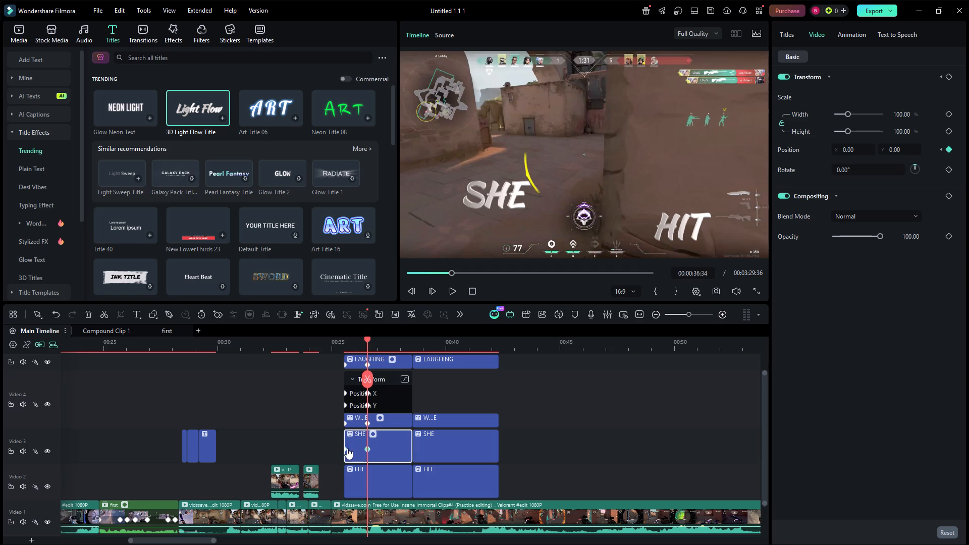
# At the first keyframe of the SHE title, move the text completely out of the picture past the frame's left edge.
pyautogui.click(345, 449)
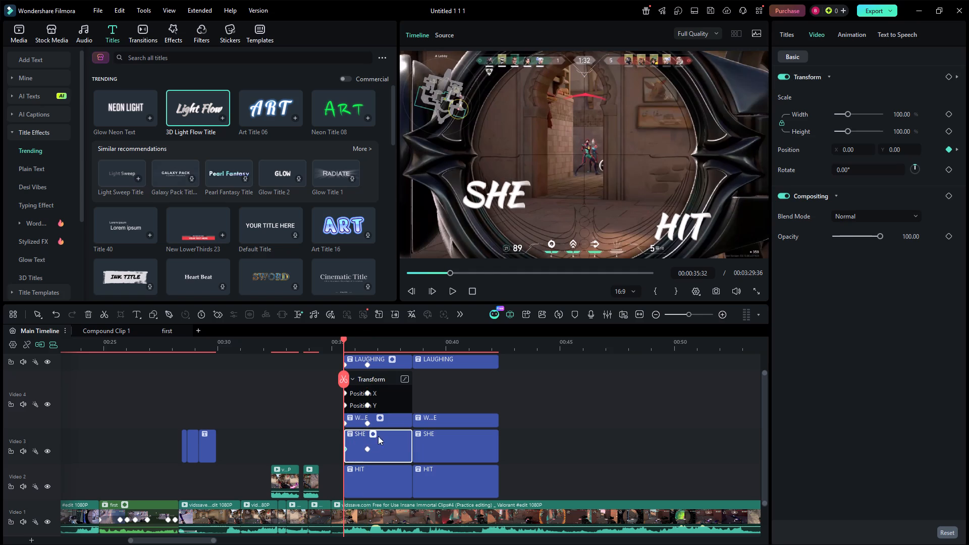
pyautogui.click(495, 190)
pyautogui.moveTo(495, 190); pyautogui.dragTo(444, 190)
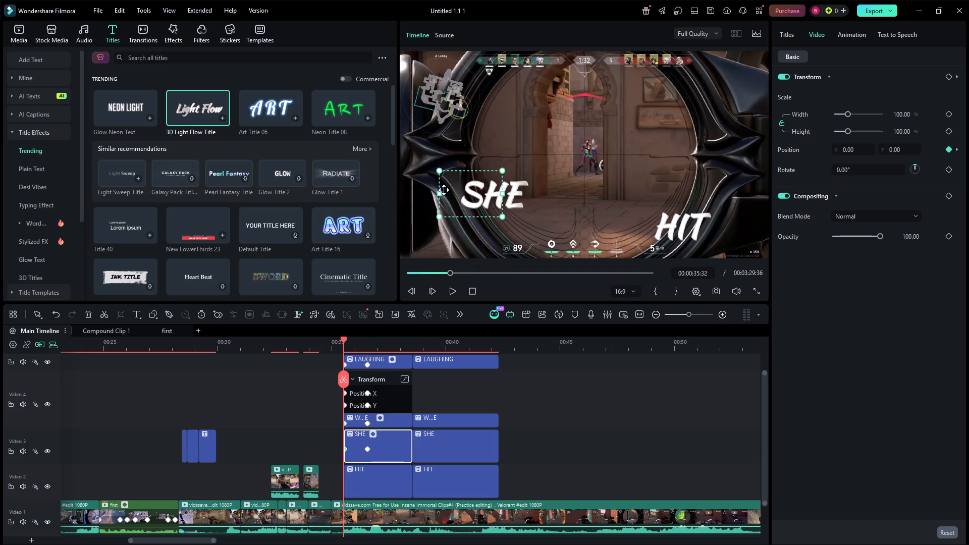
pyautogui.moveTo(444, 190); pyautogui.dragTo(371, 192)
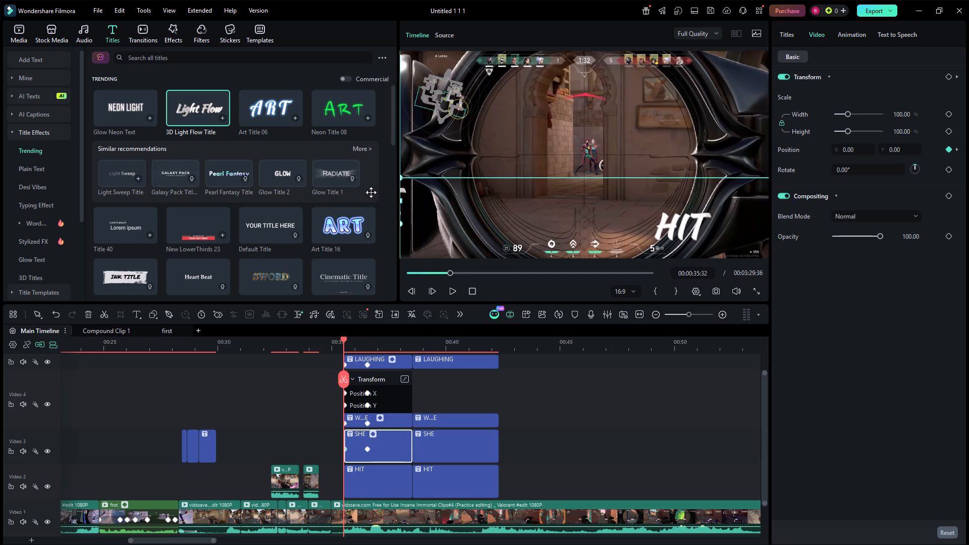
pyautogui.moveTo(371, 192); pyautogui.dragTo(365, 191)
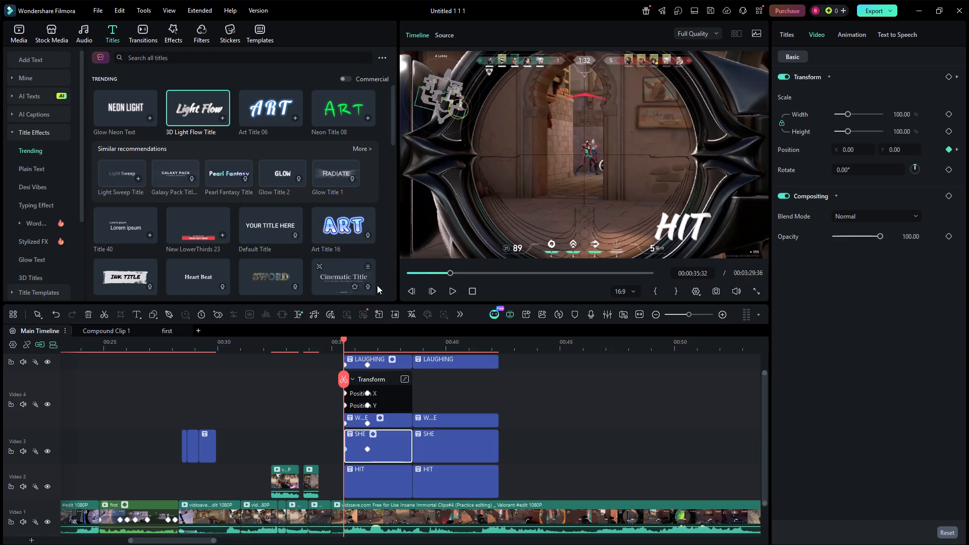
# Add Position keyframes to the first HIT title at its start, 00:00:35:32, and at 00:00:36:34.
pyautogui.click(362, 473)
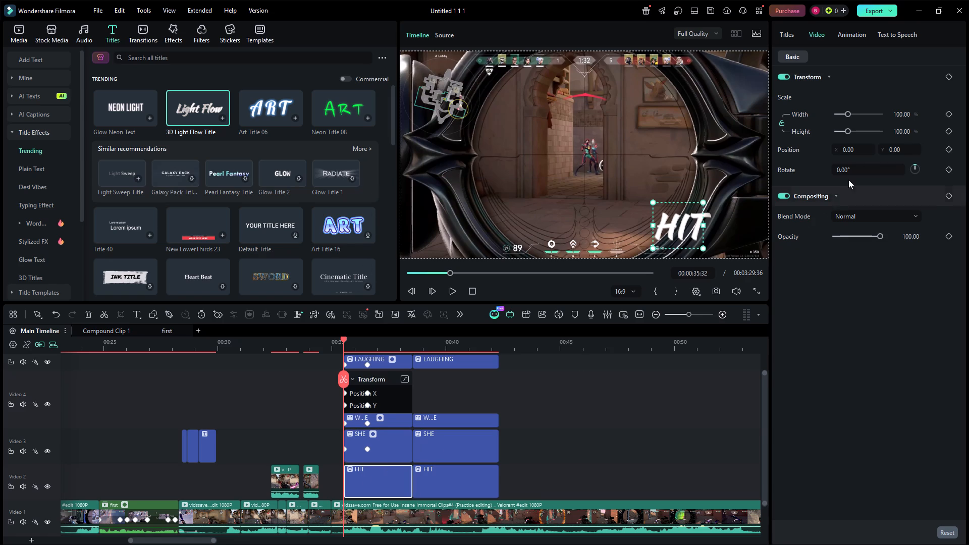
pyautogui.click(950, 150)
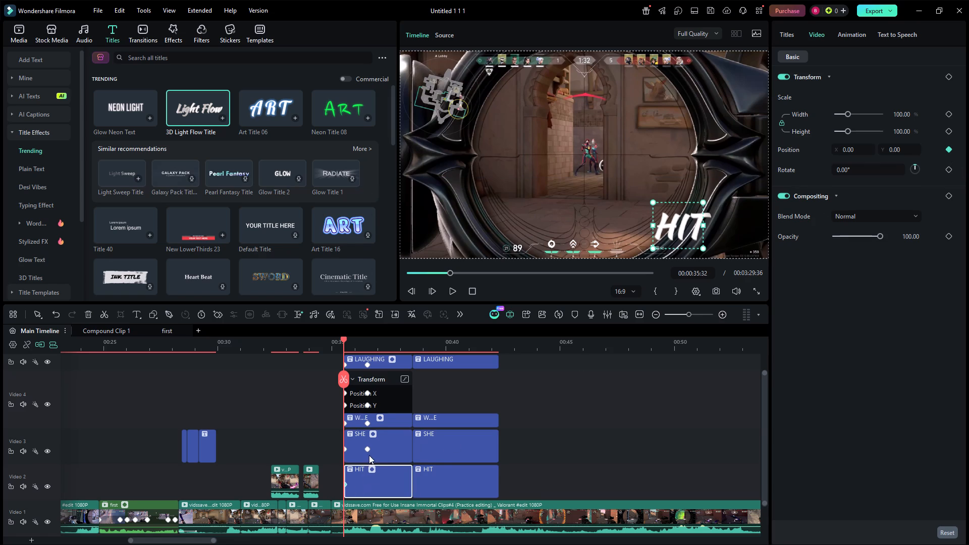
pyautogui.click(365, 447)
pyautogui.click(367, 478)
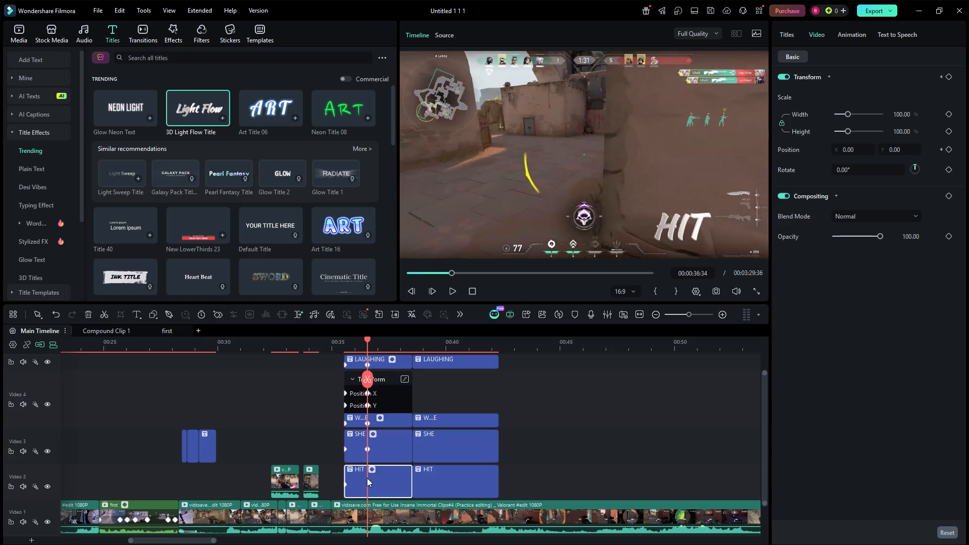
pyautogui.click(947, 149)
# At the first keyframe of the HIT title, move the text completely out of the picture past the frame's right edge.
pyautogui.click(344, 482)
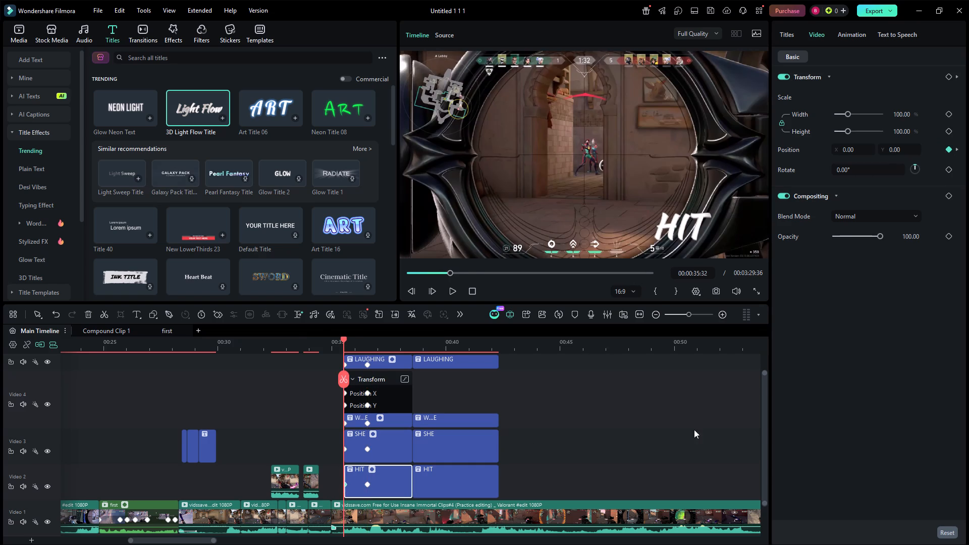
pyautogui.click(684, 232)
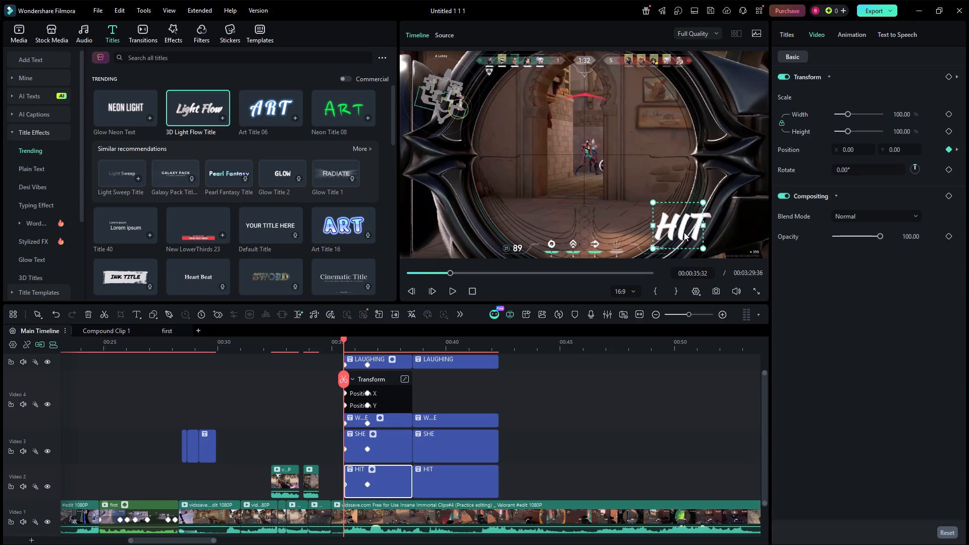
pyautogui.moveTo(684, 232); pyautogui.dragTo(799, 234)
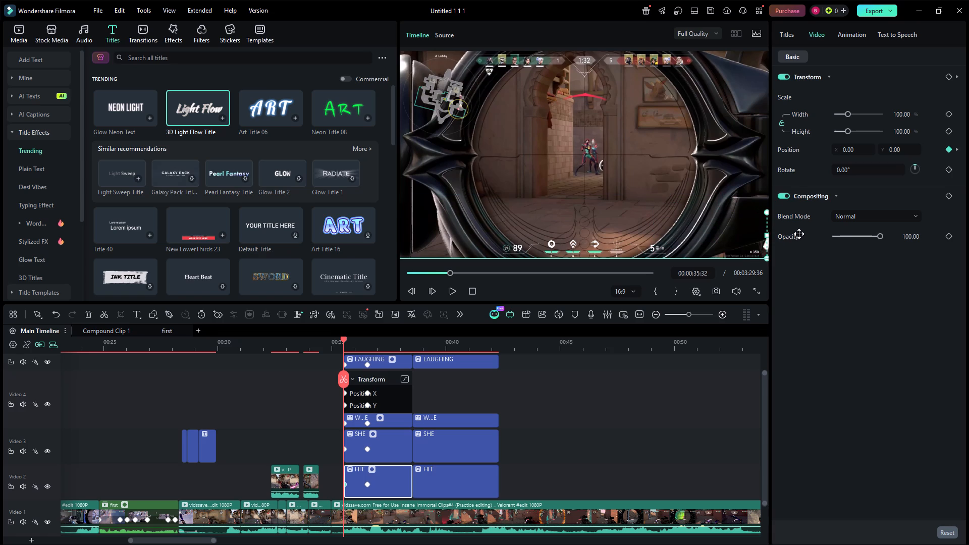
pyautogui.moveTo(799, 234); pyautogui.dragTo(804, 230)
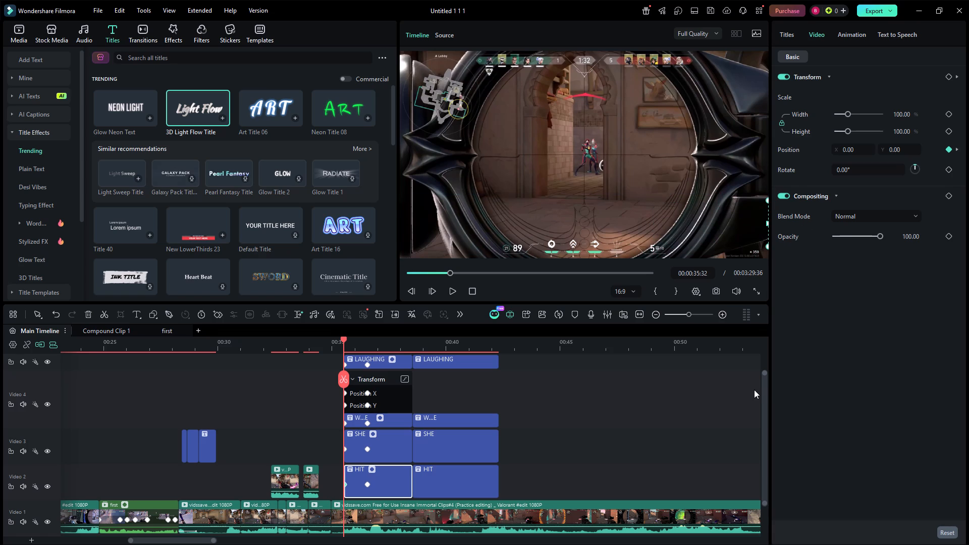
# Play back the four keyframed lyric titles from just before their start to check the slide-in animation.
pyautogui.click(653, 432)
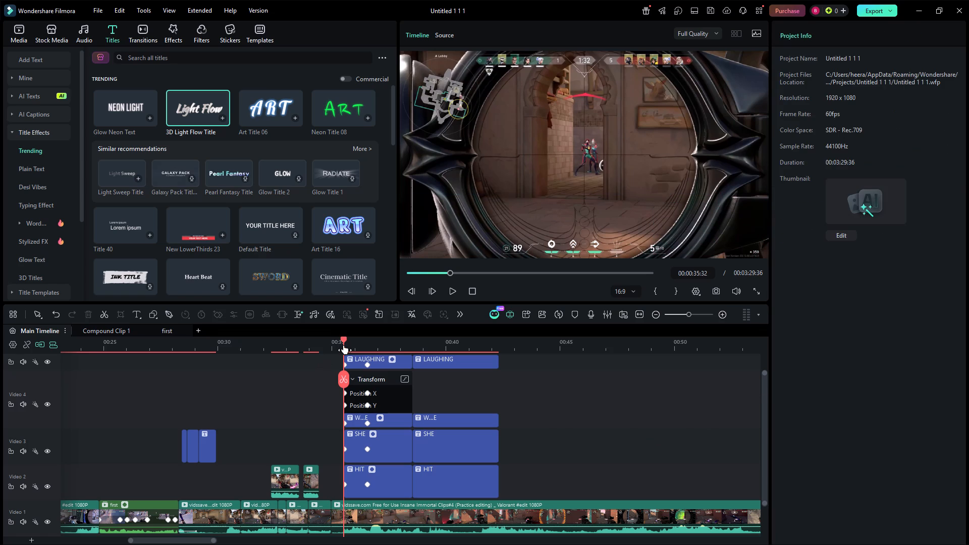
pyautogui.moveTo(344, 345); pyautogui.dragTo(336, 349)
pyautogui.click(452, 295)
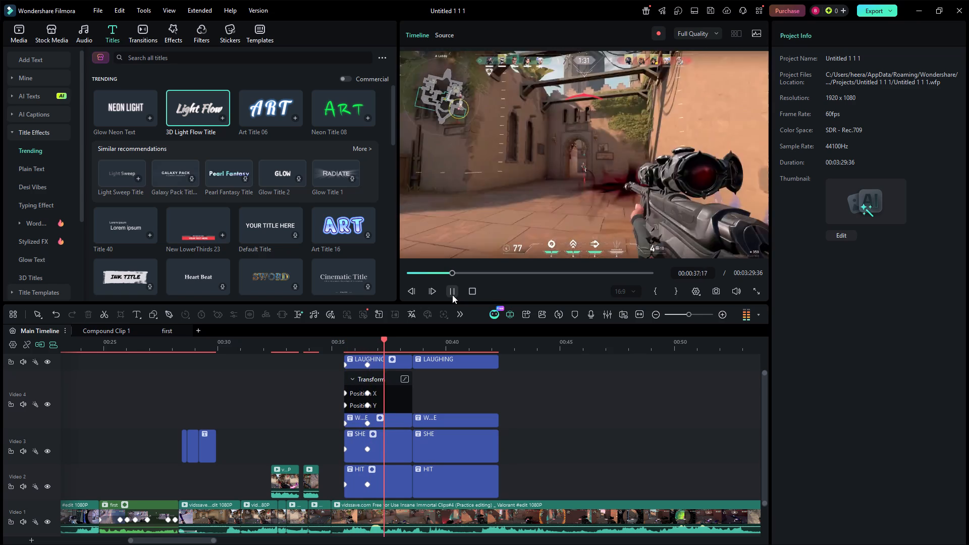
pyautogui.click(452, 295)
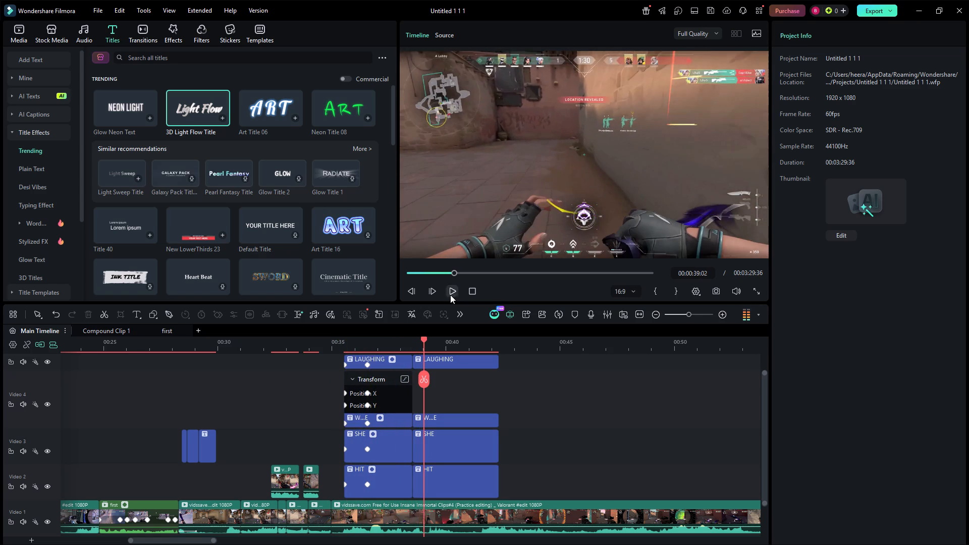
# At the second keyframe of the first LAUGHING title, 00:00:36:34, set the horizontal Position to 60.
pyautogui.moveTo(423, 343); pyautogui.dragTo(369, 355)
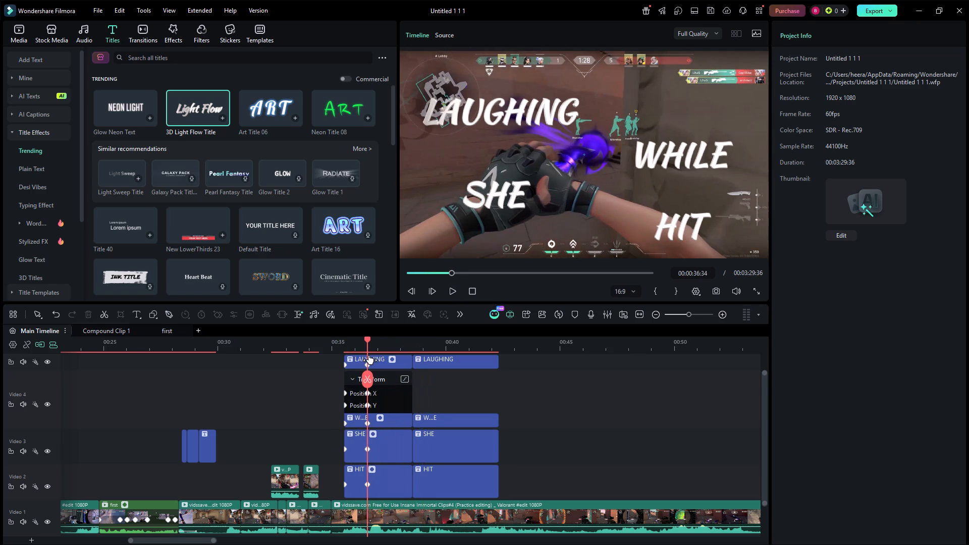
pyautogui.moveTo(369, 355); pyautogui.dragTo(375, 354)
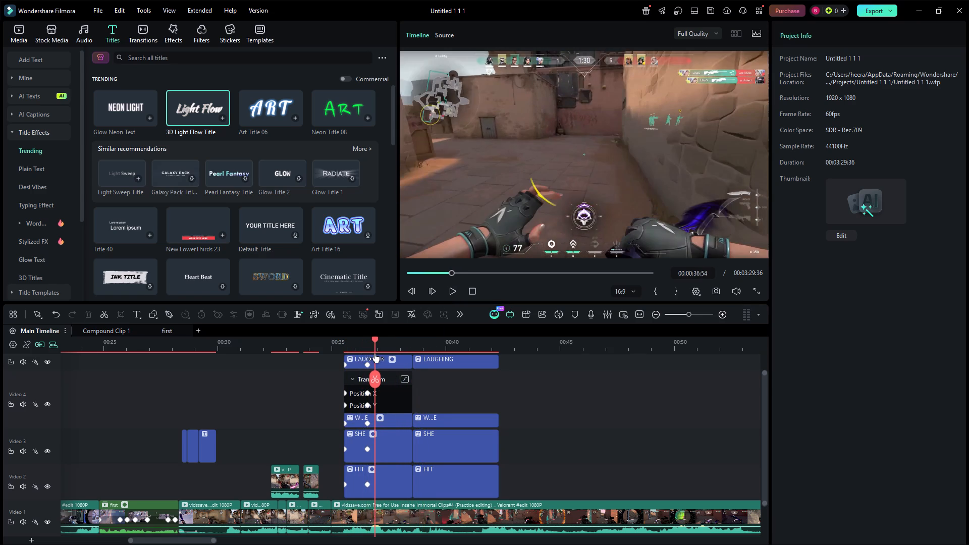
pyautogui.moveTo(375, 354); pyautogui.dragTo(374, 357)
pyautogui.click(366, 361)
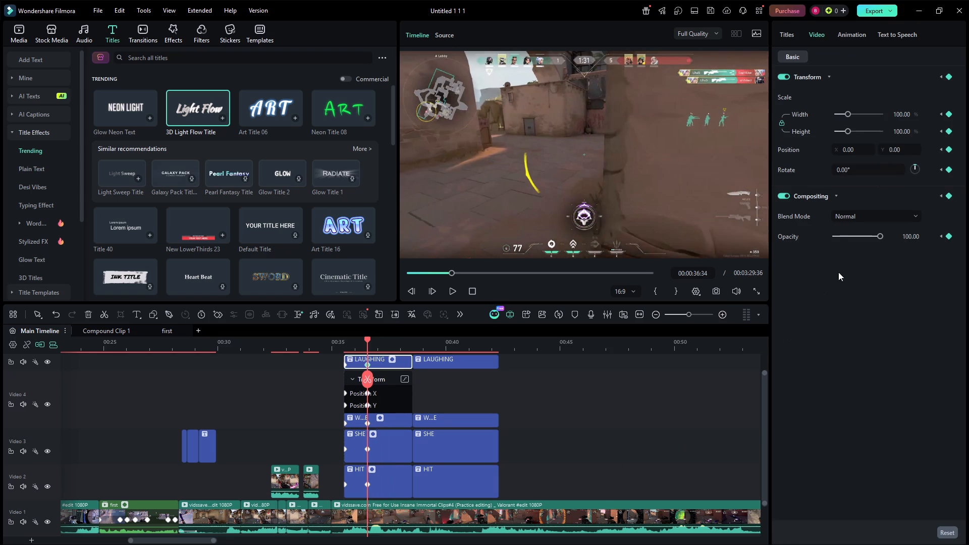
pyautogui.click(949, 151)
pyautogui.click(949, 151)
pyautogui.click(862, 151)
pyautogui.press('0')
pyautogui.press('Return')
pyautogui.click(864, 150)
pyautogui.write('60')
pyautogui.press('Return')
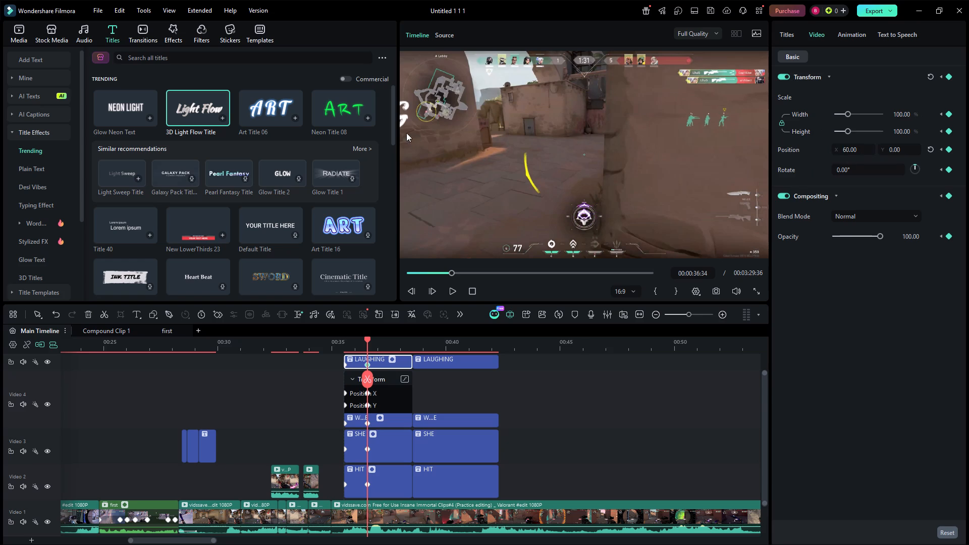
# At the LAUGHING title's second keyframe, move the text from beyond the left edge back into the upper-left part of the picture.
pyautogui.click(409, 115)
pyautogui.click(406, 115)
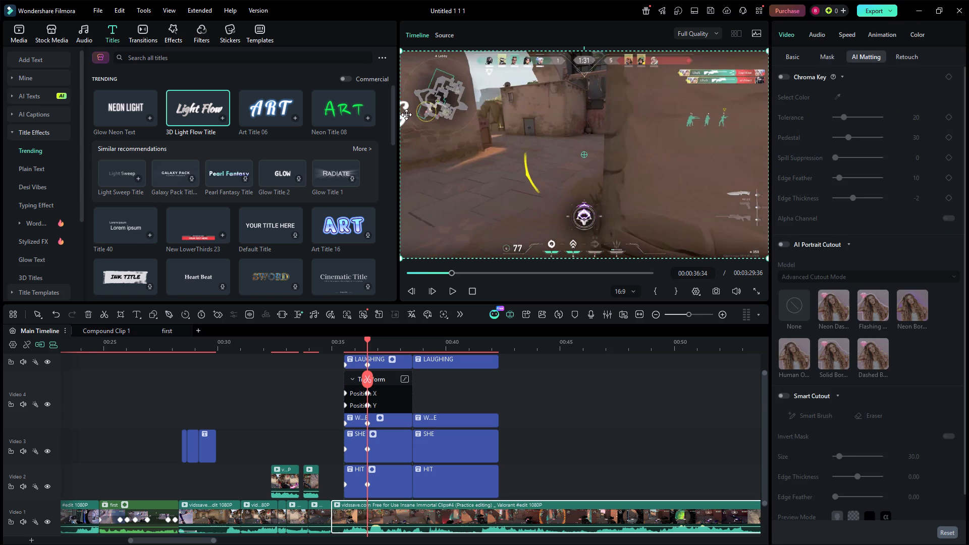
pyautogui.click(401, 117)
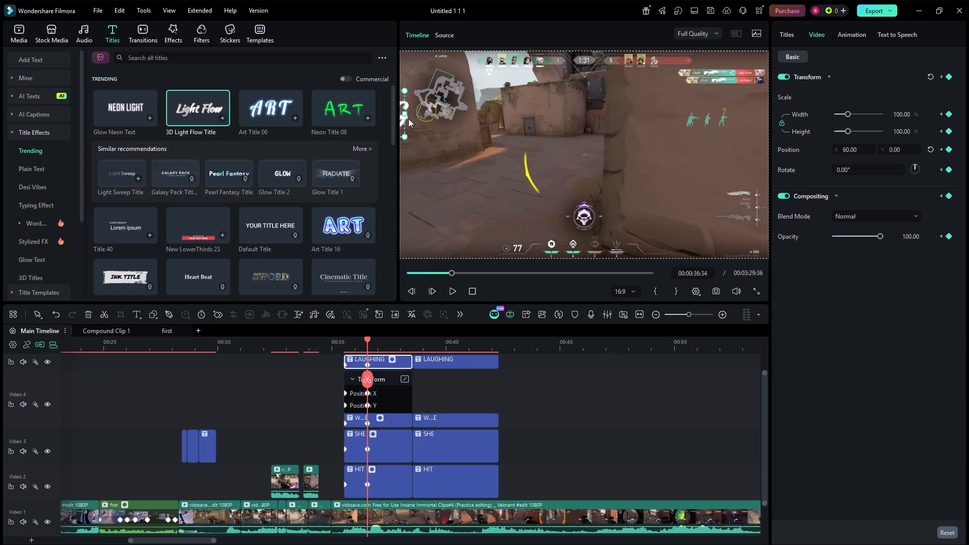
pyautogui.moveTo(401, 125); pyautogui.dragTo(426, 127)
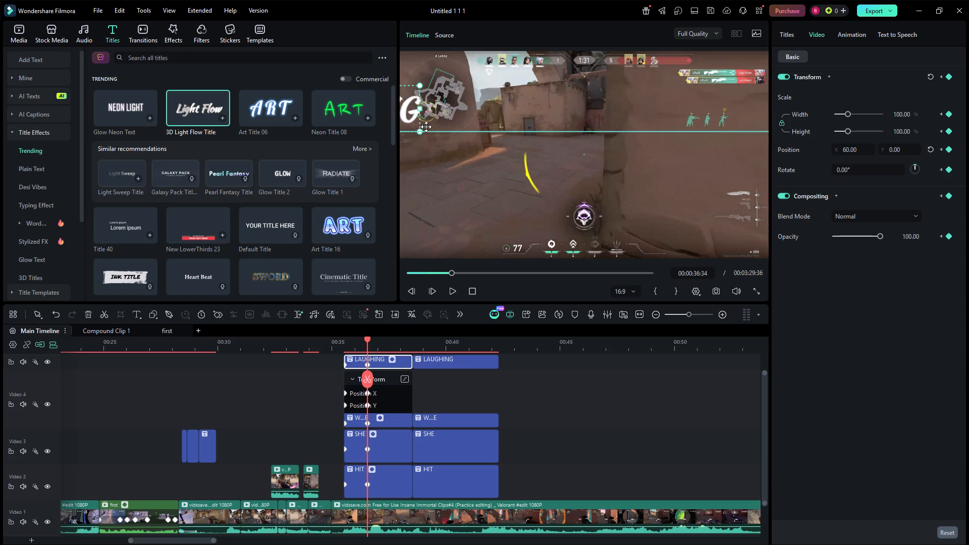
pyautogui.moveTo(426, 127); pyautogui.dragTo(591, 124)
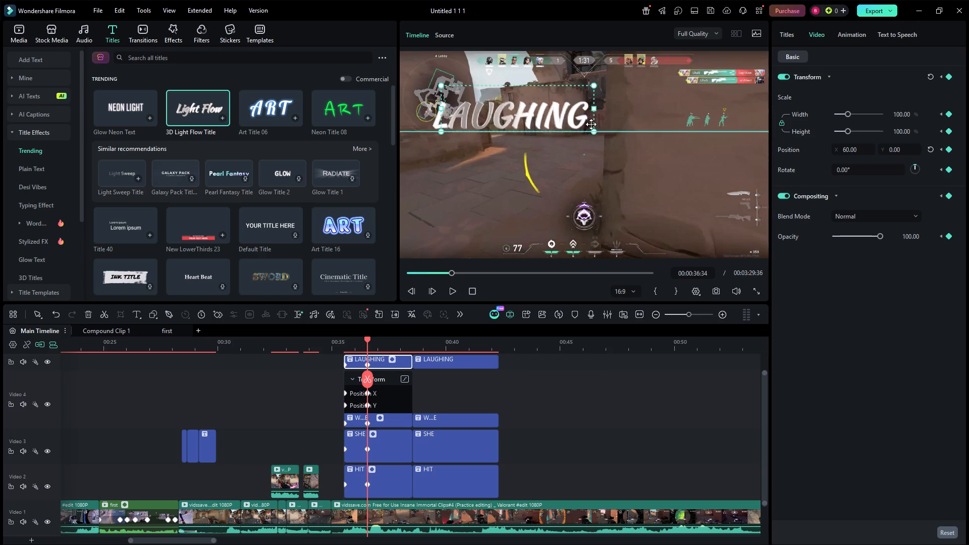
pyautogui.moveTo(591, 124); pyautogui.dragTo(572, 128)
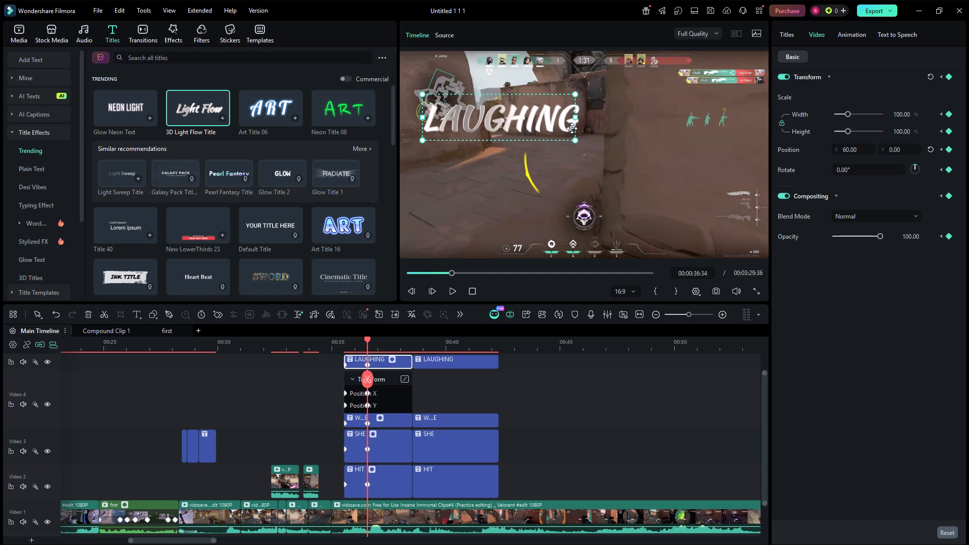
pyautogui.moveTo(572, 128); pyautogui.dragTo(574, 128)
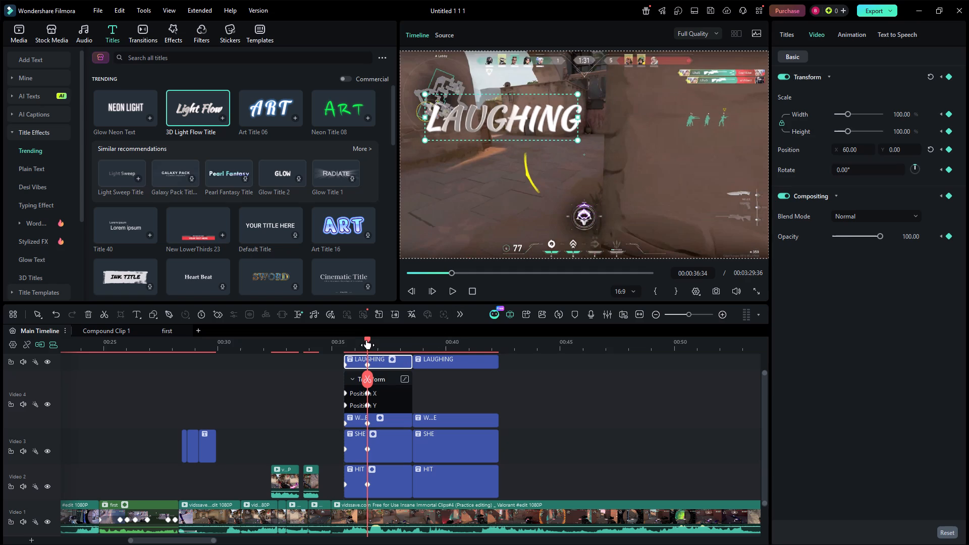
# At the LAUGHING title's first keyframe, 00:00:35:32, move the text completely out of the picture past the frame's left edge.
pyautogui.moveTo(366, 340); pyautogui.dragTo(353, 344)
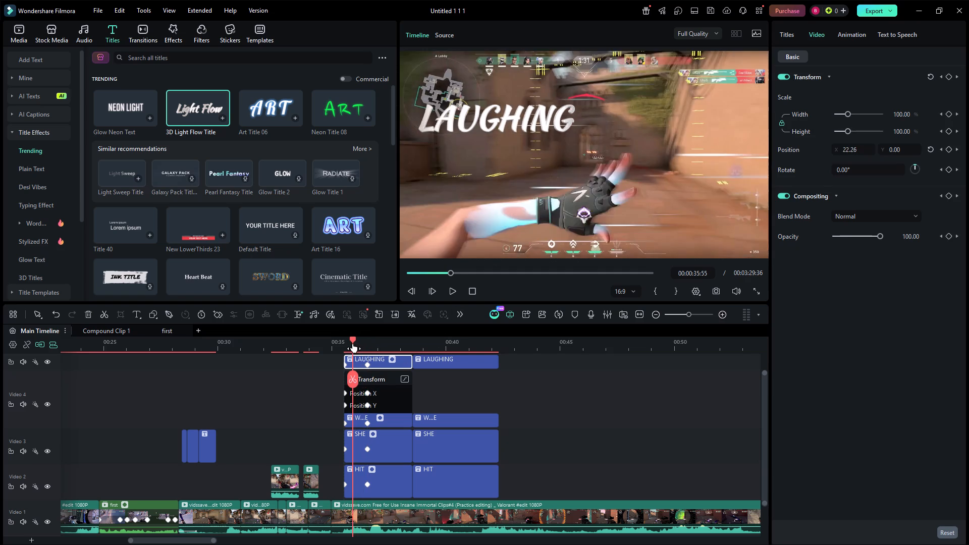
pyautogui.moveTo(353, 344); pyautogui.dragTo(349, 348)
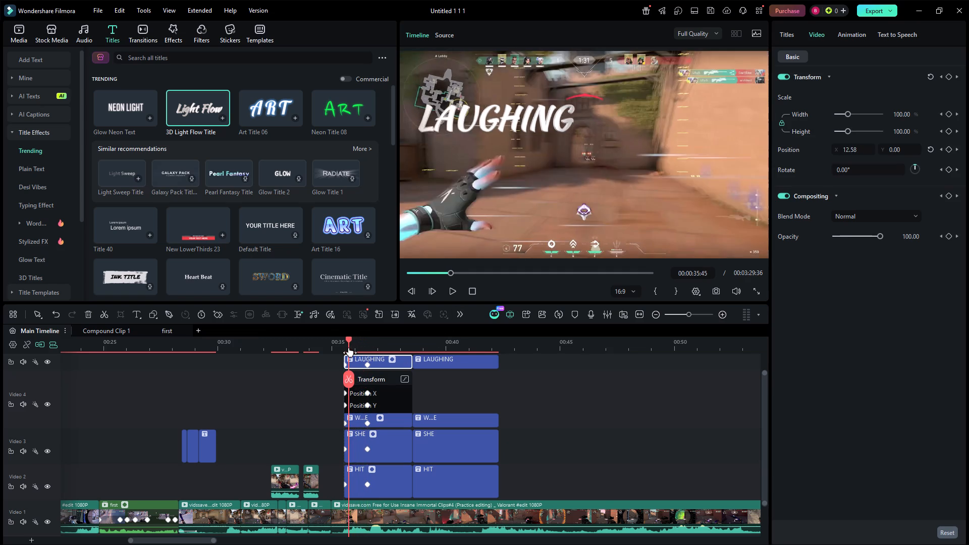
pyautogui.moveTo(349, 348); pyautogui.dragTo(345, 349)
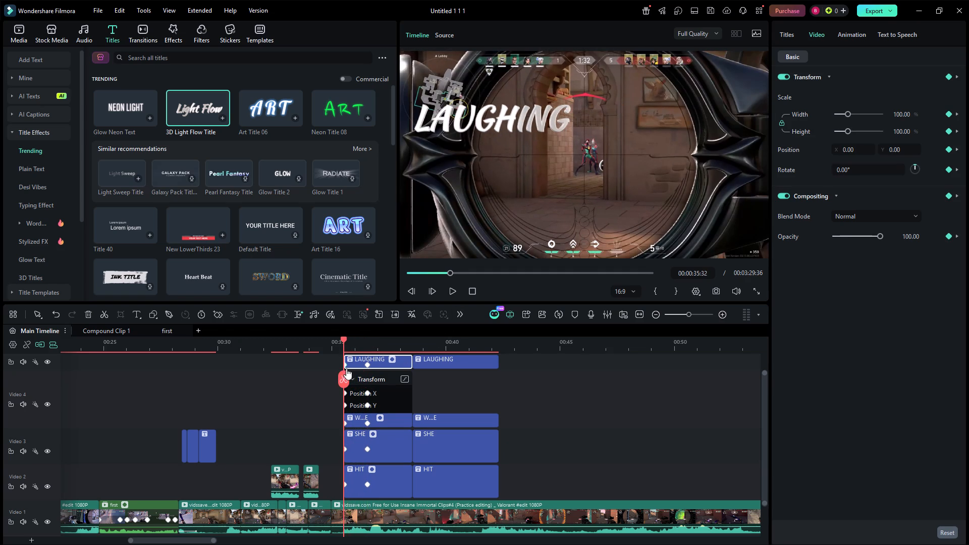
pyautogui.click(345, 364)
pyautogui.click(503, 123)
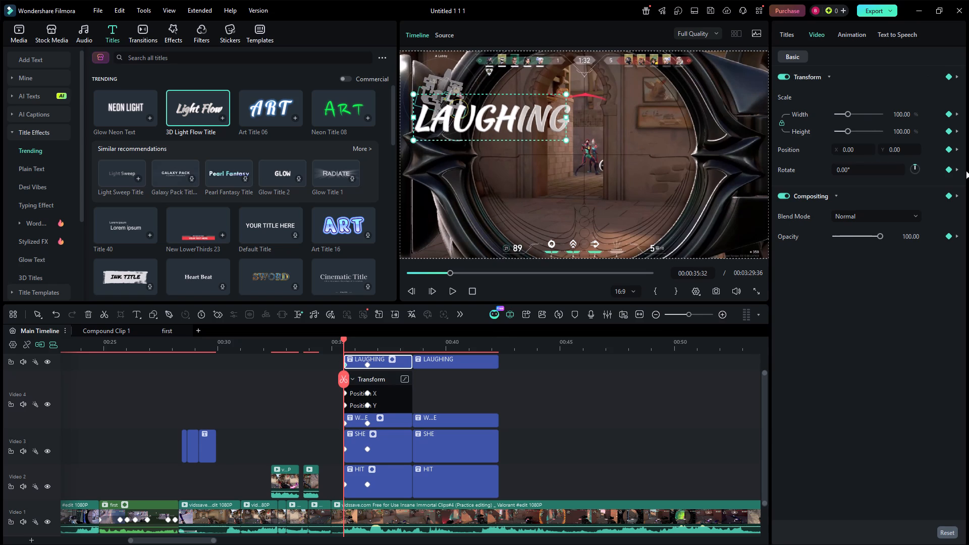
pyautogui.moveTo(520, 124); pyautogui.dragTo(391, 127)
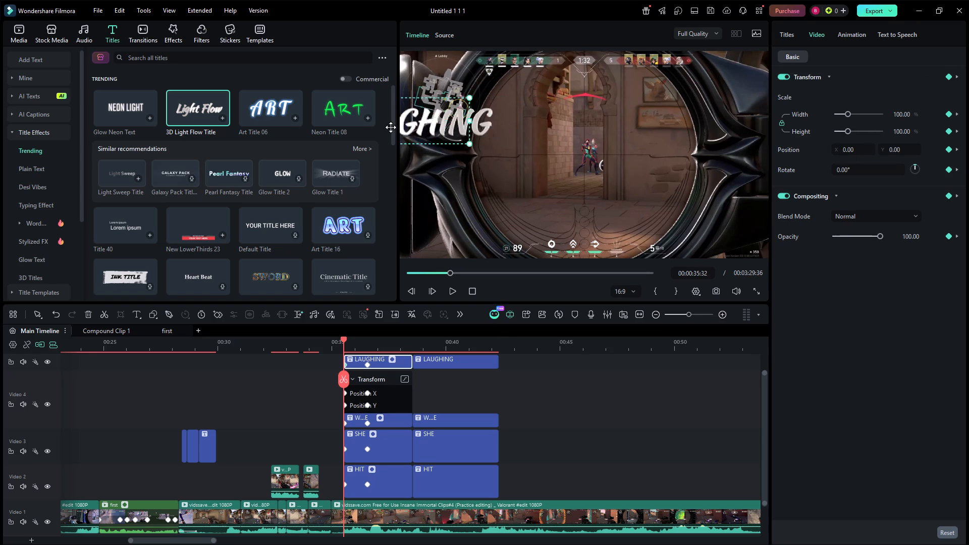
pyautogui.moveTo(391, 127); pyautogui.dragTo(345, 127)
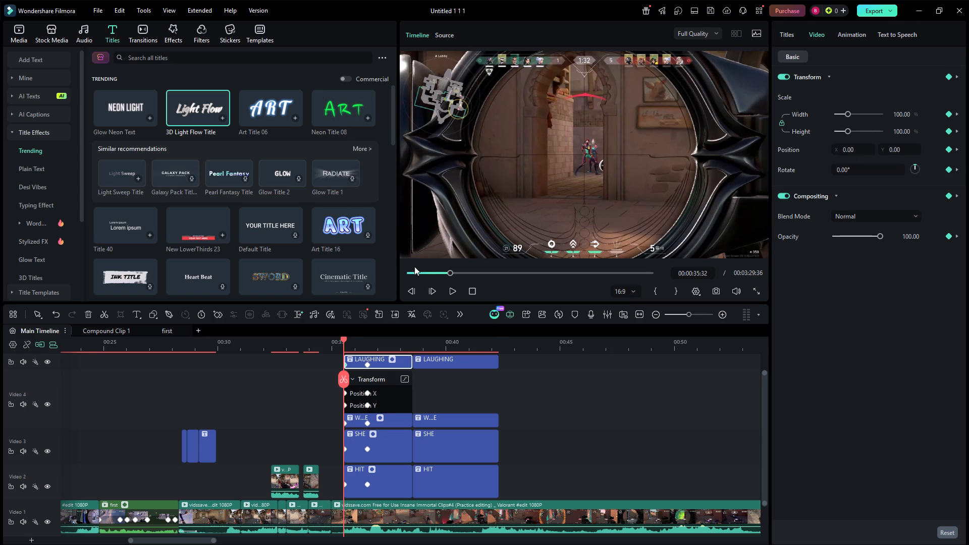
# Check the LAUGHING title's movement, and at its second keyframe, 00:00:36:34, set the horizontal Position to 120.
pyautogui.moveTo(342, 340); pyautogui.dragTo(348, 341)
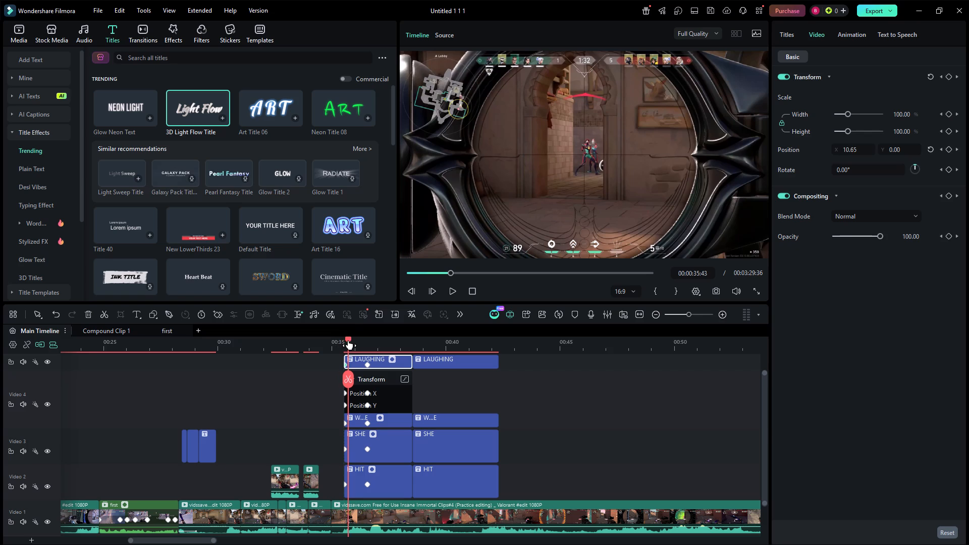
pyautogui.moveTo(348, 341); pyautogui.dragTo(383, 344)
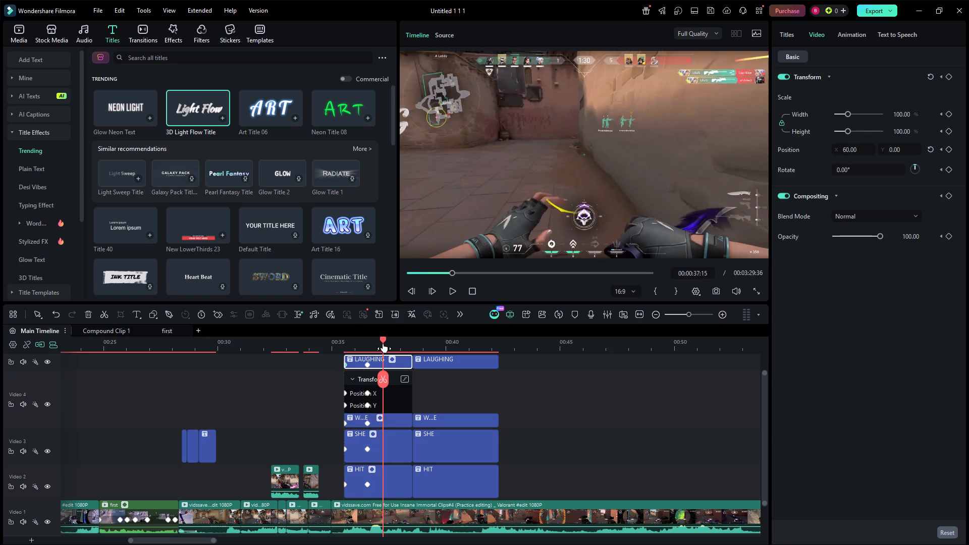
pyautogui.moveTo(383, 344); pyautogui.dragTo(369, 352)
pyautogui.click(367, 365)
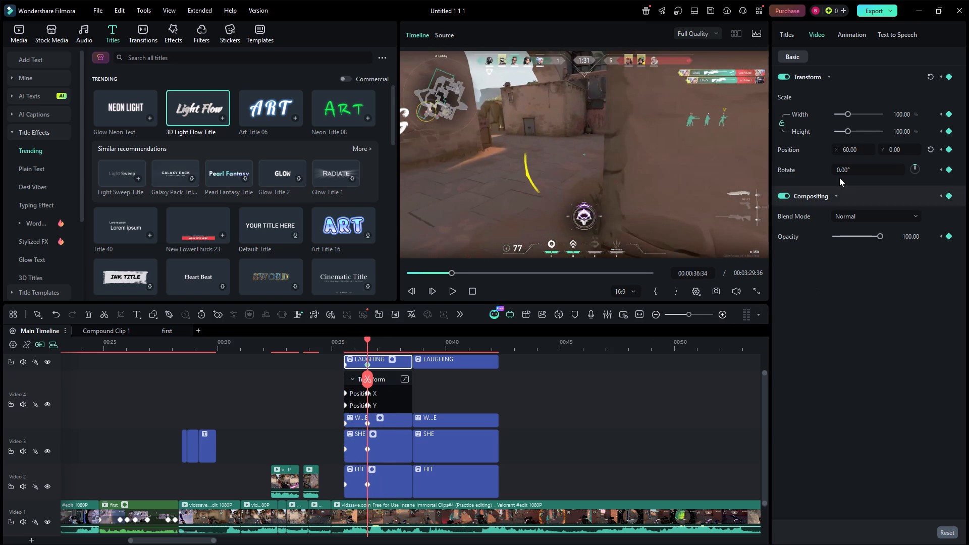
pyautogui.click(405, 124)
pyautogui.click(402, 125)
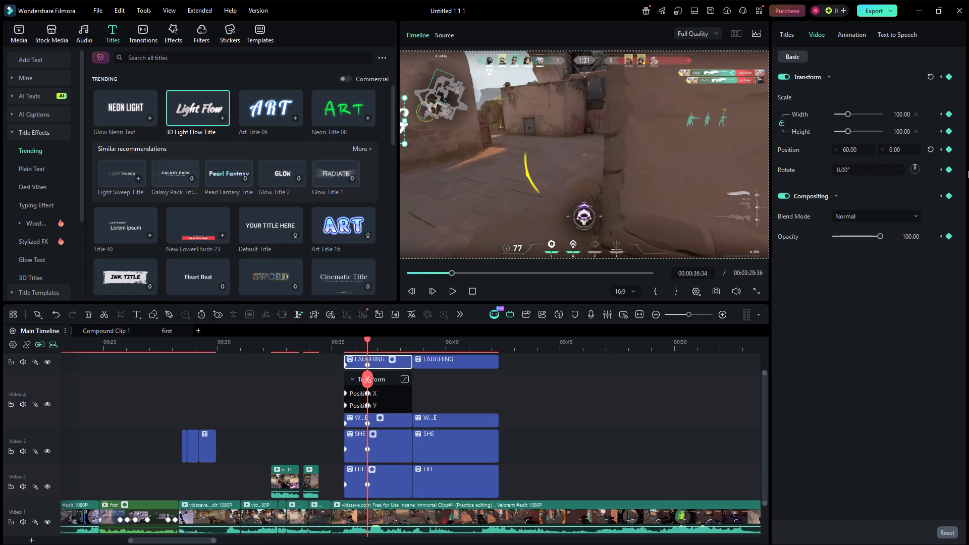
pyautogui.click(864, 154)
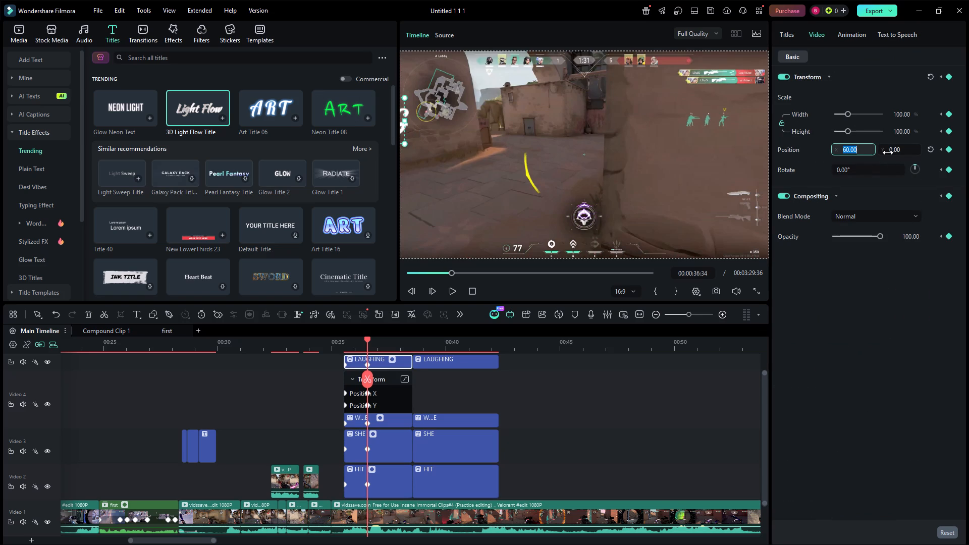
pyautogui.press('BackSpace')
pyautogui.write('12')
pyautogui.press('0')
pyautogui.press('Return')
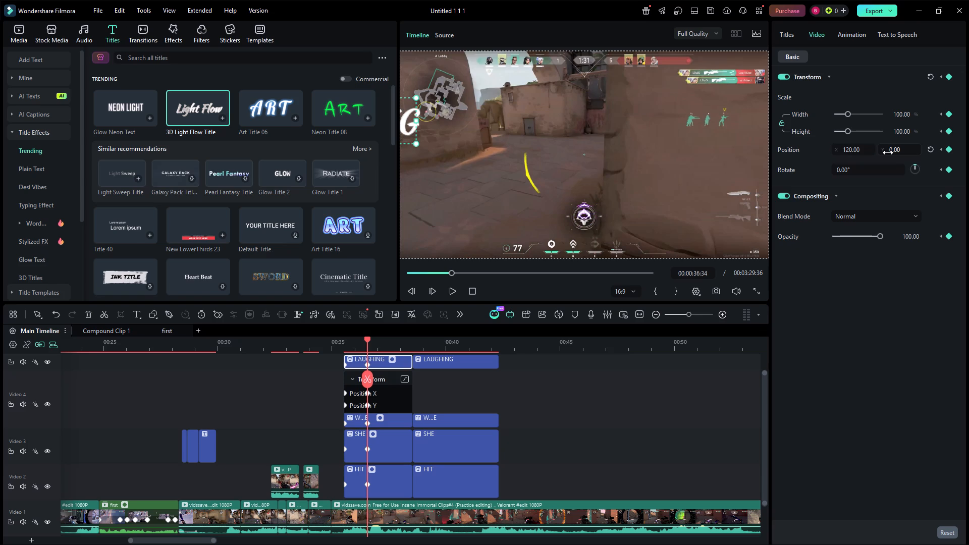
# Set the LAUGHING title's horizontal Position to 1000 at its second keyframe.
pyautogui.click(866, 149)
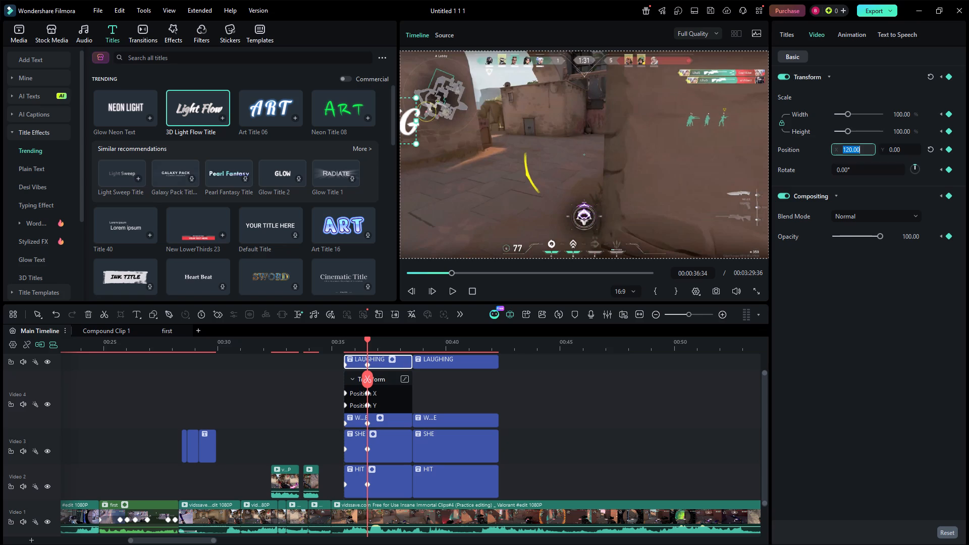
pyautogui.press('1')
pyautogui.write('000')
pyautogui.press('Return')
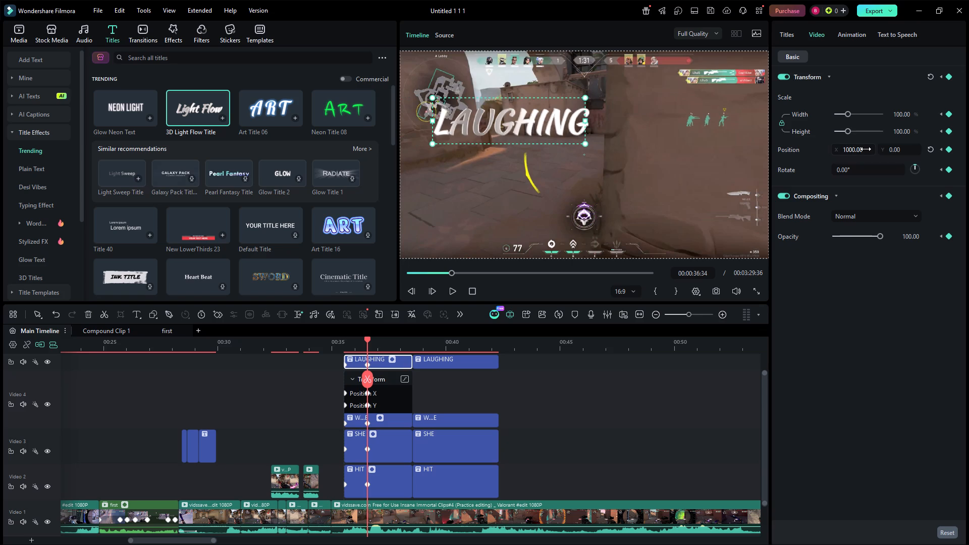
# Set the first WHILE title's horizontal Position to 100 at its second keyframe, 00:00:36:34.
pyautogui.click(367, 423)
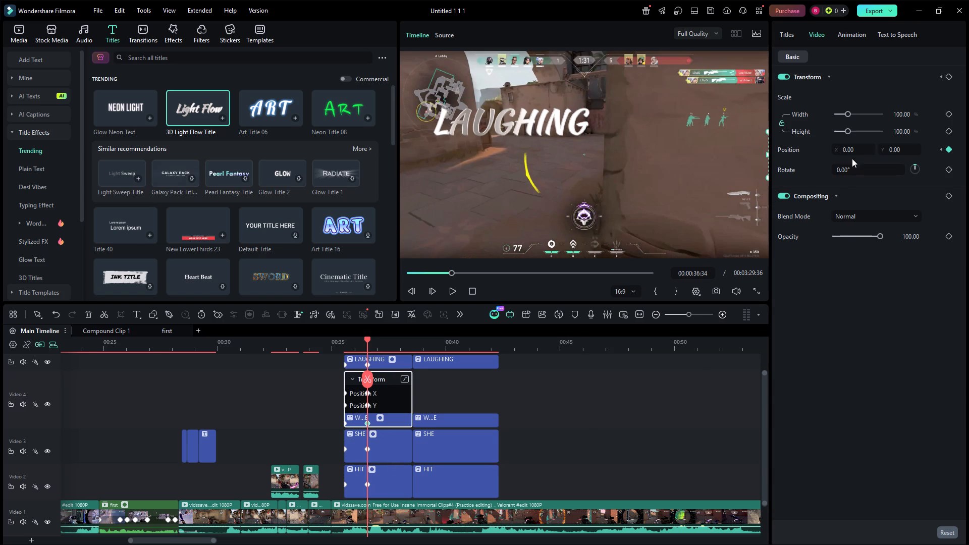
pyautogui.click(862, 150)
pyautogui.write('100')
pyautogui.press('Return')
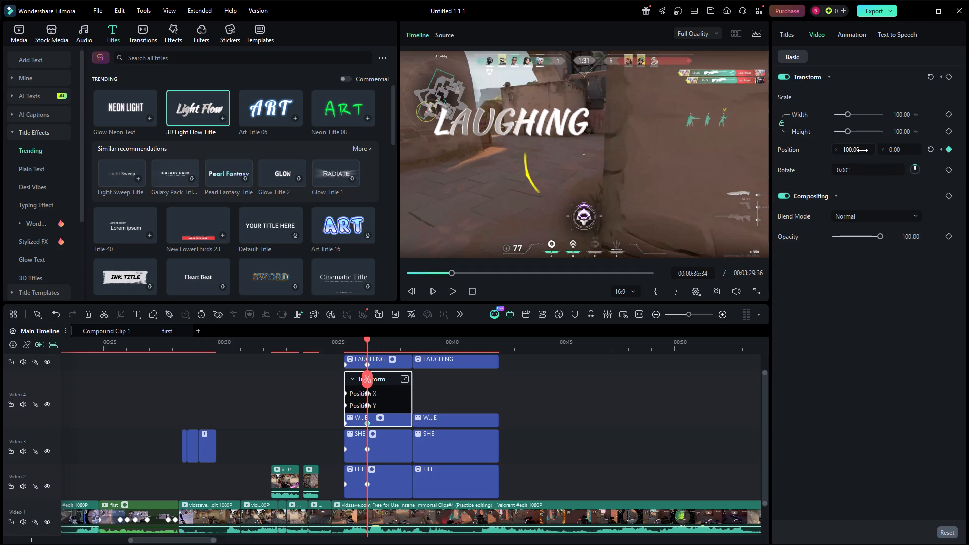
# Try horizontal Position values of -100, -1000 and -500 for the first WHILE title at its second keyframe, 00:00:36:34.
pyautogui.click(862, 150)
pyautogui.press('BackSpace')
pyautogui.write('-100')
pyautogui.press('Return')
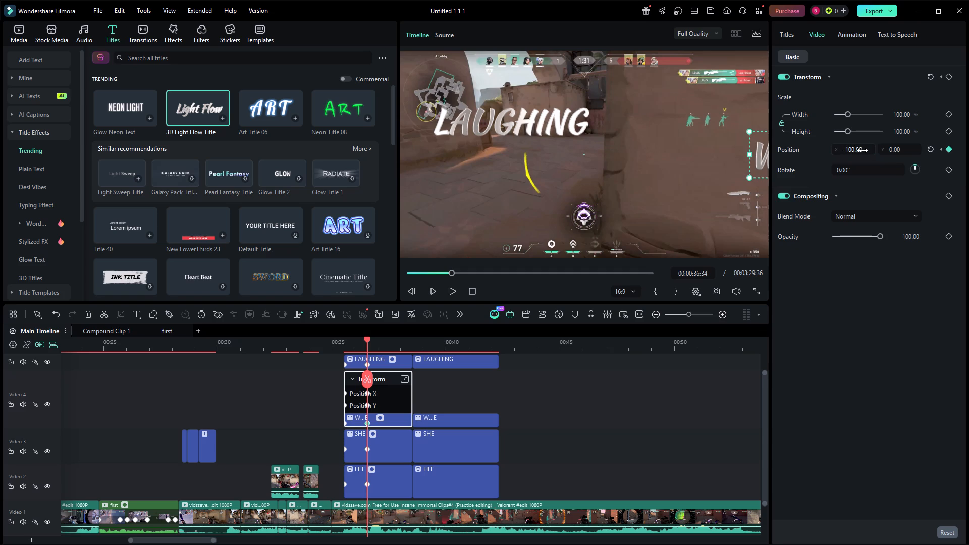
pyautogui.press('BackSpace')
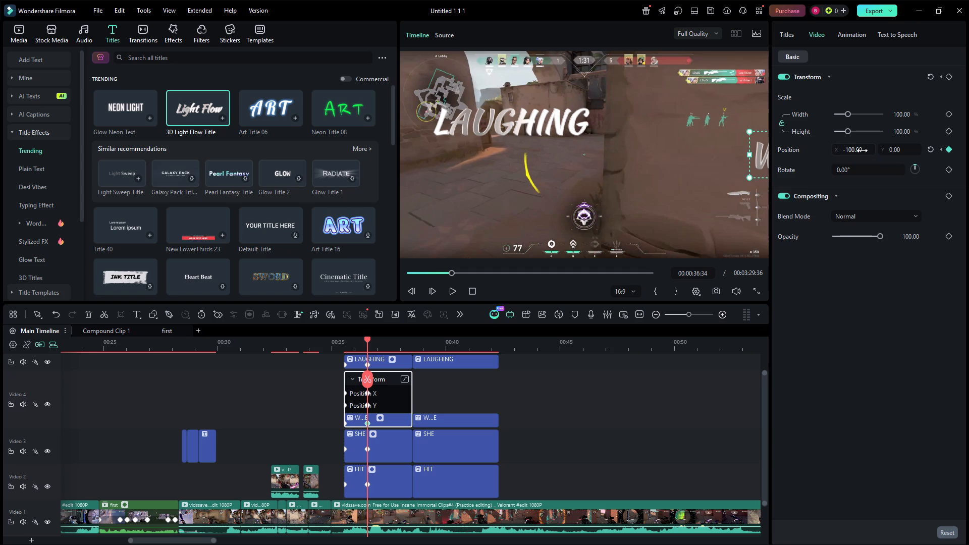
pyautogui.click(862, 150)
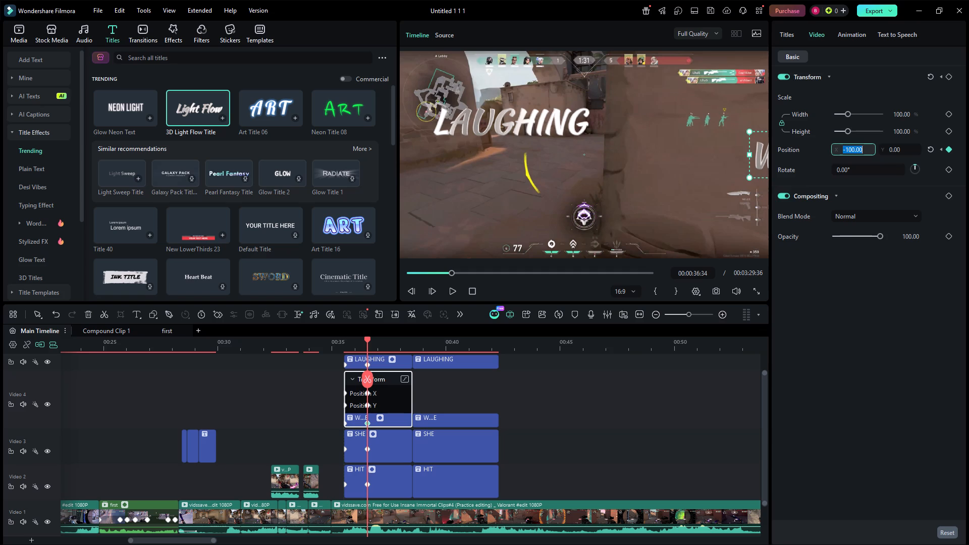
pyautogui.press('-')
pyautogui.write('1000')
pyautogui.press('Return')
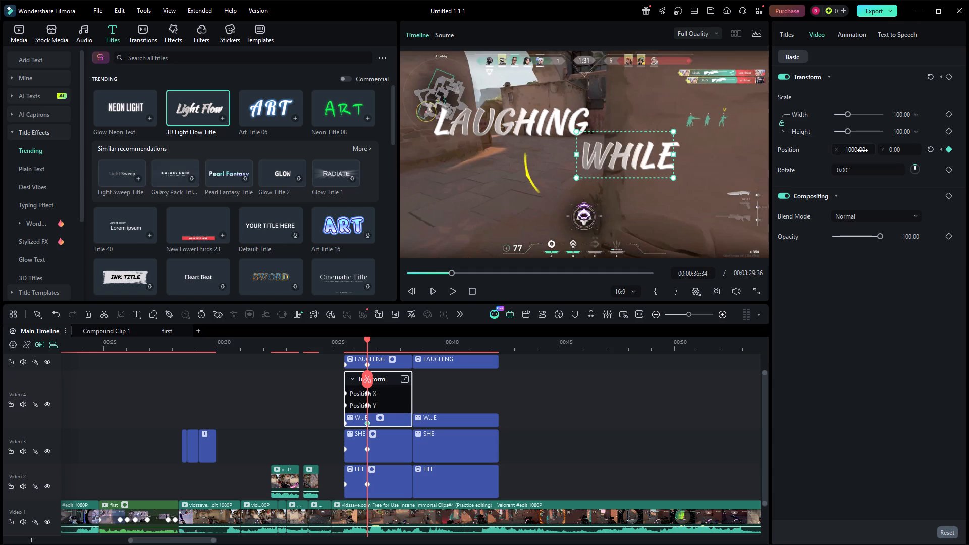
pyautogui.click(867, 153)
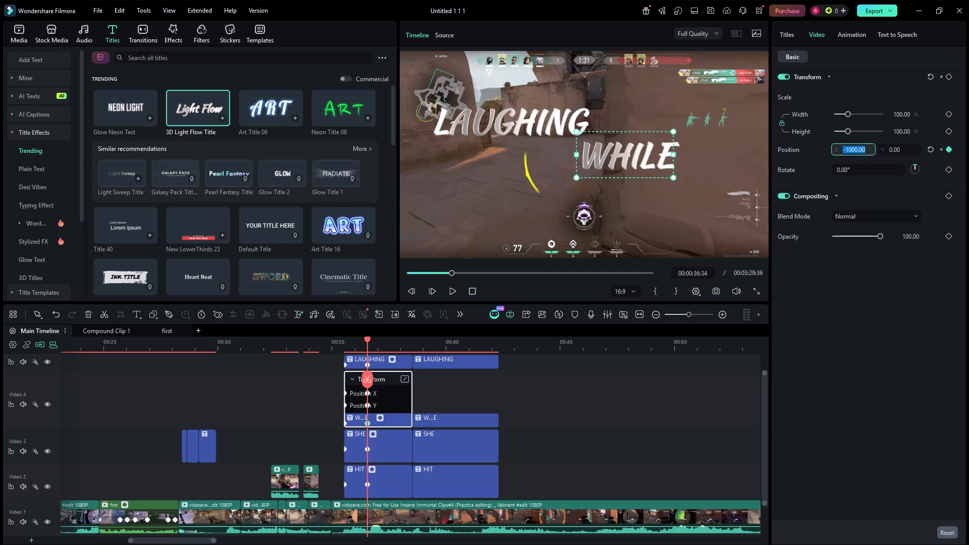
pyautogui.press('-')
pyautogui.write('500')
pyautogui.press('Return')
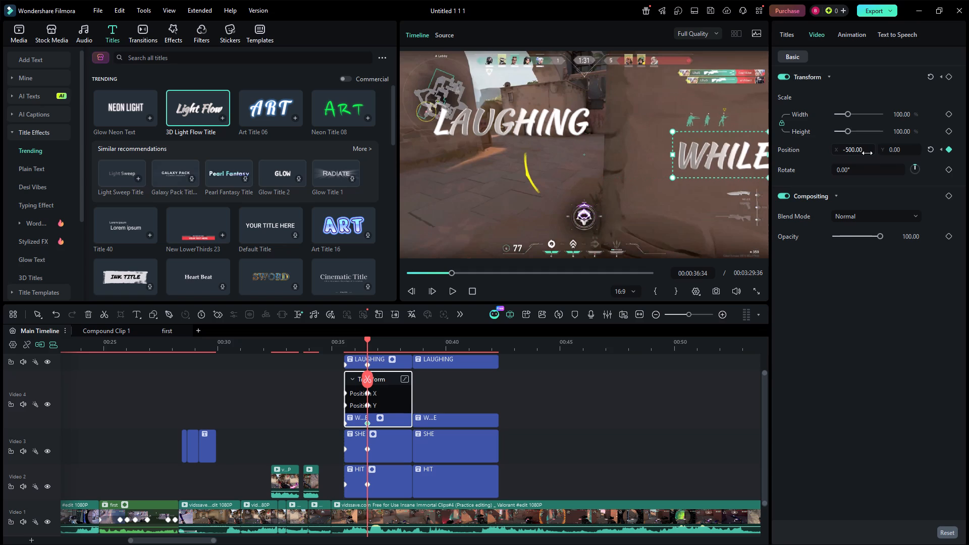
# Set the first WHILE title's horizontal Position to -800 at its second keyframe.
pyautogui.click(867, 153)
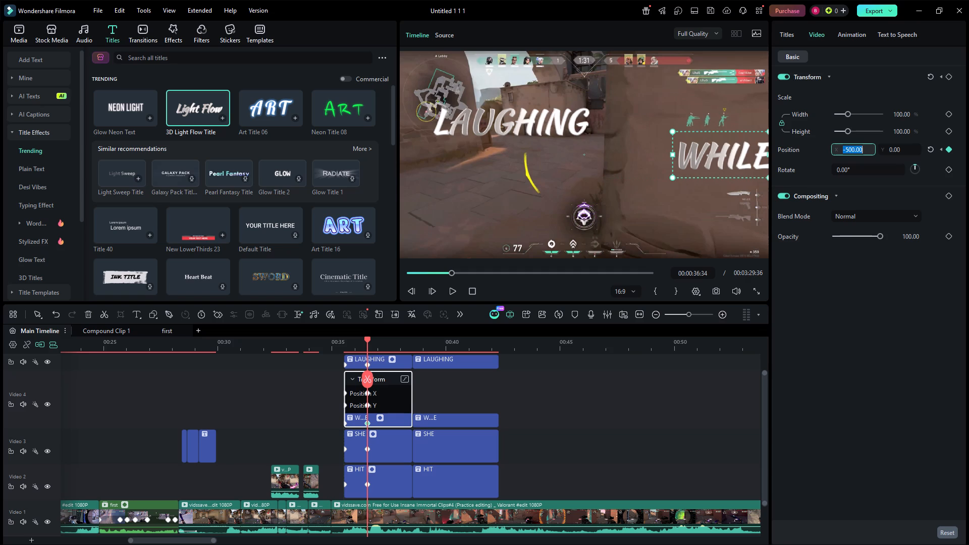
pyautogui.press('-')
pyautogui.write('800')
pyautogui.press('Return')
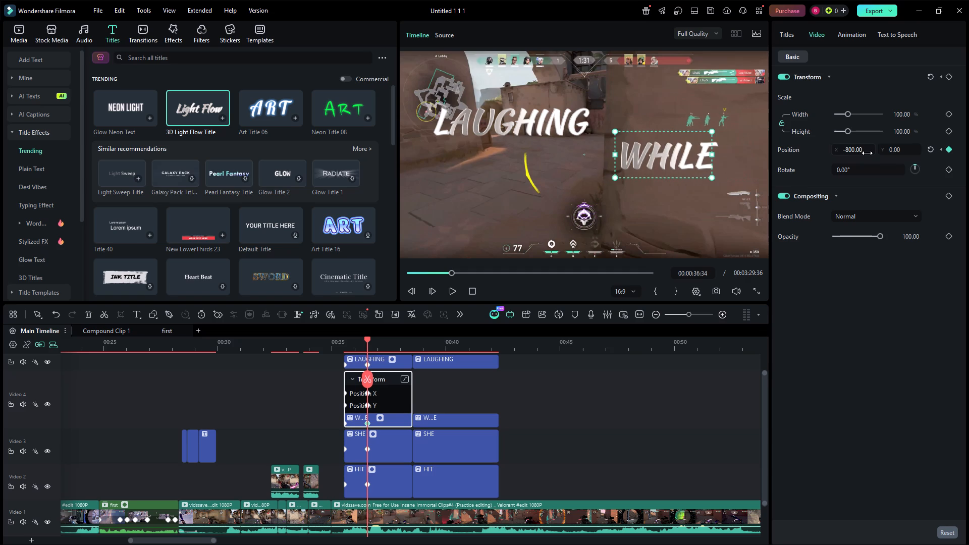
# At the first SHE title's second keyframe, 00:00:36:34, try a horizontal Position of 1000 and settle on 600.
pyautogui.click(367, 449)
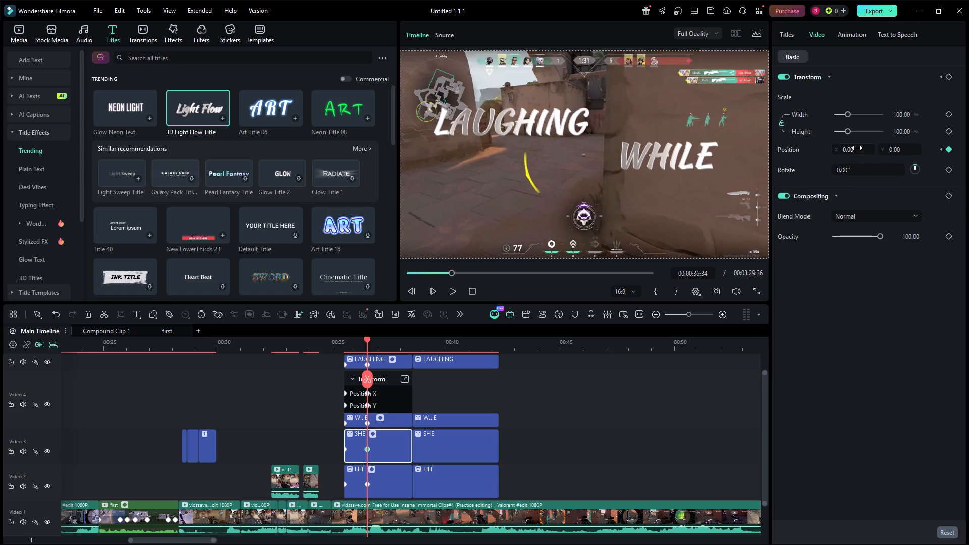
pyautogui.click(857, 148)
pyautogui.press('1')
pyautogui.write('000')
pyautogui.press('Return')
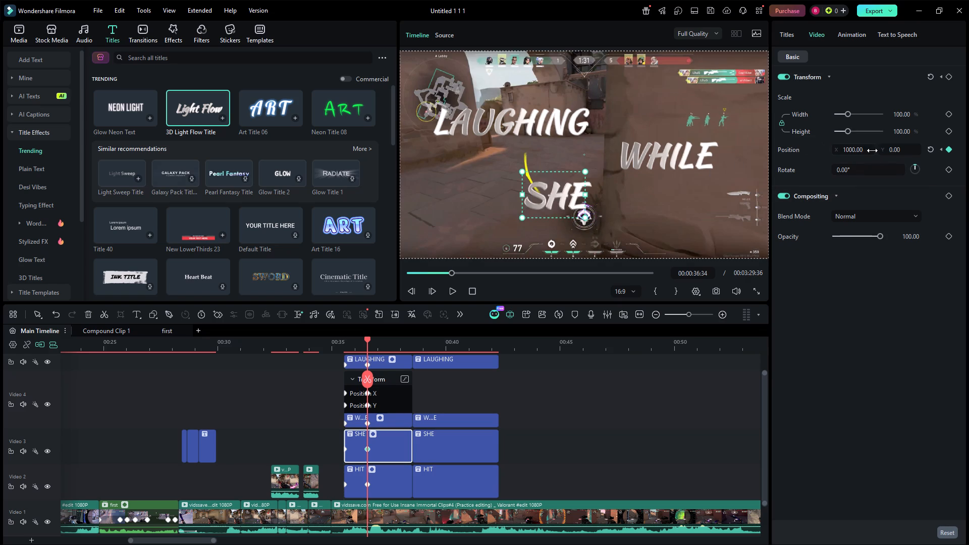
pyautogui.click(867, 153)
pyautogui.write('600')
pyautogui.press('Return')
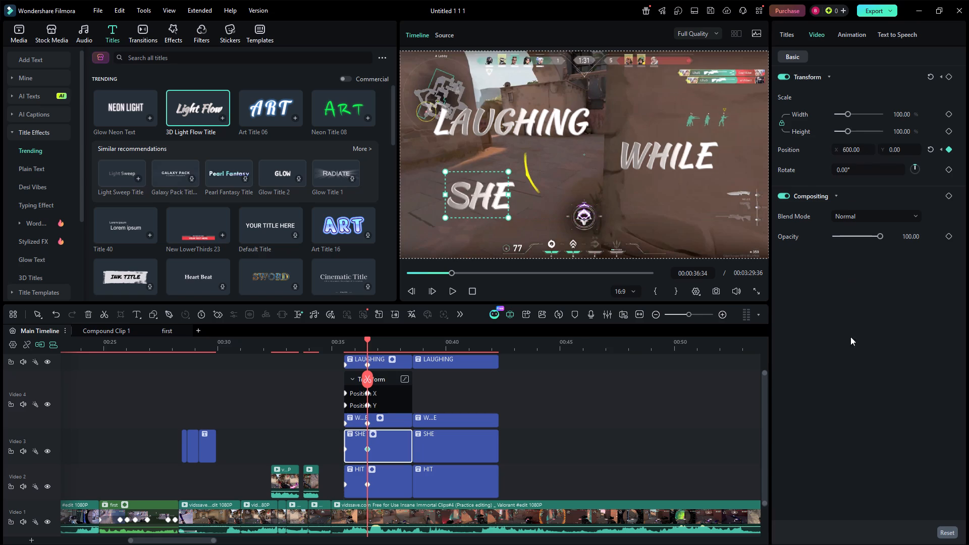
# Set the first HIT title's horizontal Position to -600 at its second keyframe, 00:00:36:34.
pyautogui.click(369, 482)
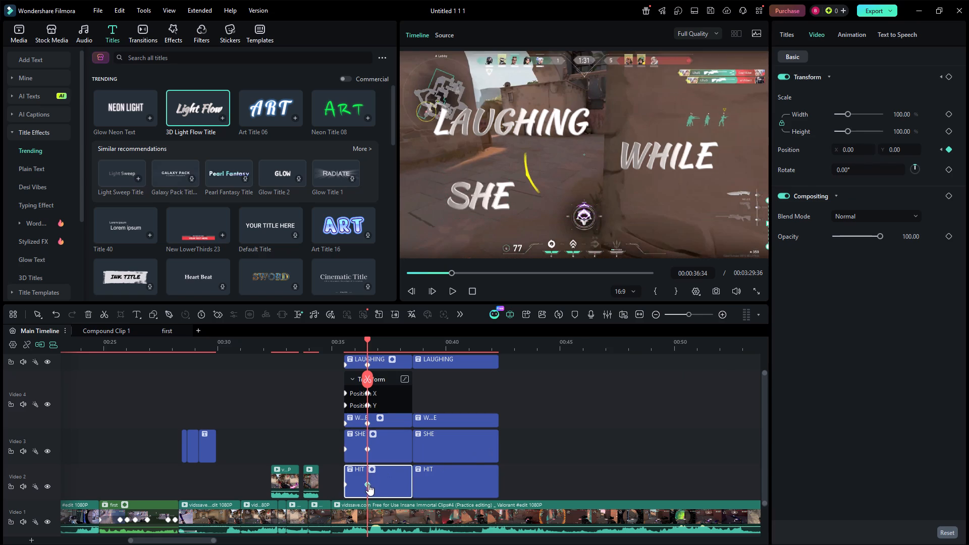
pyautogui.click(854, 149)
pyautogui.press('-')
pyautogui.write('600')
pyautogui.press('Return')
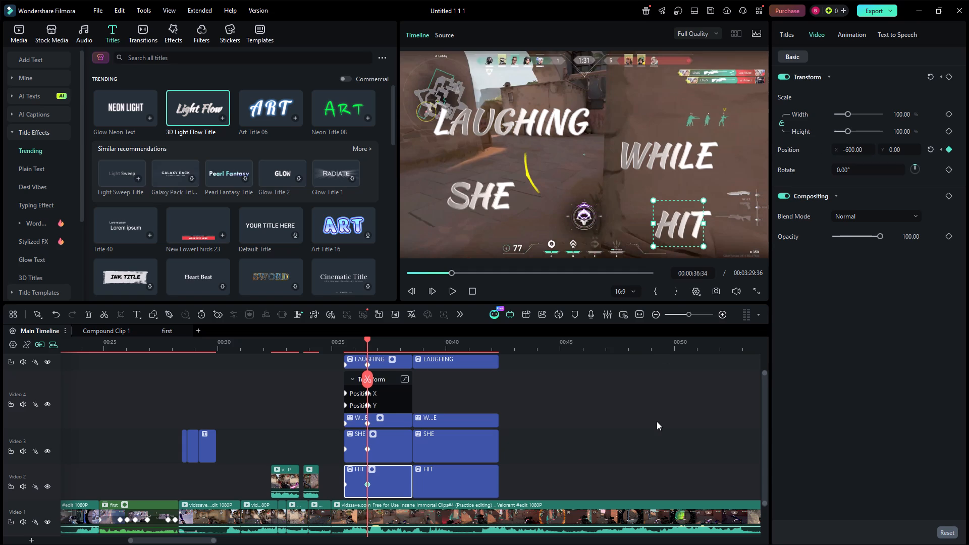
# Check the four titles' slide-in, and add a keyframe to the Video 1 gameplay clip at the titles' start, 00:00:35:32.
pyautogui.moveTo(367, 347); pyautogui.dragTo(364, 347)
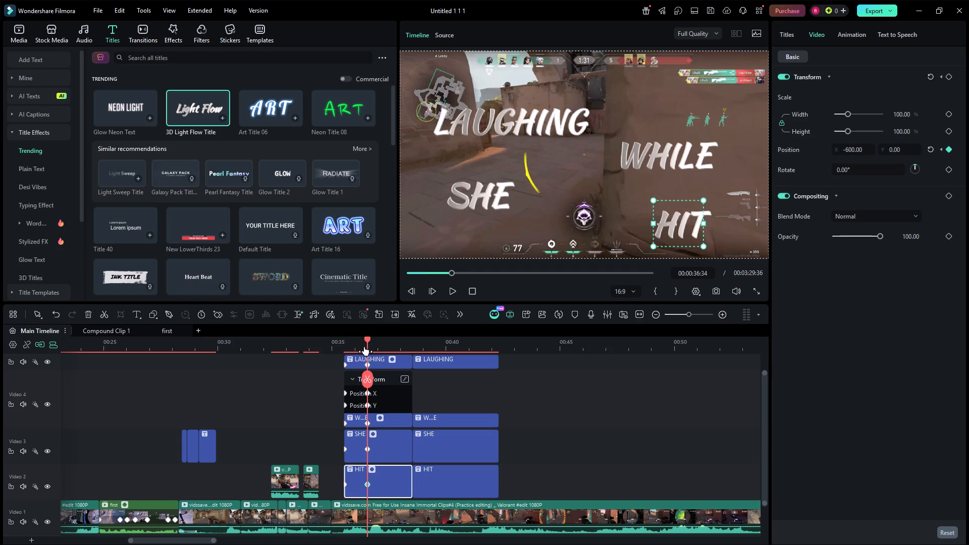
pyautogui.moveTo(364, 347); pyautogui.dragTo(344, 353)
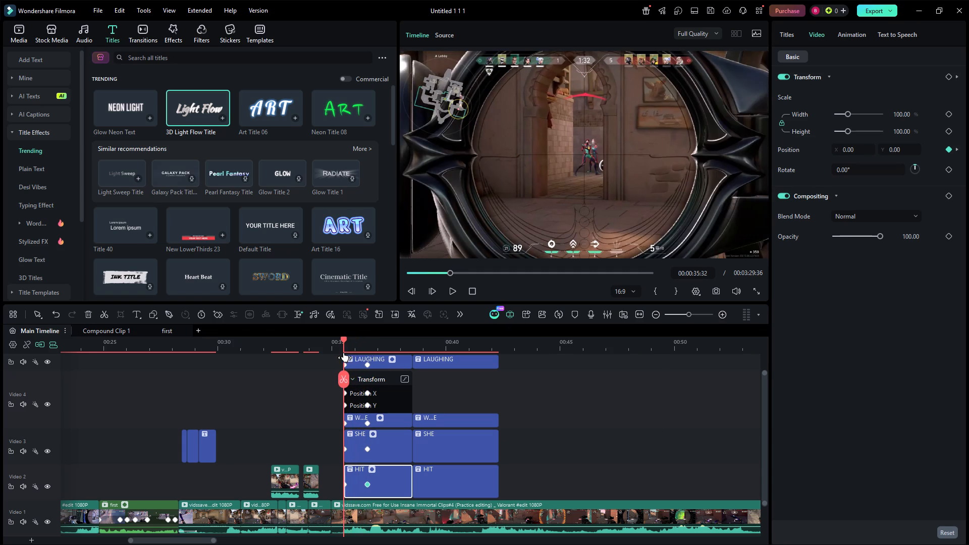
pyautogui.moveTo(344, 353); pyautogui.dragTo(385, 351)
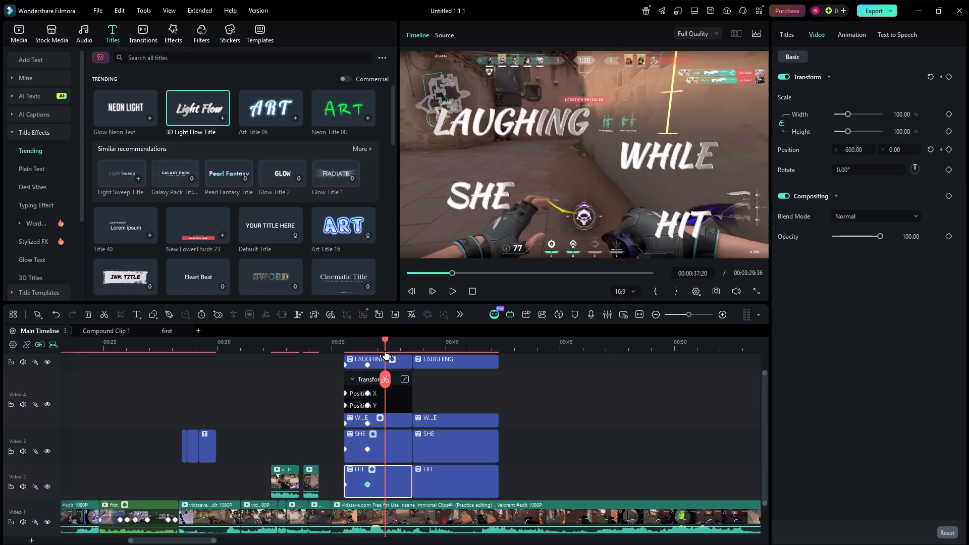
pyautogui.moveTo(385, 351); pyautogui.dragTo(348, 361)
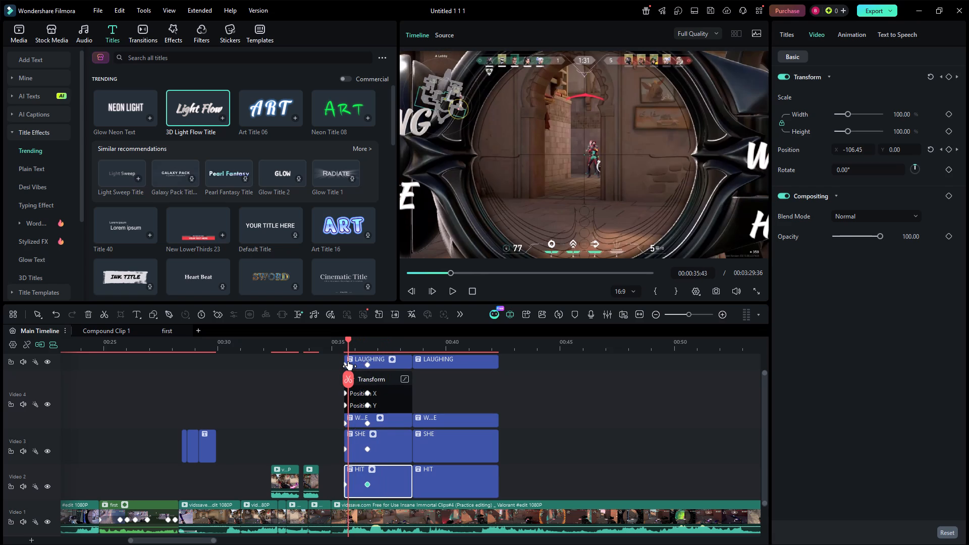
pyautogui.moveTo(348, 361); pyautogui.dragTo(345, 364)
pyautogui.click(349, 515)
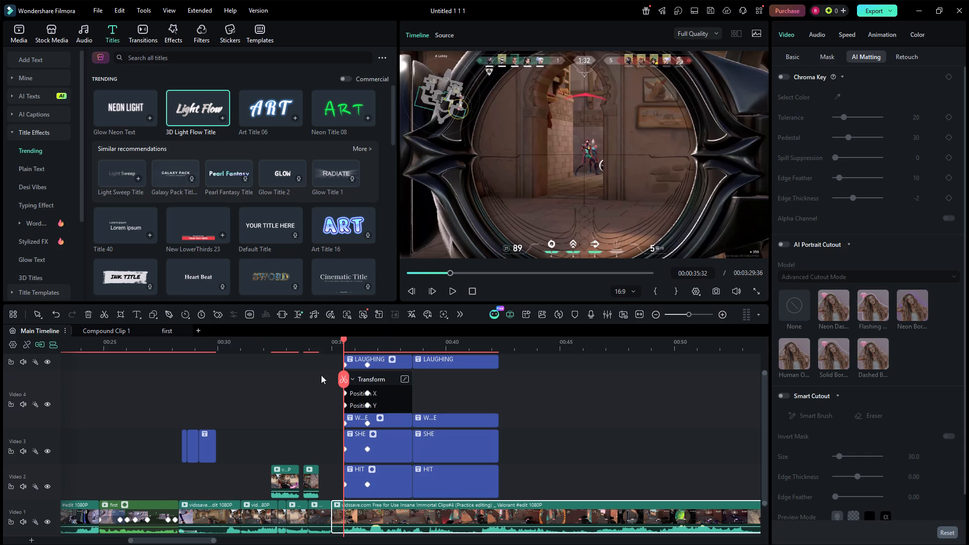
pyautogui.click(216, 318)
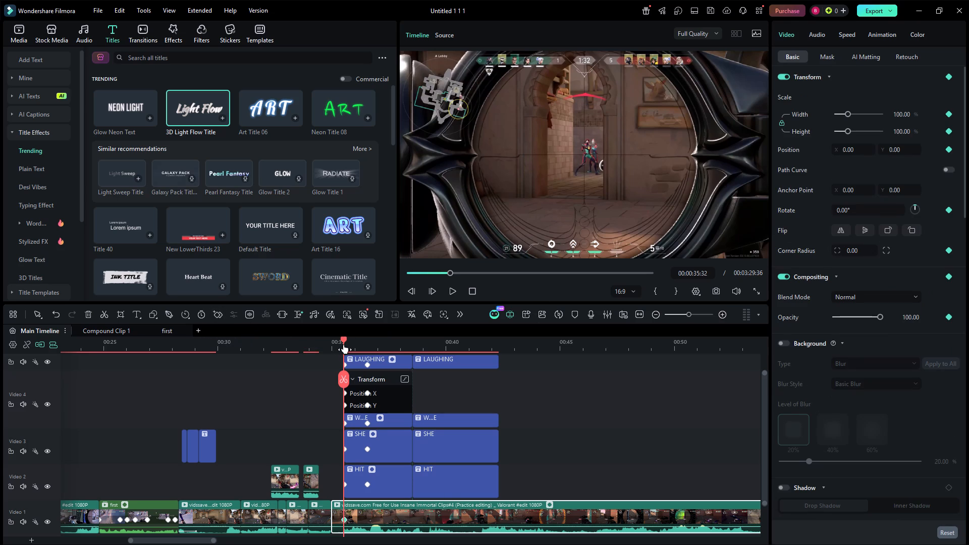
# Add a second keyframe to the Video 1 gameplay clip at 00:00:36:34, in line with the titles' second keyframes.
pyautogui.moveTo(343, 345); pyautogui.dragTo(353, 345)
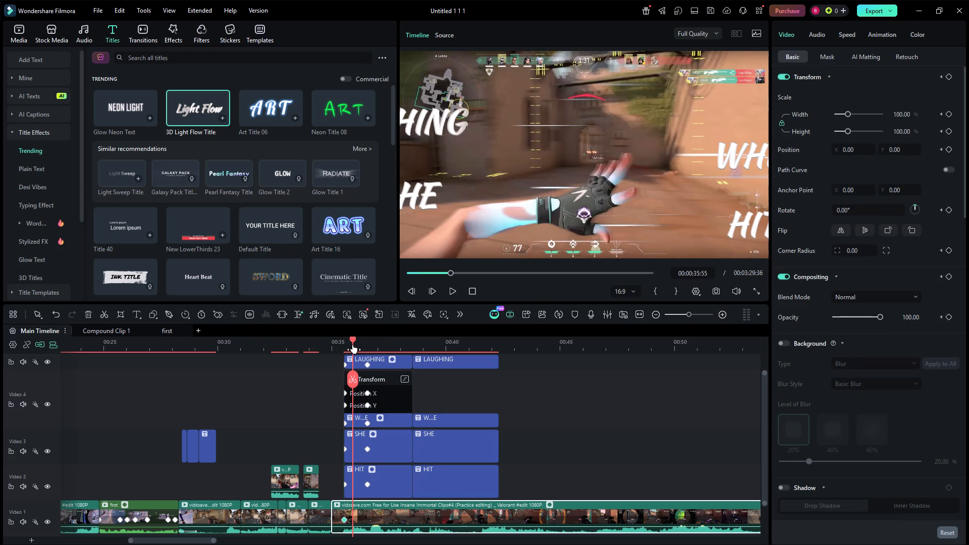
pyautogui.moveTo(353, 345); pyautogui.dragTo(356, 344)
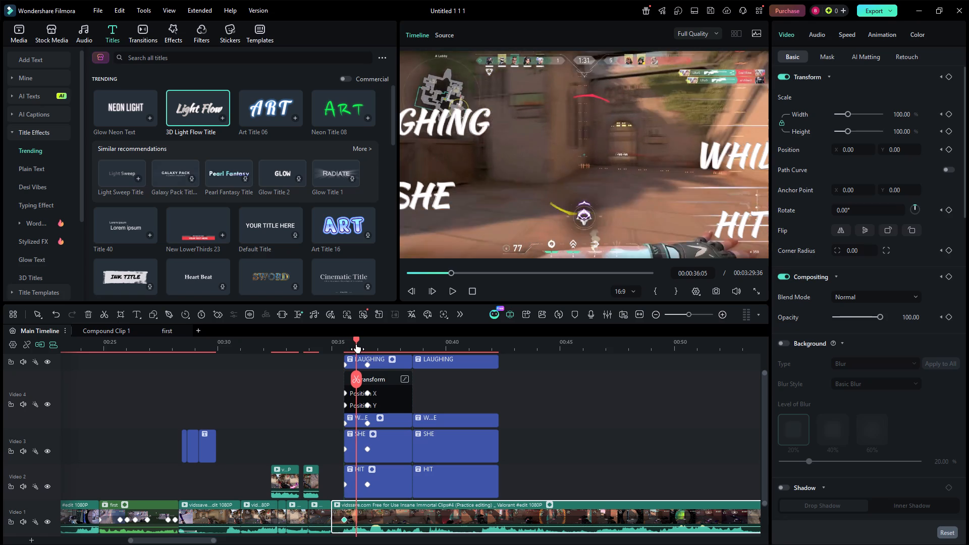
pyautogui.moveTo(356, 344); pyautogui.dragTo(365, 341)
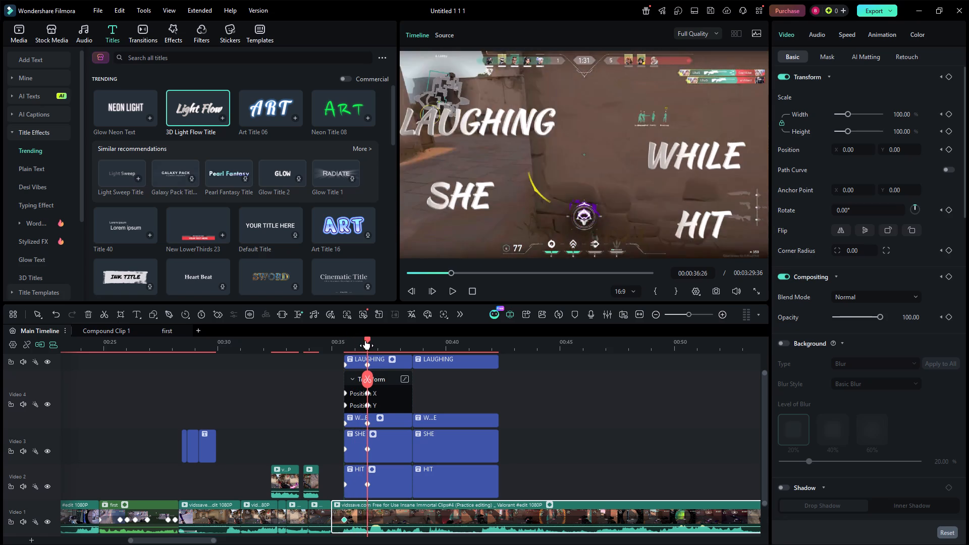
pyautogui.moveTo(365, 341); pyautogui.dragTo(367, 341)
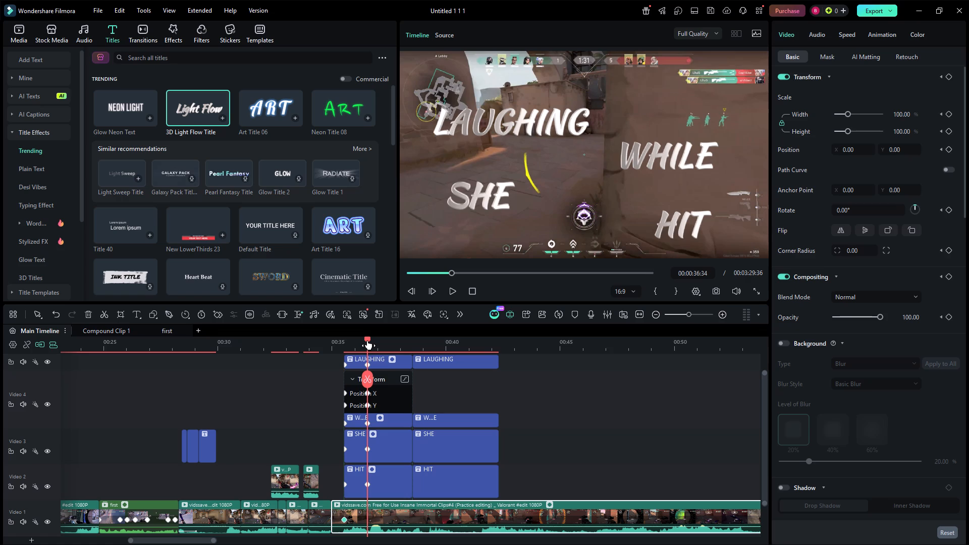
pyautogui.click(216, 316)
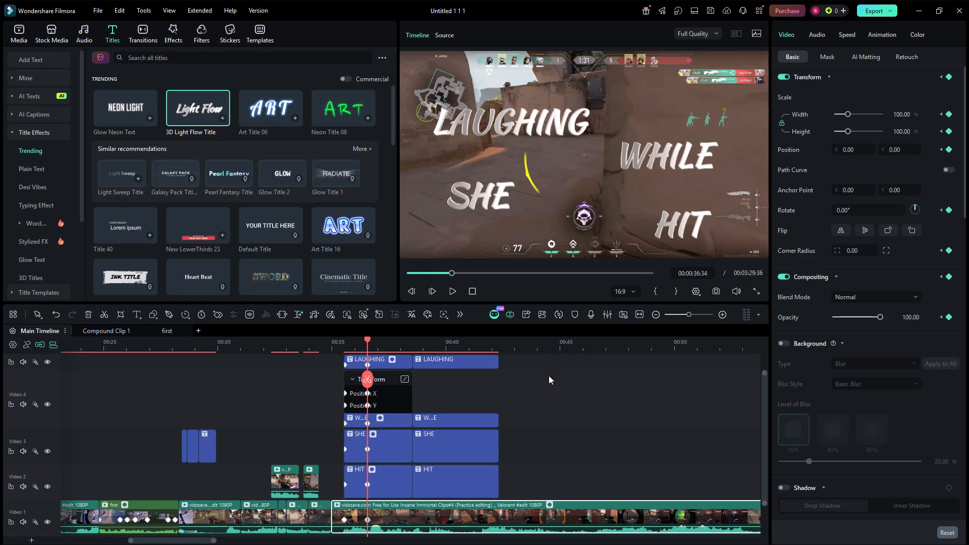
pyautogui.click(570, 434)
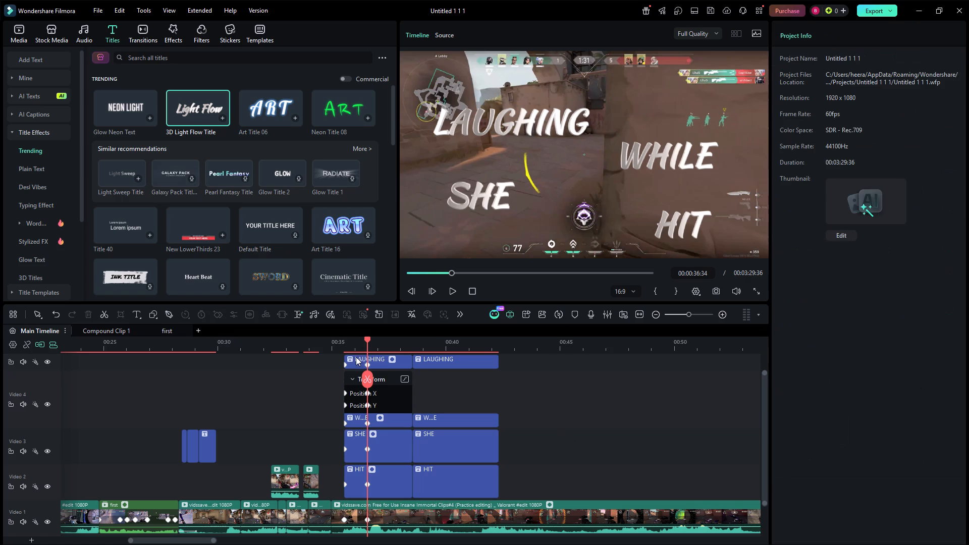
# Split the Video 1 gameplay clip at 00:00:38:32, where the first set of titles ends.
pyautogui.moveTo(366, 343); pyautogui.dragTo(415, 349)
pyautogui.click(405, 507)
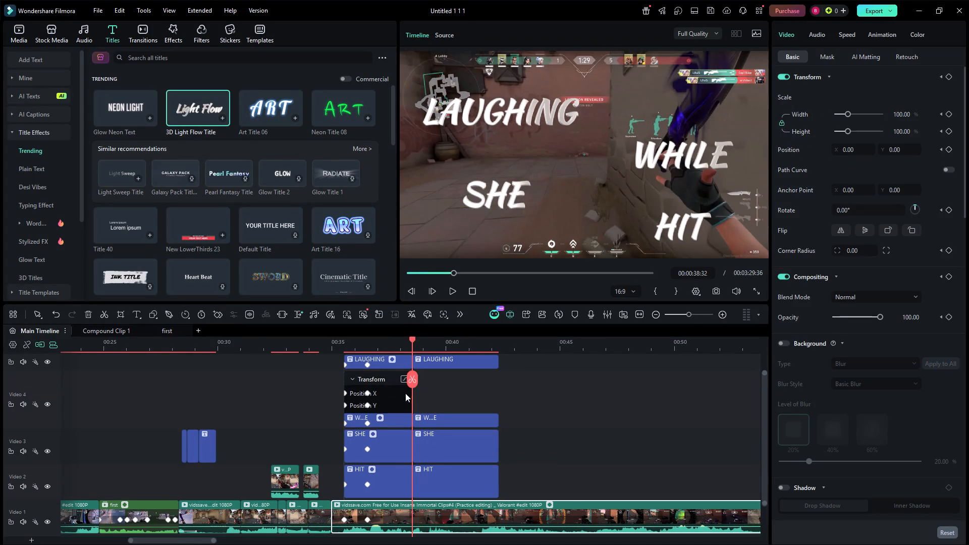
pyautogui.click(410, 379)
pyautogui.click(378, 512)
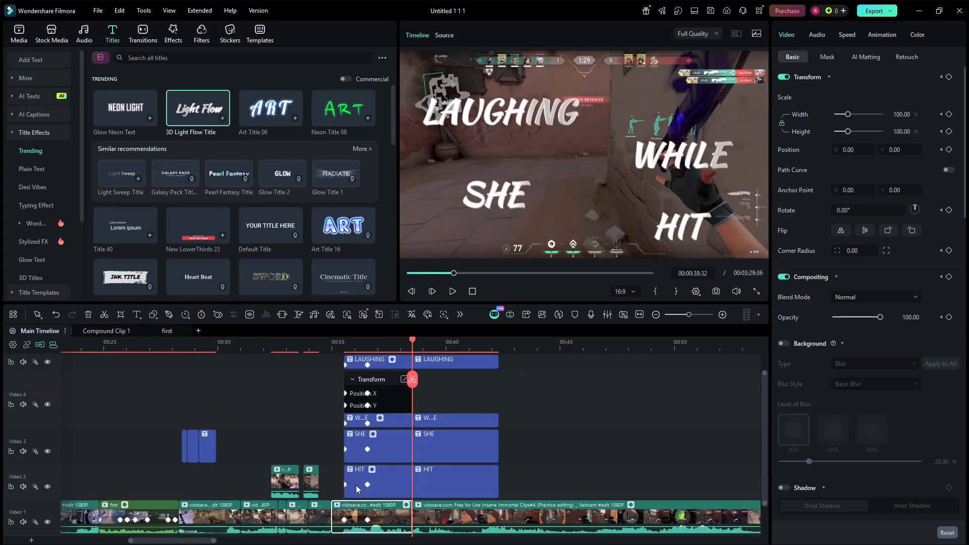
# Combine the first LAUGHING, WHILE, SHE and HIT titles with the Video 1 gameplay clip beneath them into one 1920x1080 compound clip.
pyautogui.click(314, 469)
pyautogui.click(318, 448)
pyautogui.moveTo(371, 342); pyautogui.dragTo(372, 372)
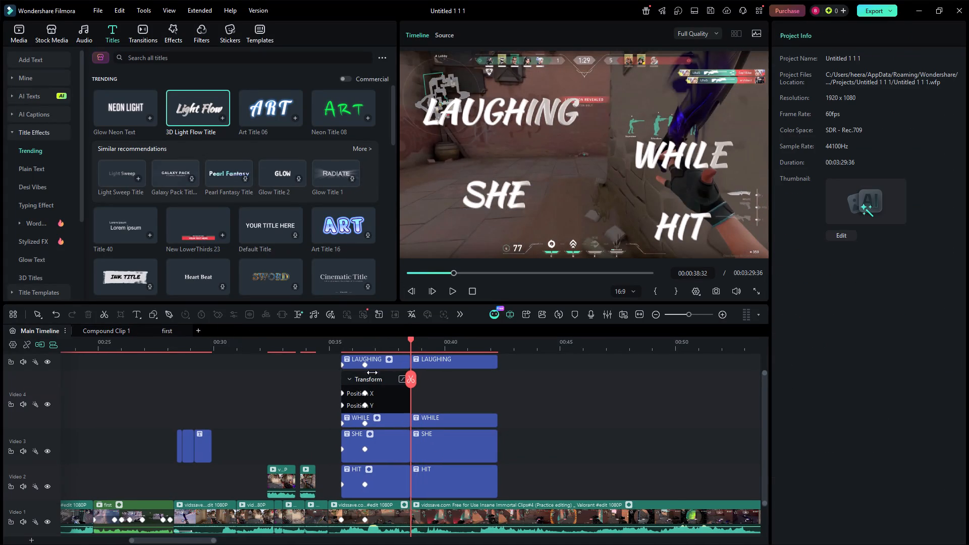
pyautogui.moveTo(372, 372); pyautogui.dragTo(372, 376)
pyautogui.moveTo(366, 354); pyautogui.dragTo(366, 385)
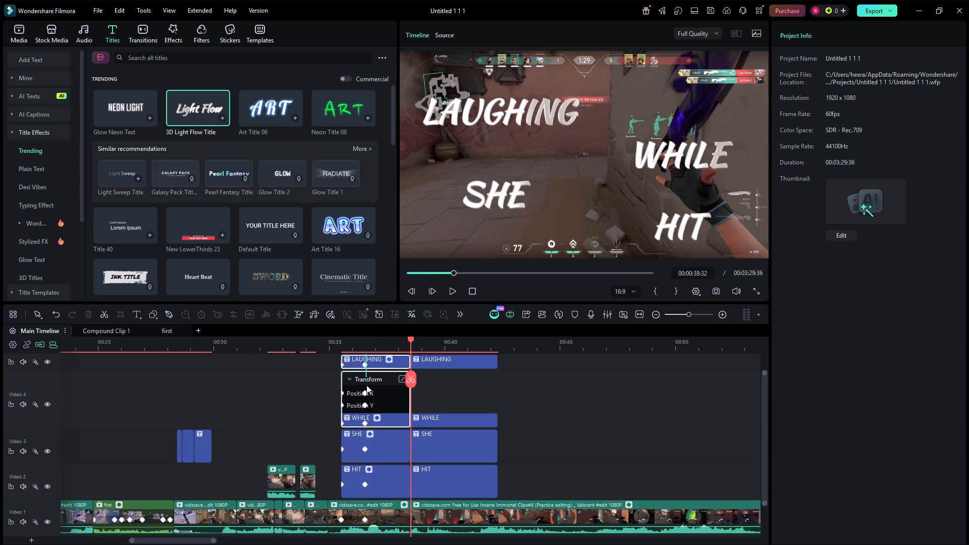
pyautogui.moveTo(366, 385); pyautogui.dragTo(378, 510)
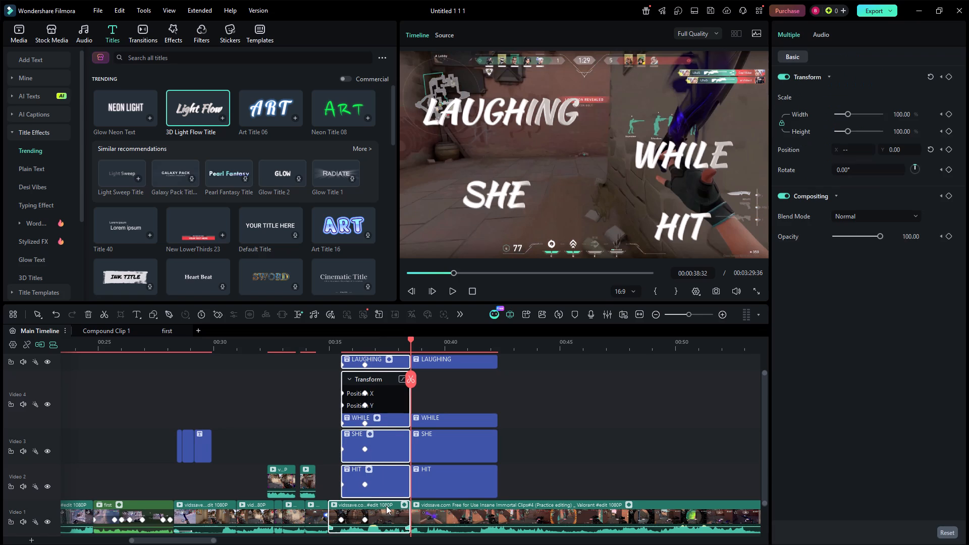
pyautogui.rightClick(386, 506)
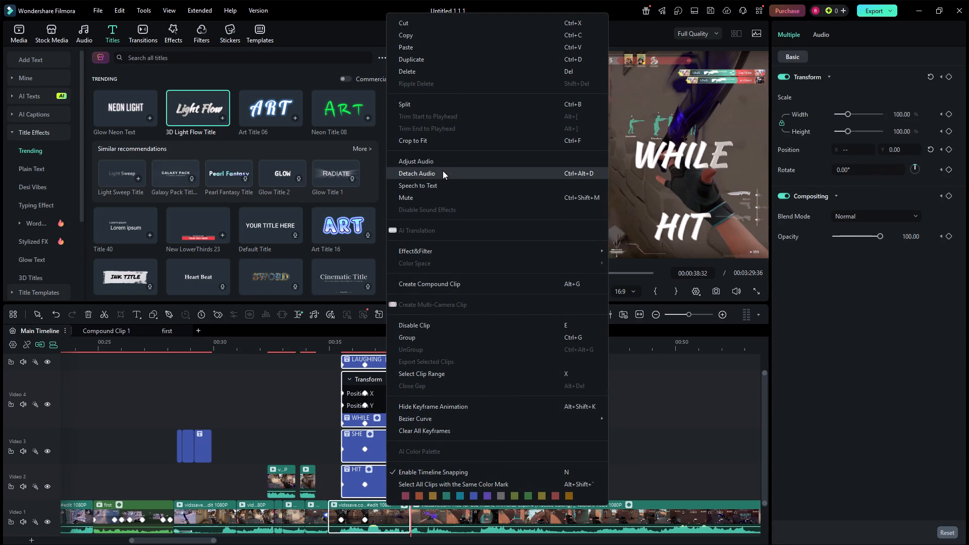
pyautogui.click(452, 282)
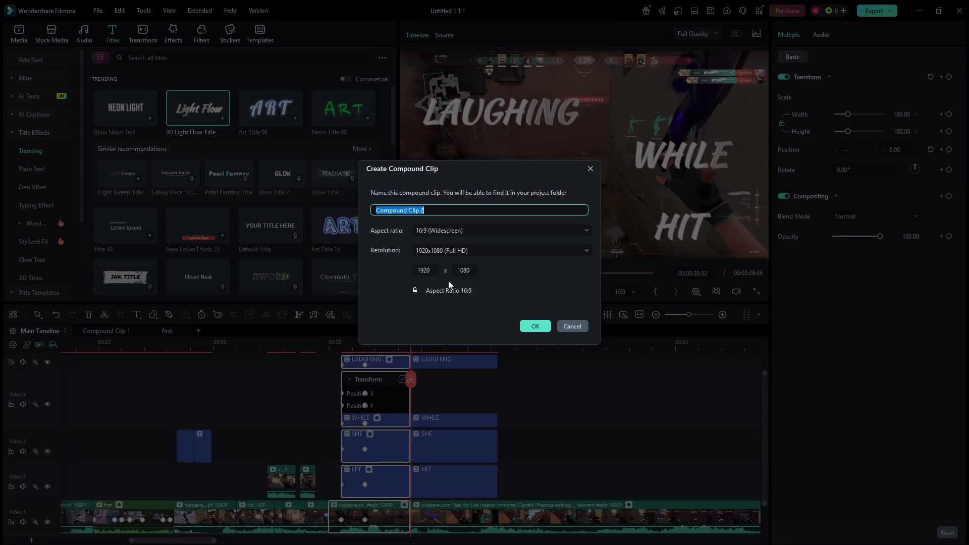
pyautogui.click(534, 331)
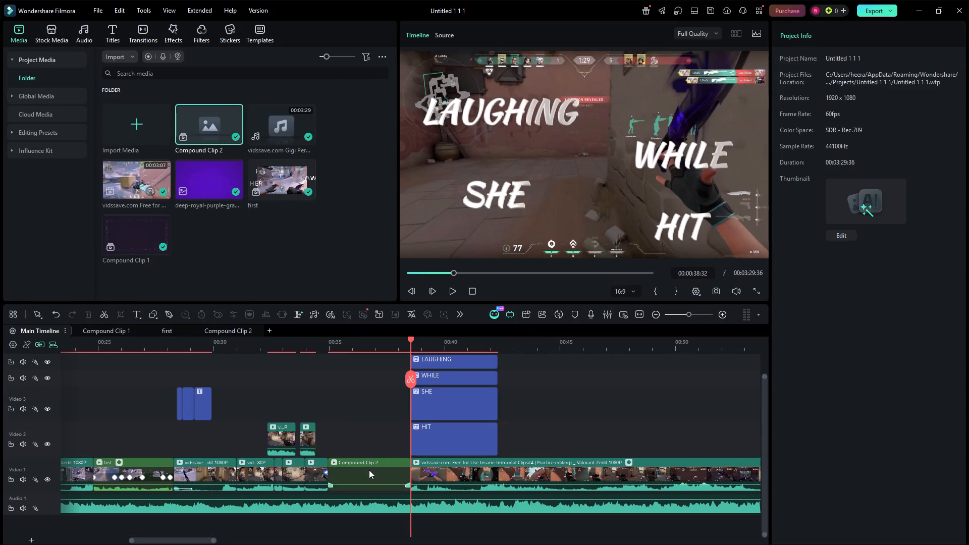
# Add a keyframe to the new compound clip at 00:00:36:31, near the end of the titles' slide-in.
pyautogui.click(367, 474)
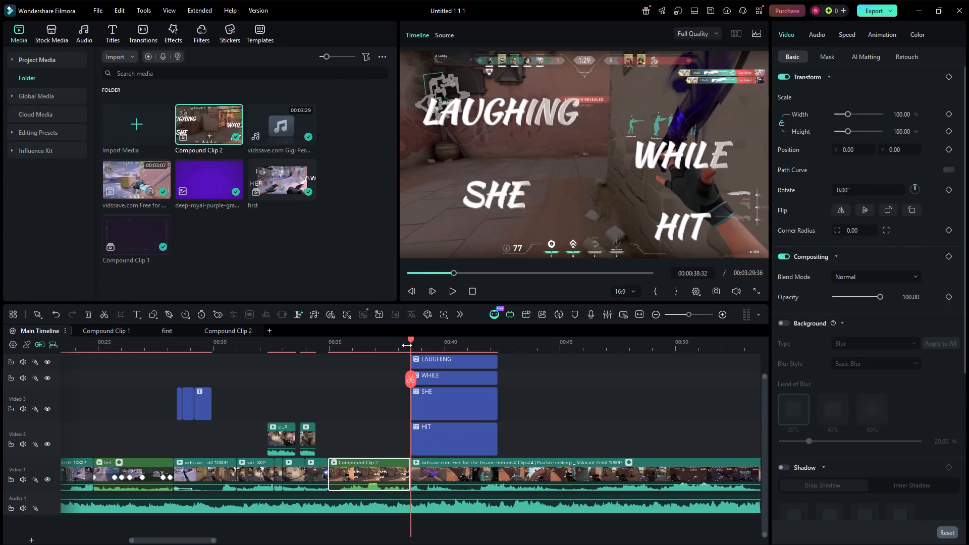
pyautogui.moveTo(411, 346); pyautogui.dragTo(352, 369)
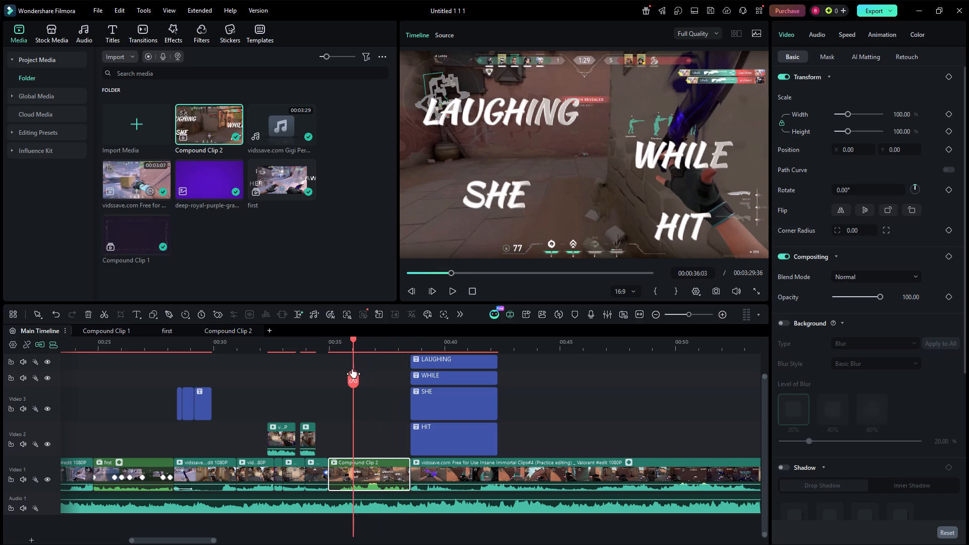
pyautogui.moveTo(352, 369); pyautogui.dragTo(332, 400)
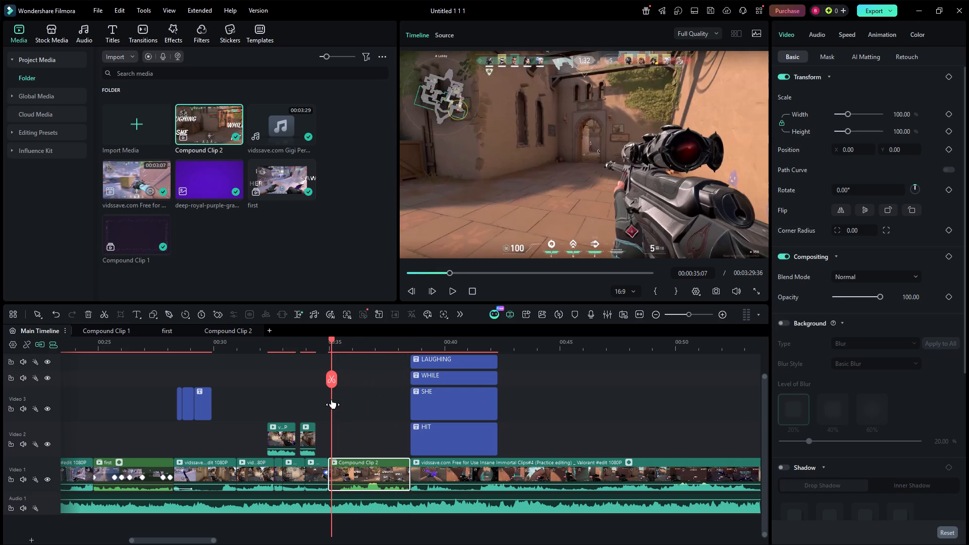
pyautogui.moveTo(332, 400); pyautogui.dragTo(359, 392)
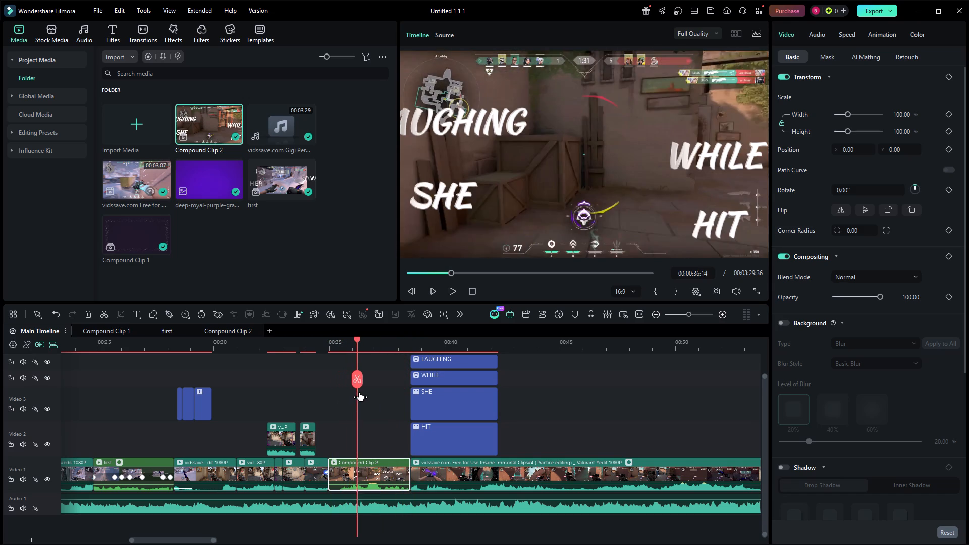
pyautogui.moveTo(359, 392); pyautogui.dragTo(362, 392)
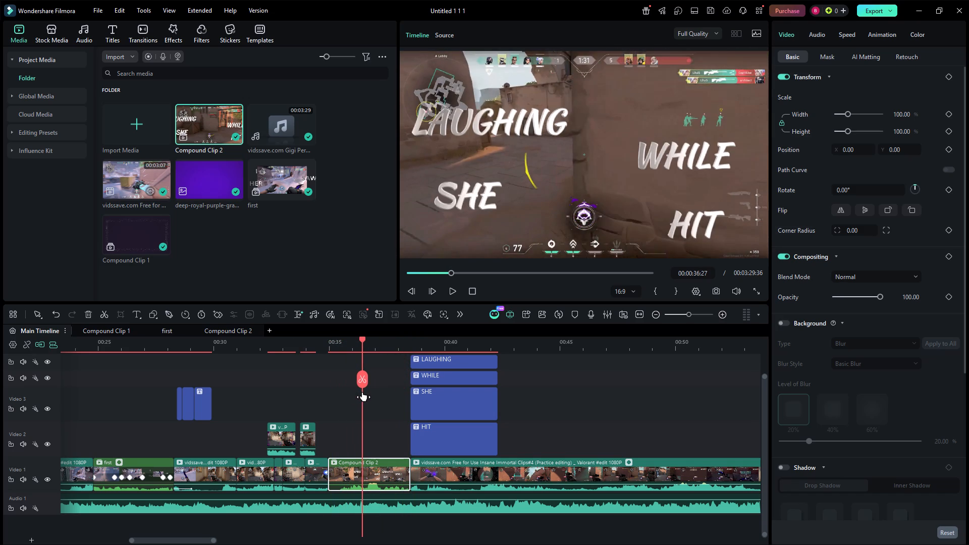
pyautogui.moveTo(362, 392); pyautogui.dragTo(364, 392)
pyautogui.click(356, 461)
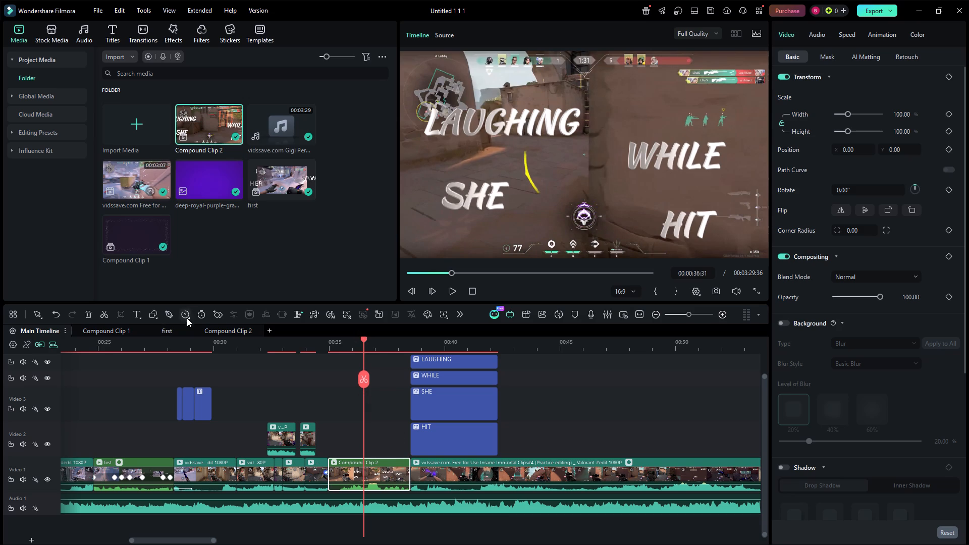
pyautogui.click(216, 315)
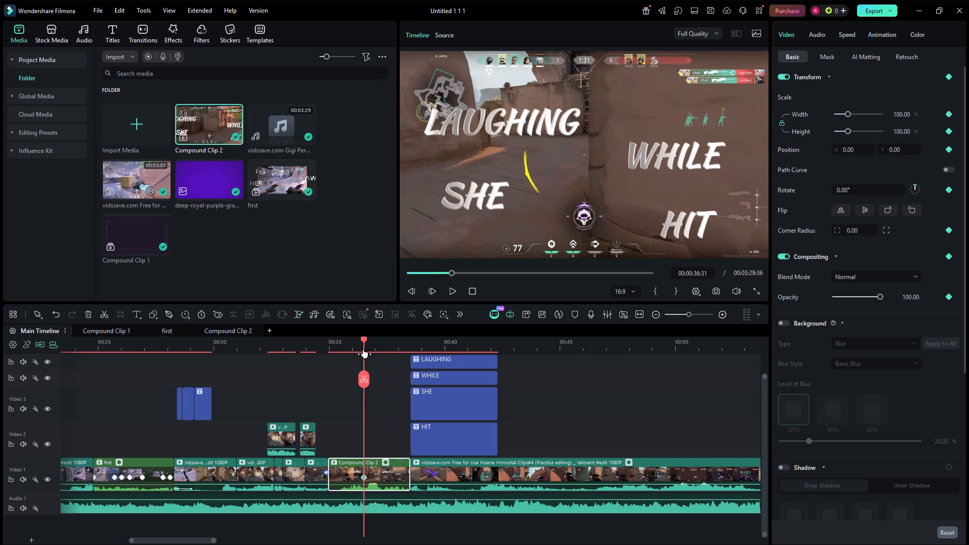
# Add a compound clip keyframe at 00:00:36:56, scaled to about 174% and positioned at about X 712, Y -325 to frame LAUGHING.
pyautogui.moveTo(363, 349); pyautogui.dragTo(373, 348)
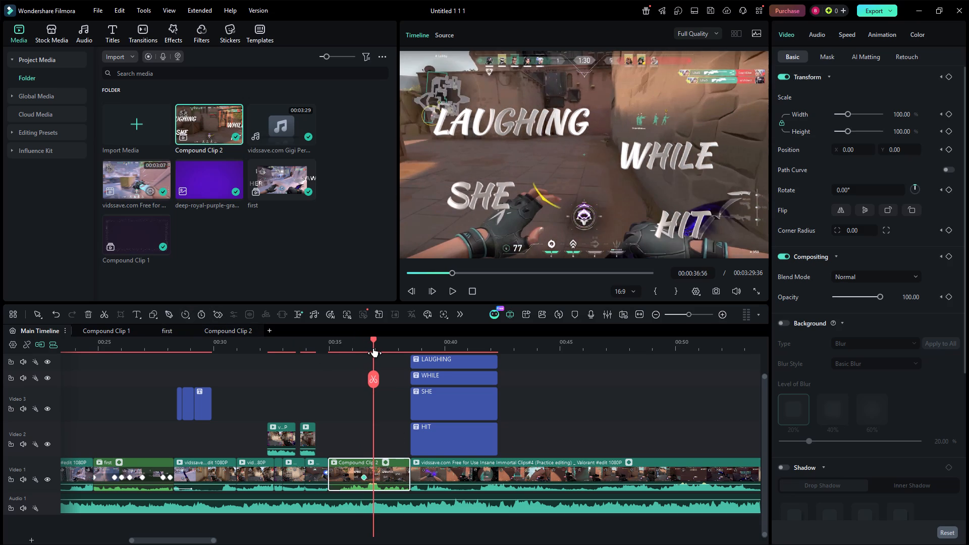
pyautogui.click(219, 314)
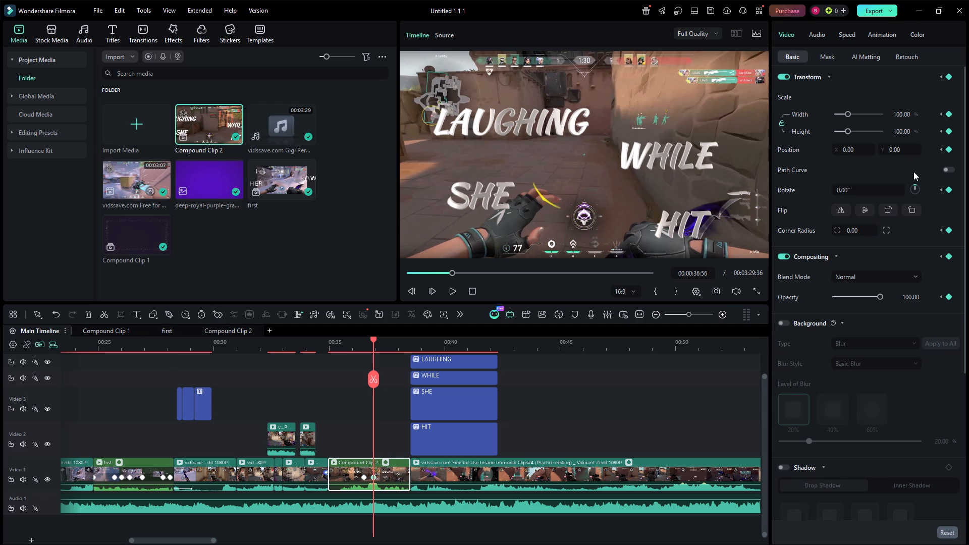
pyautogui.click(691, 183)
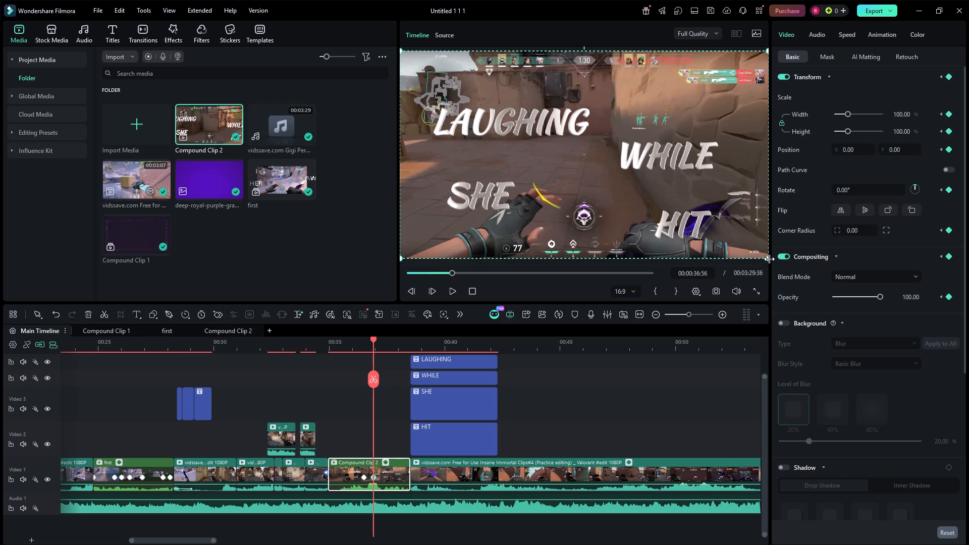
pyautogui.moveTo(768, 256); pyautogui.dragTo(869, 314)
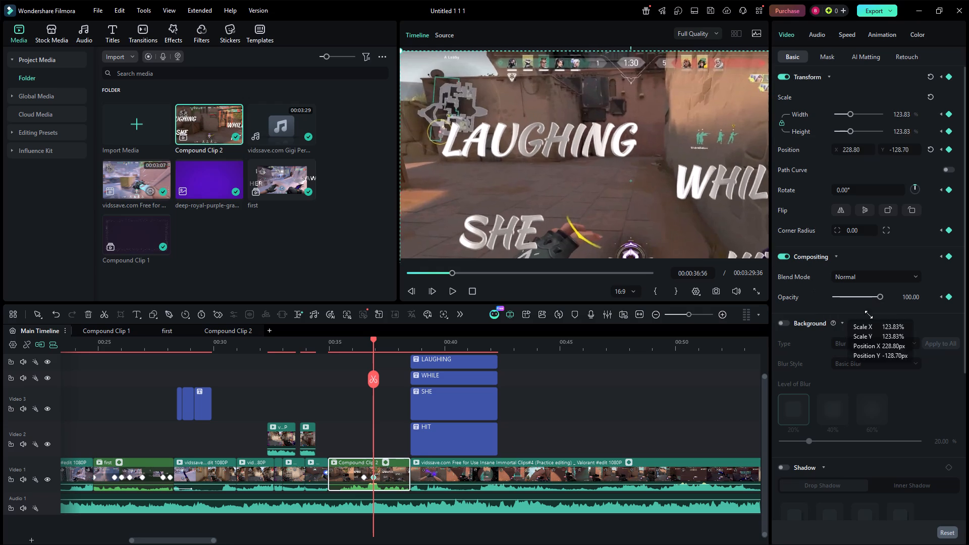
pyautogui.moveTo(869, 314); pyautogui.dragTo(917, 362)
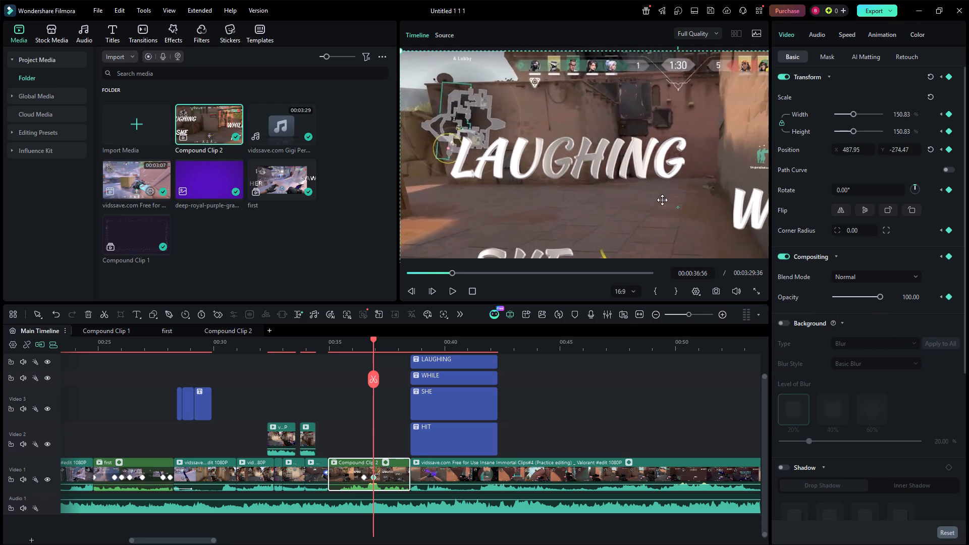
pyautogui.click(659, 206)
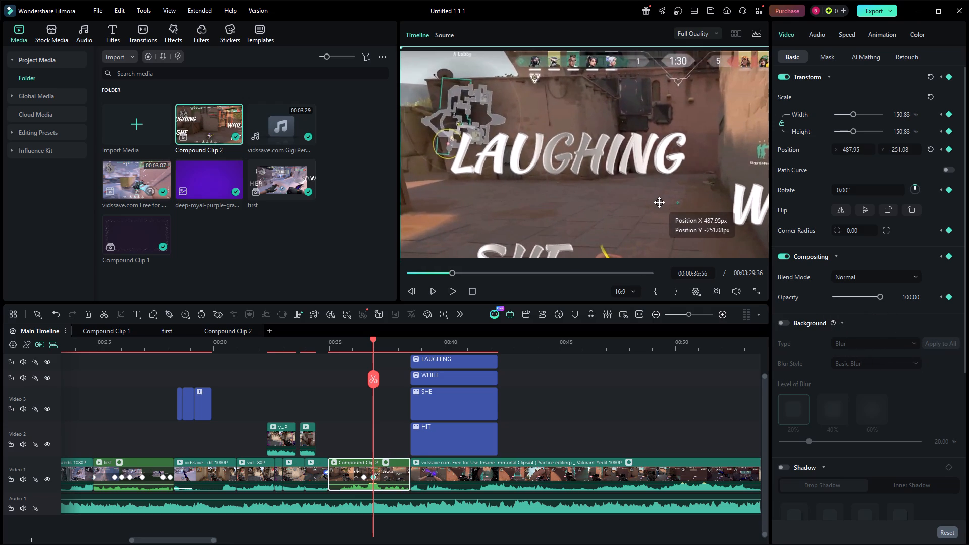
pyautogui.click(853, 115)
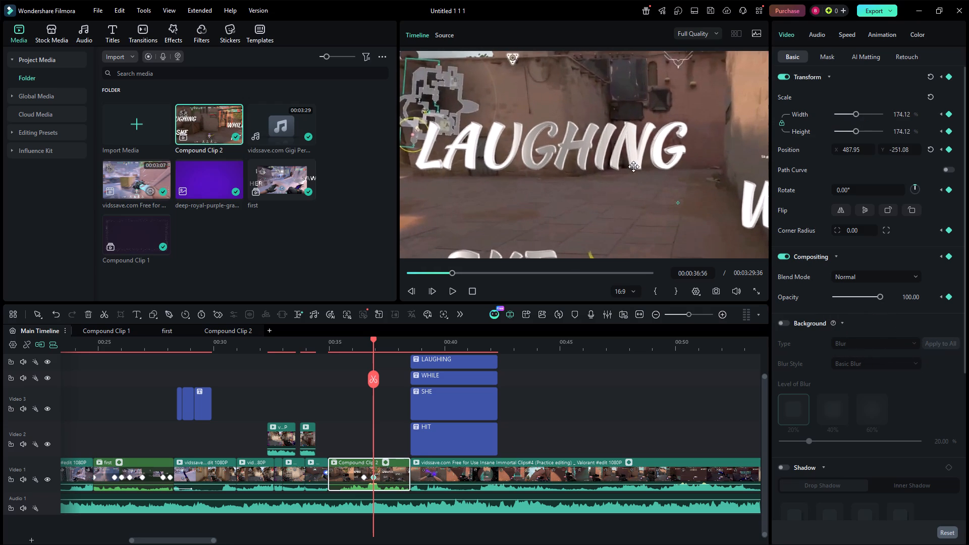
pyautogui.moveTo(623, 182); pyautogui.dragTo(665, 196)
# Add a compound clip keyframe at 00:00:37:27 and reposition the picture to about X -712, Y 38 to frame WHILE.
pyautogui.moveTo(374, 344); pyautogui.dragTo(386, 342)
pyautogui.click(214, 318)
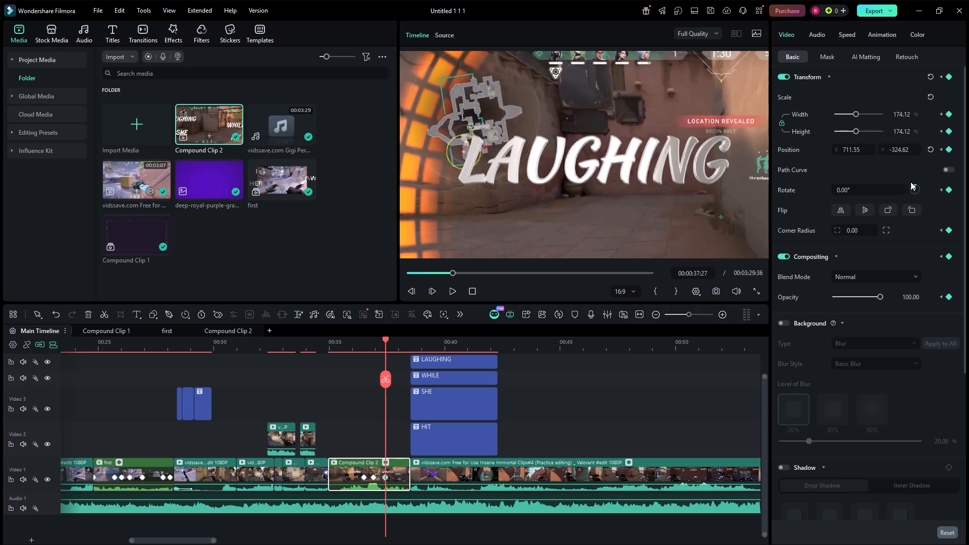
pyautogui.doubleClick(951, 150)
pyautogui.moveTo(686, 212); pyautogui.dragTo(614, 212)
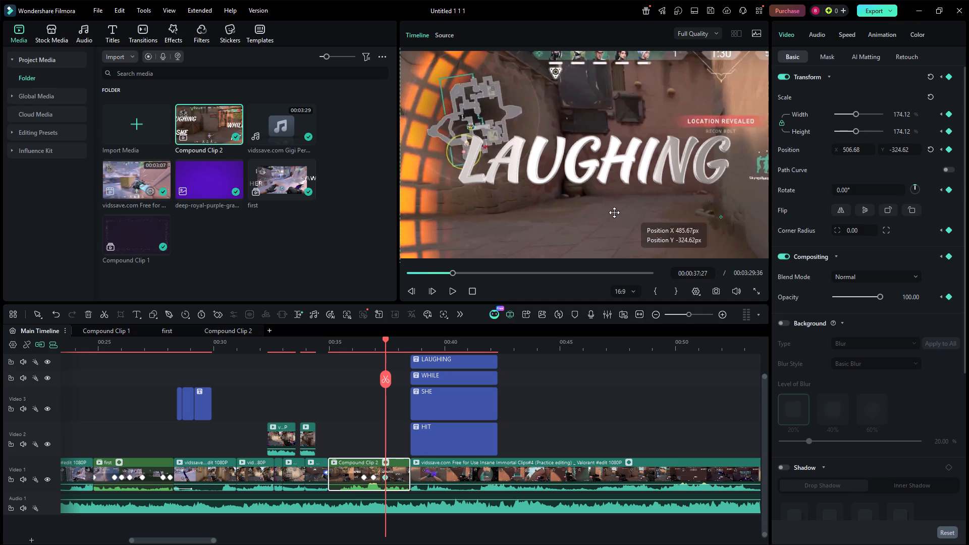
pyautogui.moveTo(614, 212); pyautogui.dragTo(411, 157)
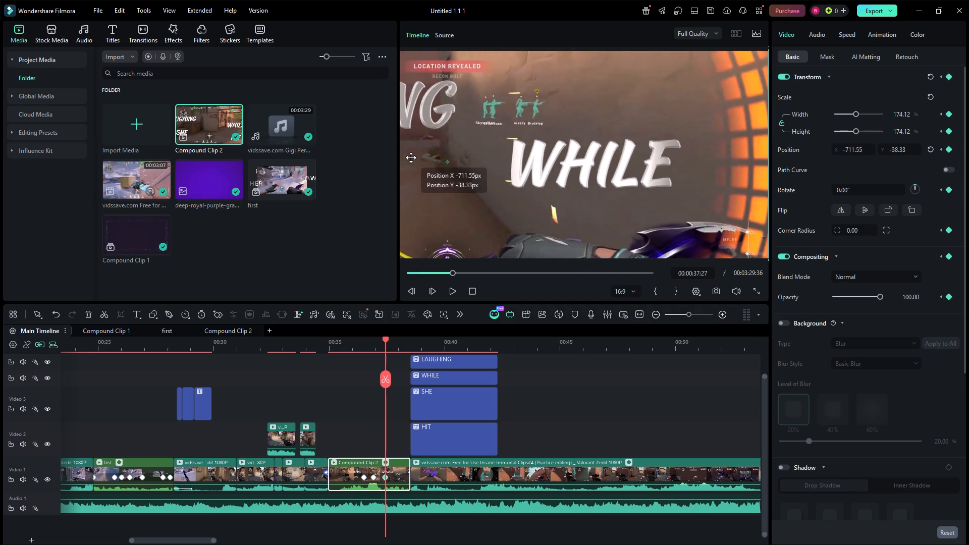
pyautogui.moveTo(411, 157); pyautogui.dragTo(408, 144)
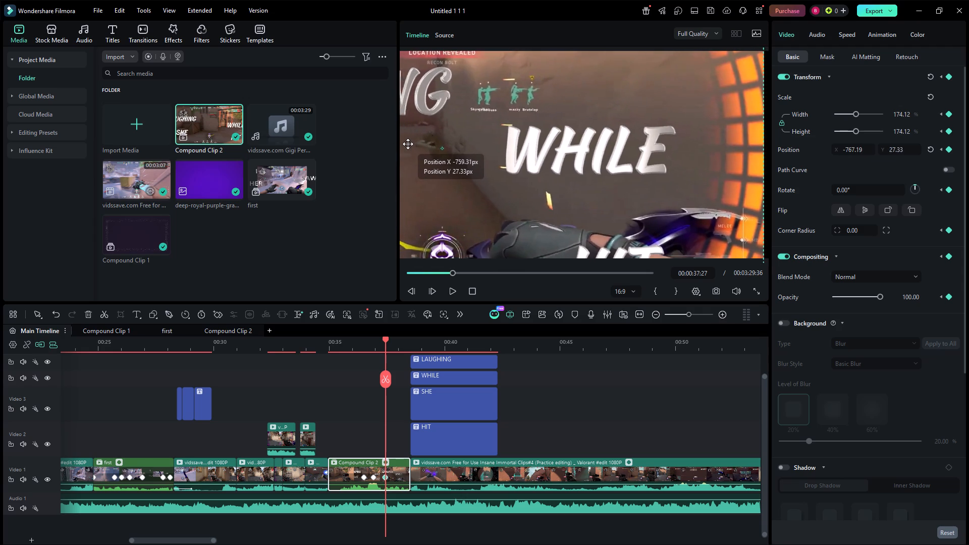
pyautogui.moveTo(408, 144); pyautogui.dragTo(411, 143)
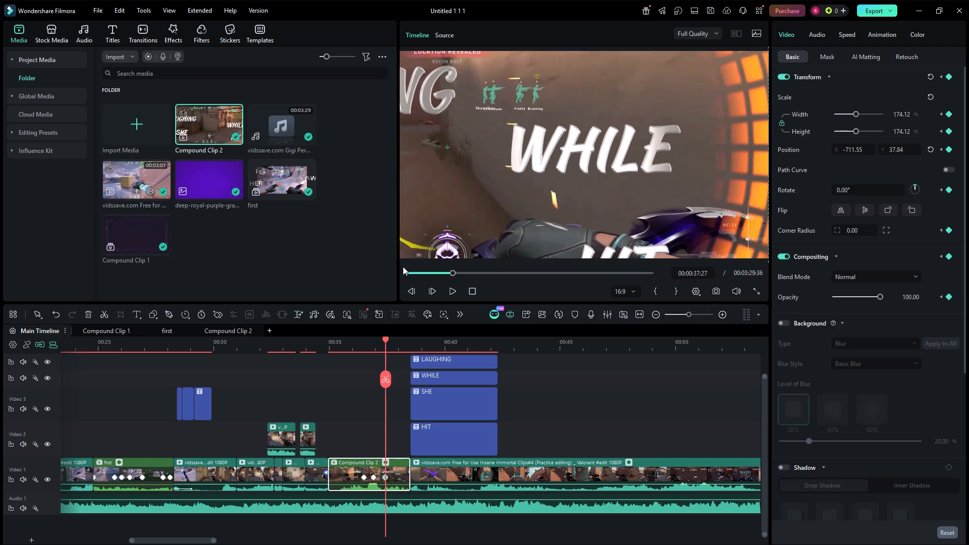
# Add a compound clip keyframe at 00:00:37:53 and reposition the picture to about X 712, Y 369 to frame SHE.
pyautogui.moveTo(385, 347); pyautogui.dragTo(396, 343)
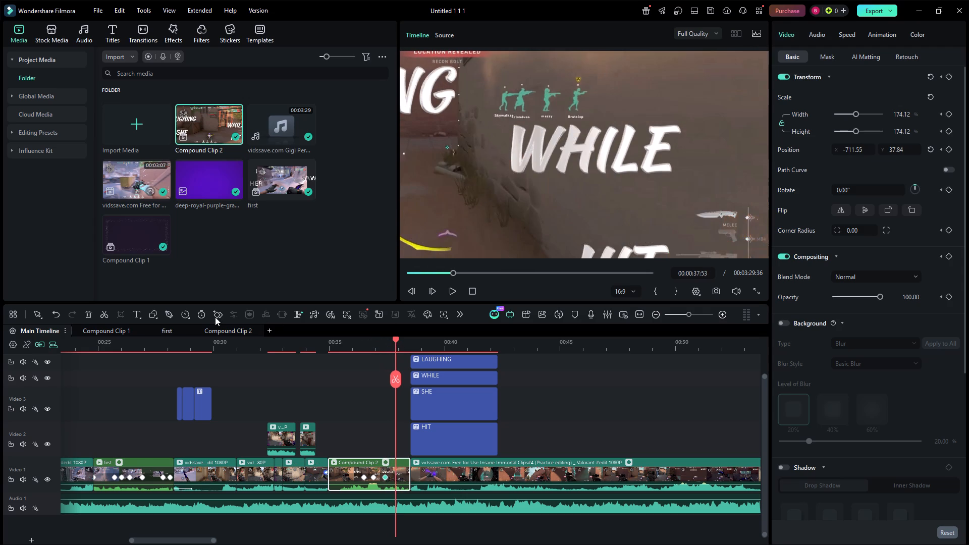
pyautogui.click(216, 316)
pyautogui.moveTo(557, 217); pyautogui.dragTo(671, 198)
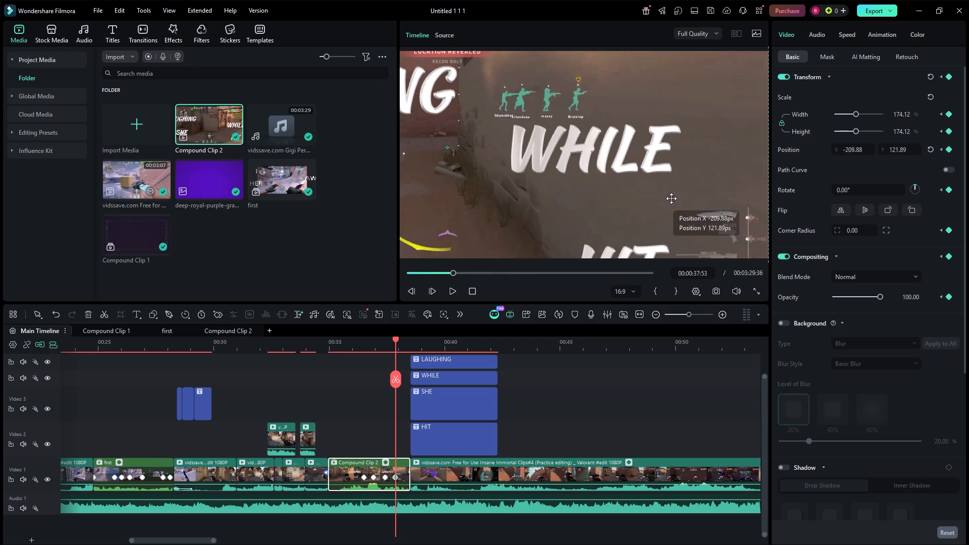
pyautogui.moveTo(671, 198); pyautogui.dragTo(693, 192)
pyautogui.moveTo(653, 206); pyautogui.dragTo(785, 198)
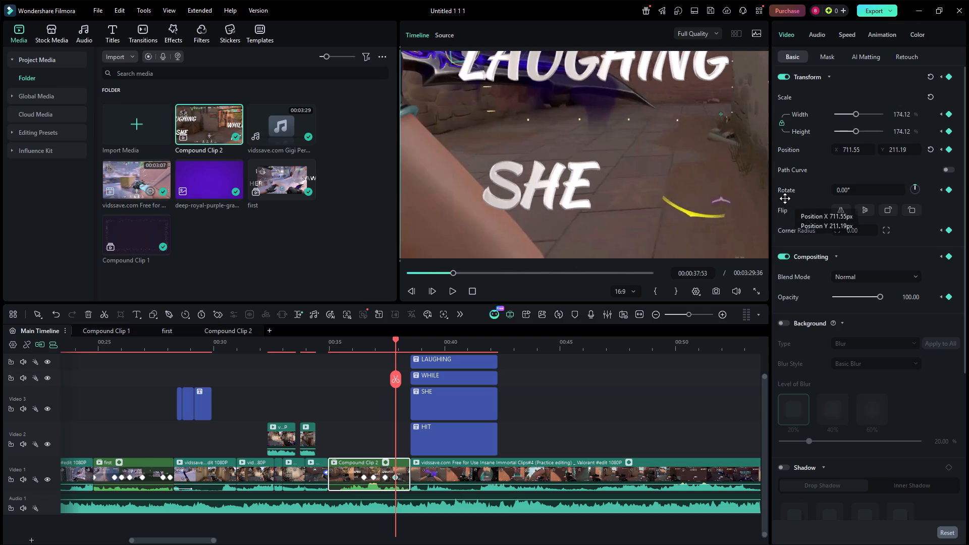
pyautogui.moveTo(785, 198); pyautogui.dragTo(784, 177)
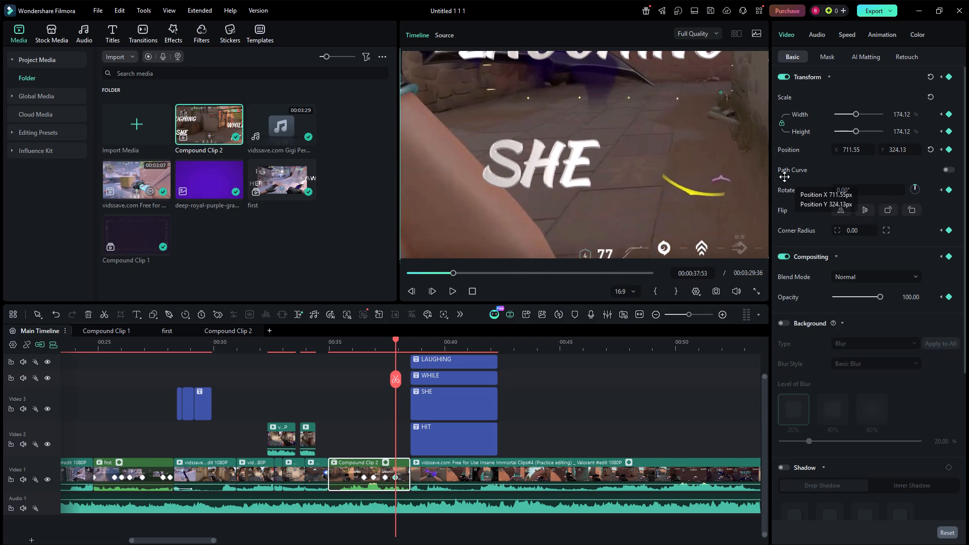
pyautogui.moveTo(784, 177); pyautogui.dragTo(788, 168)
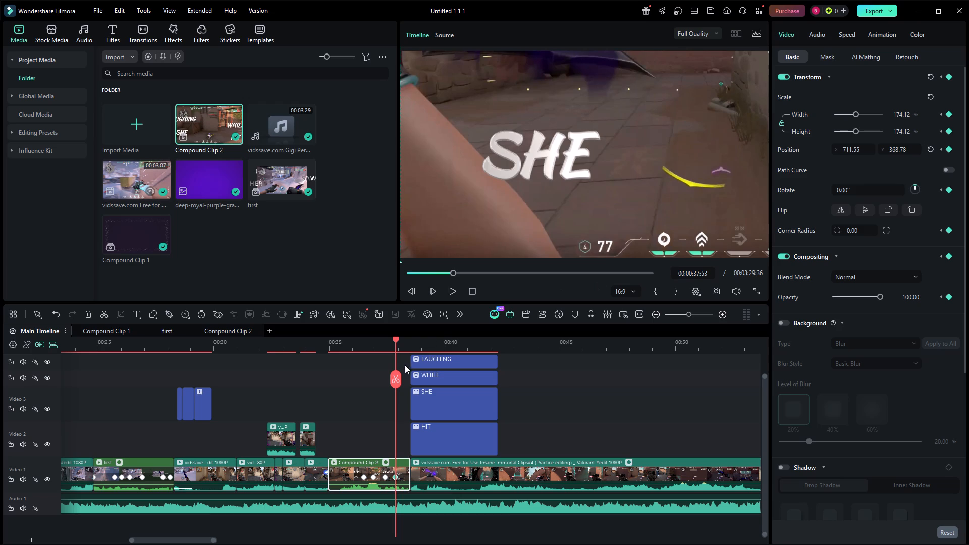
# Add a compound clip keyframe at 00:00:38:21 and reposition the picture to about X -786, Y 400 to frame HIT.
pyautogui.moveTo(395, 349); pyautogui.dragTo(405, 344)
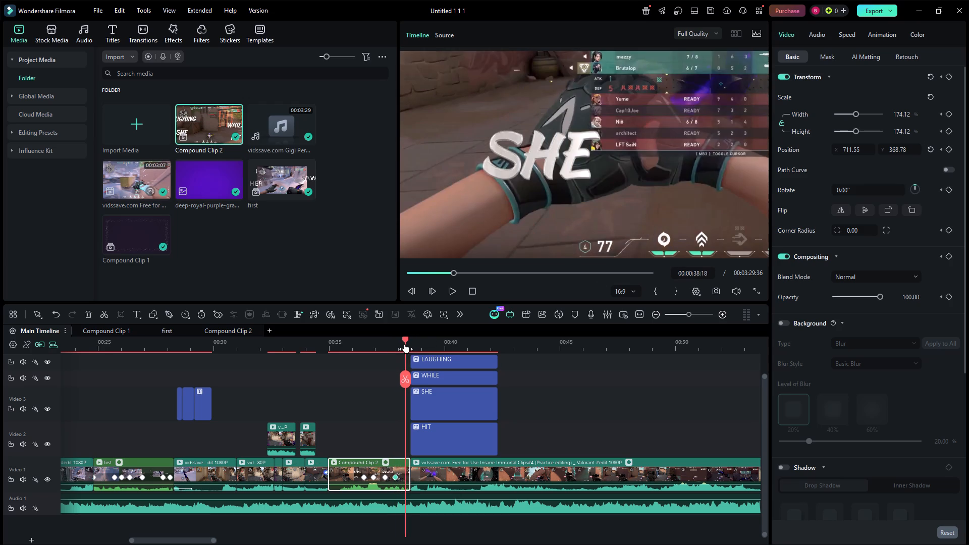
pyautogui.moveTo(405, 344); pyautogui.dragTo(406, 344)
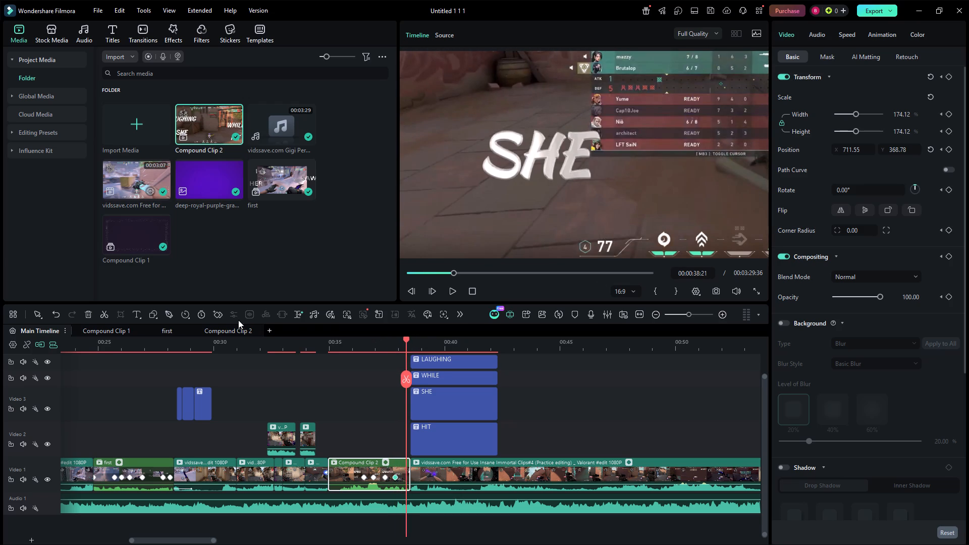
pyautogui.click(217, 316)
pyautogui.moveTo(678, 205); pyautogui.dragTo(412, 186)
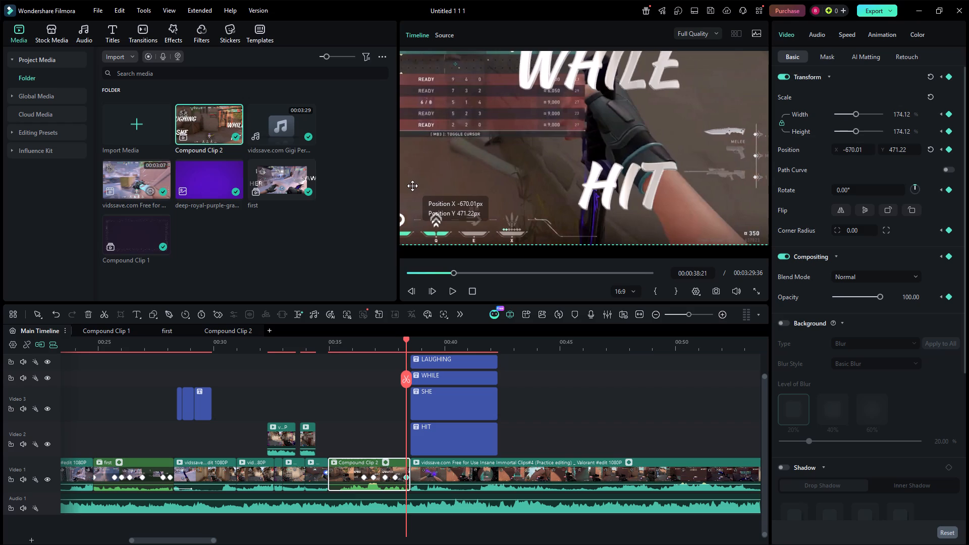
pyautogui.moveTo(412, 186); pyautogui.dragTo(390, 200)
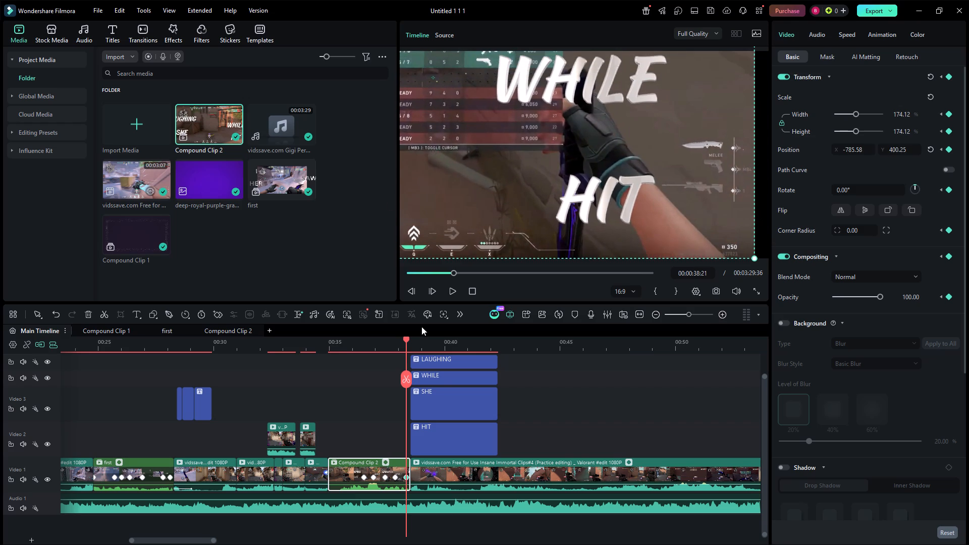
pyautogui.click(586, 400)
# Scrub through the compound clip to review the title slide-in and the keyframed moves from word to word.
pyautogui.moveTo(404, 341); pyautogui.dragTo(384, 344)
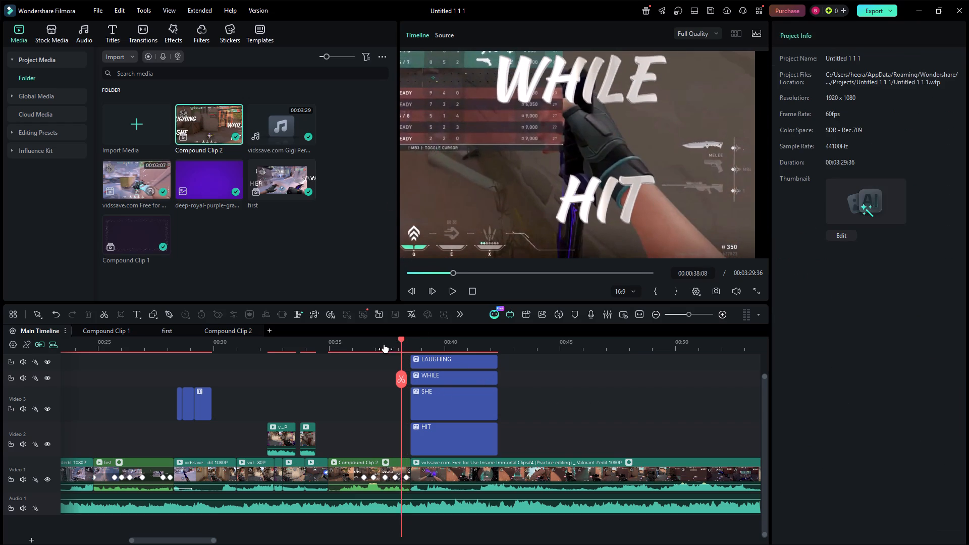
pyautogui.moveTo(384, 344); pyautogui.dragTo(334, 356)
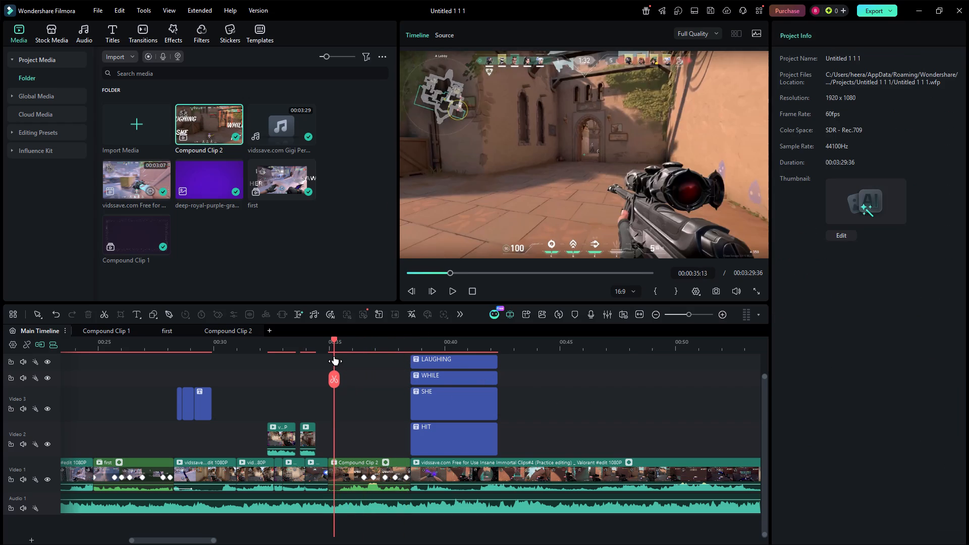
pyautogui.moveTo(334, 356); pyautogui.dragTo(354, 348)
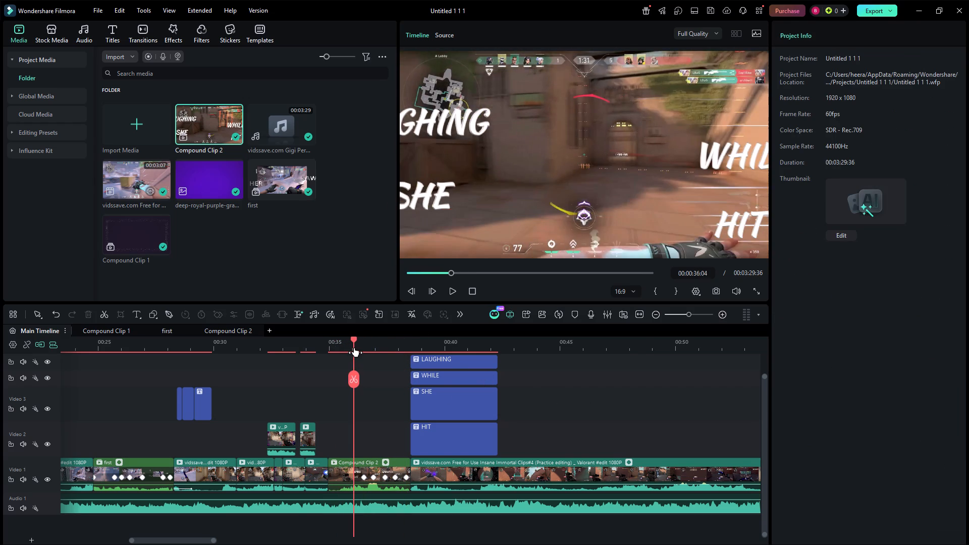
pyautogui.moveTo(354, 348); pyautogui.dragTo(369, 342)
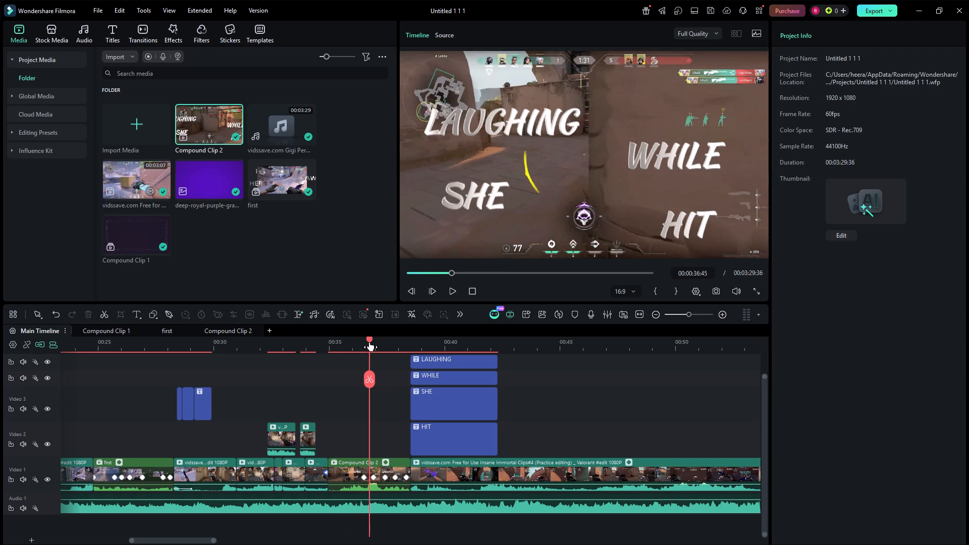
pyautogui.moveTo(369, 342); pyautogui.dragTo(389, 338)
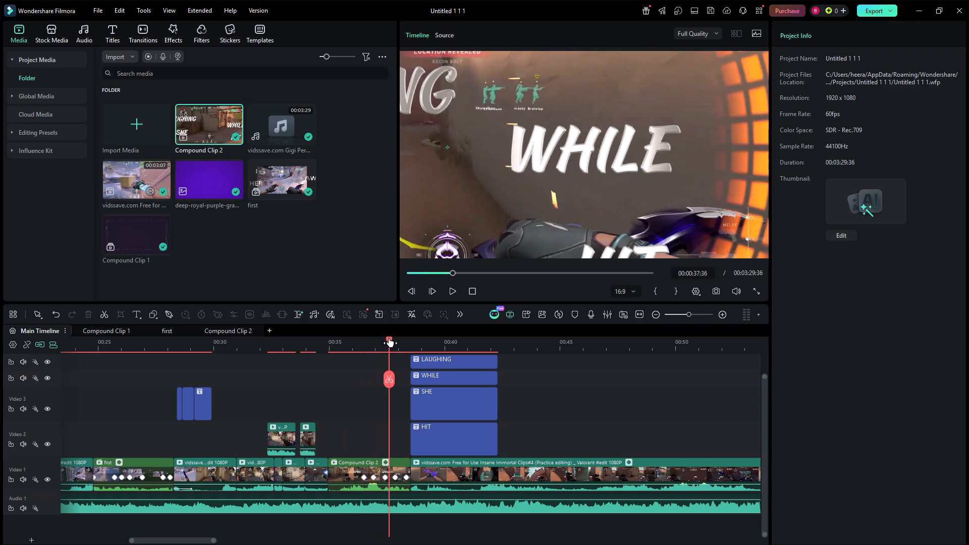
pyautogui.moveTo(389, 338); pyautogui.dragTo(418, 333)
pyautogui.click(607, 408)
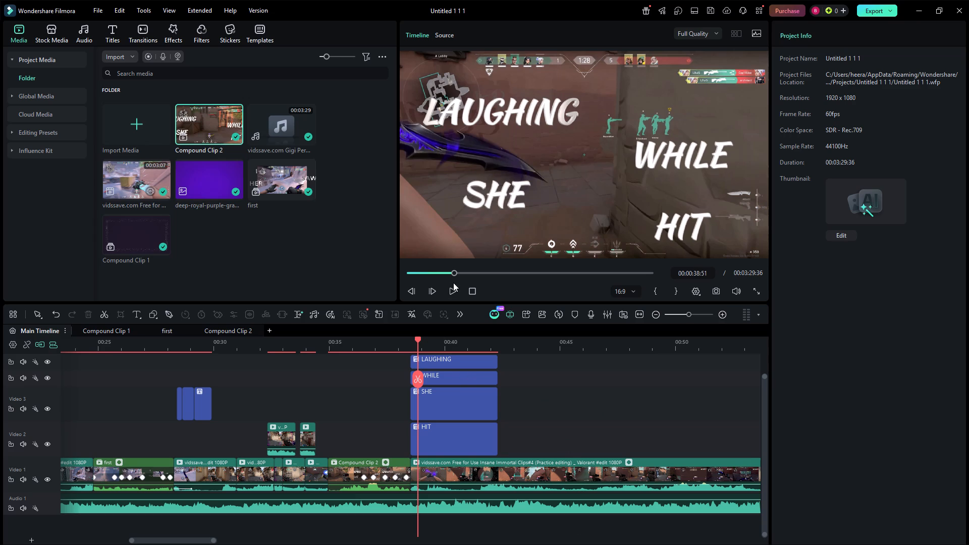
# Play the montage from the very beginning through to the LAUGHING zoom to review the whole edit.
pyautogui.moveTo(454, 277); pyautogui.dragTo(328, 288)
pyautogui.moveTo(417, 272); pyautogui.dragTo(400, 270)
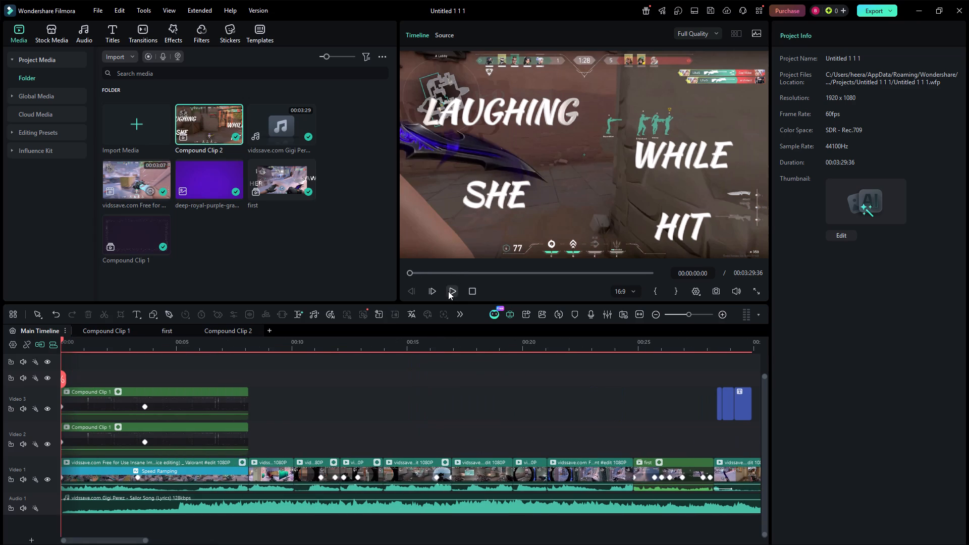
pyautogui.click(448, 291)
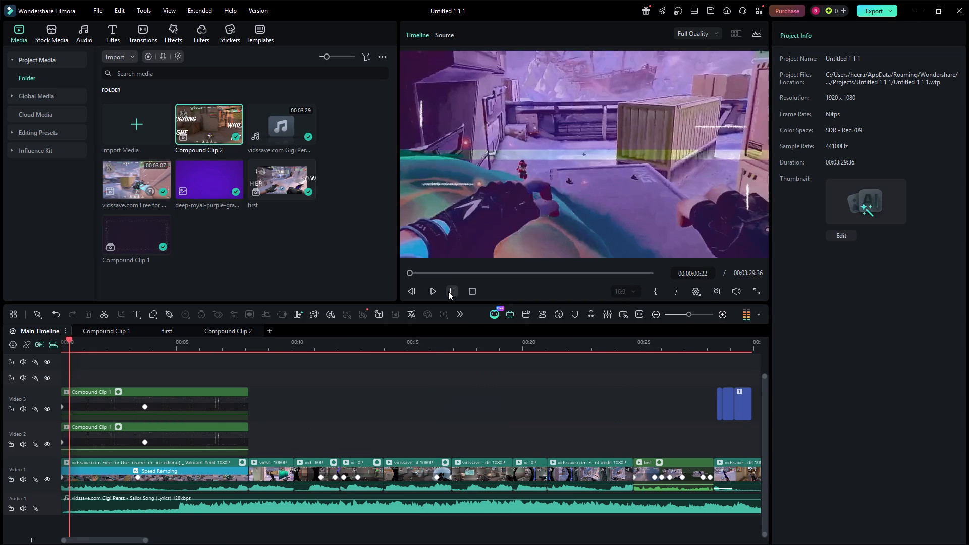
pyautogui.click(448, 291)
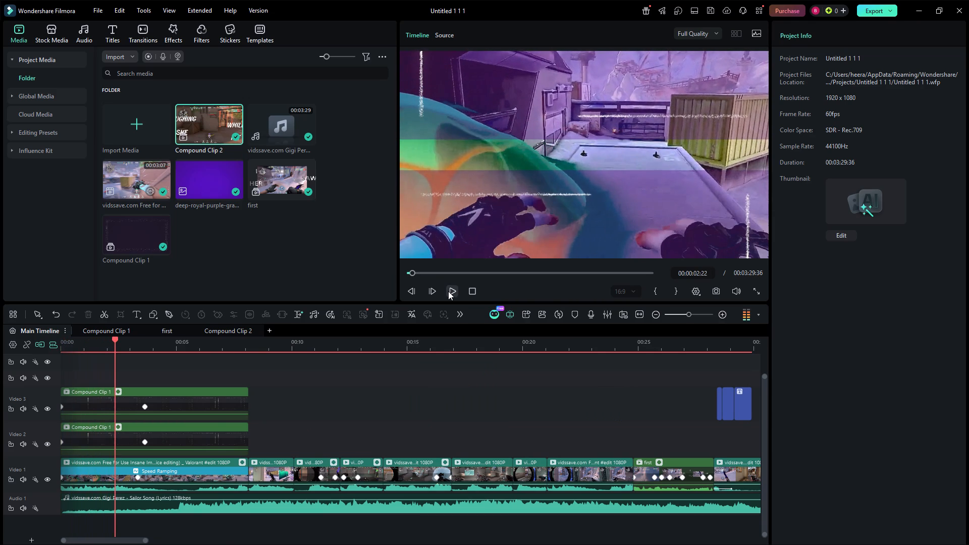
pyautogui.click(448, 291)
pyautogui.doubleClick(448, 291)
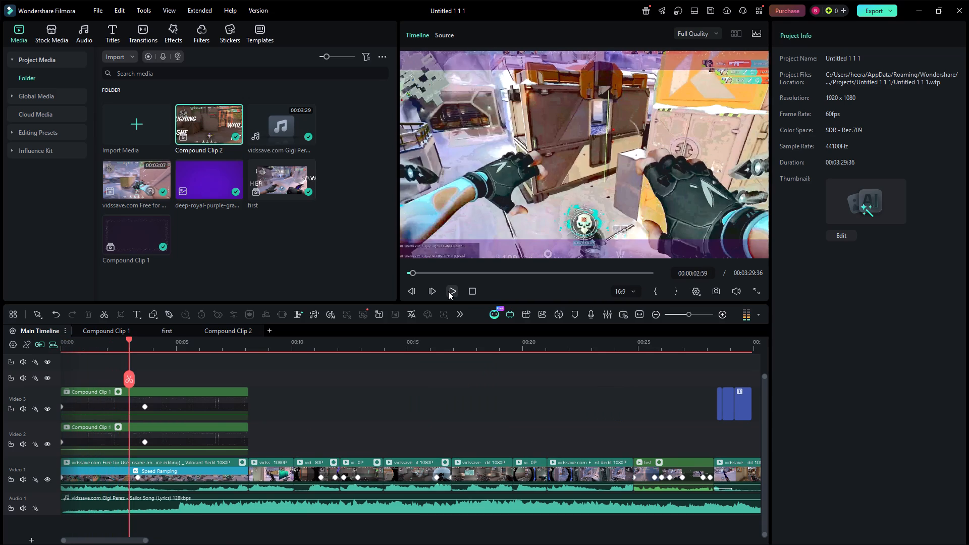
pyautogui.tripleClick(448, 291)
pyautogui.tripleClick(448, 291)
pyautogui.tripleClick(448, 291)
pyautogui.tripleClick(448, 291)
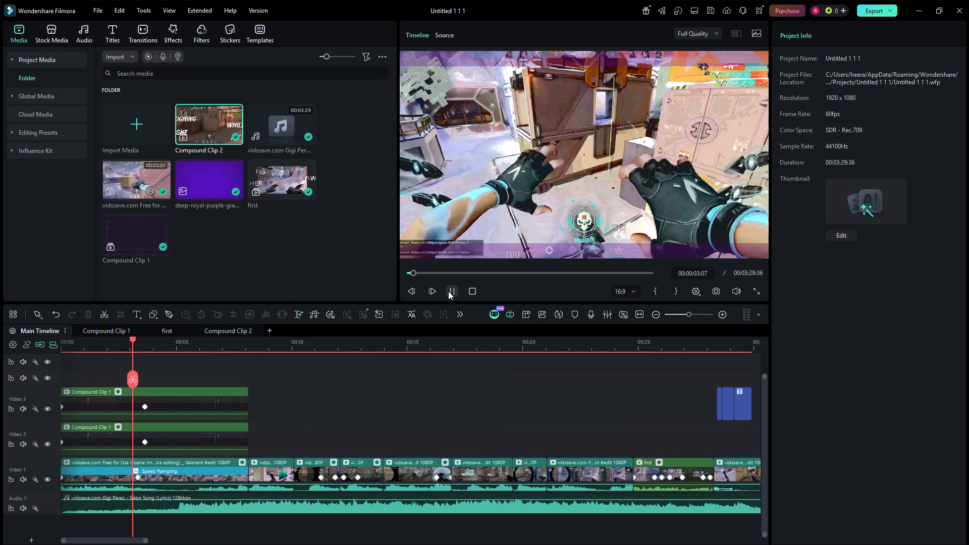
pyautogui.tripleClick(448, 291)
pyautogui.click(448, 291)
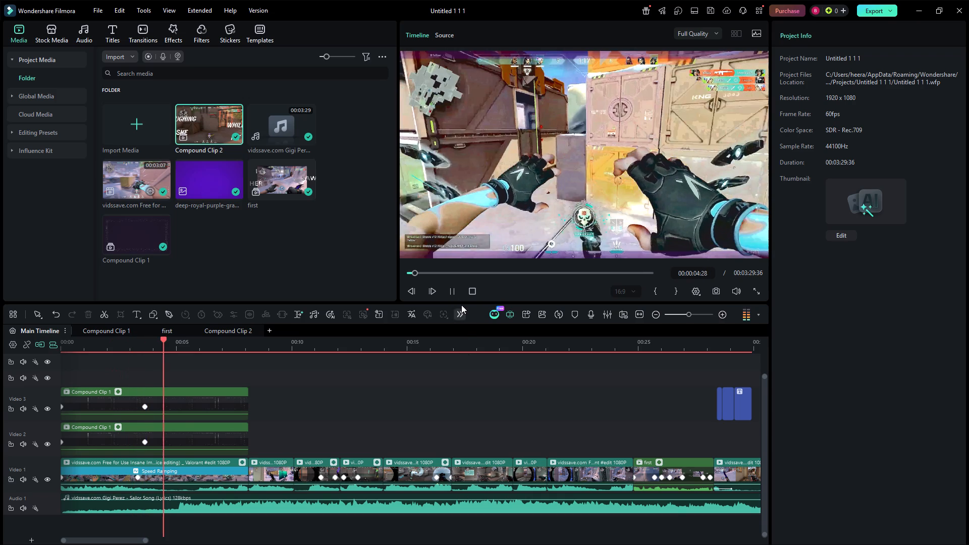
pyautogui.click(454, 295)
pyautogui.click(453, 295)
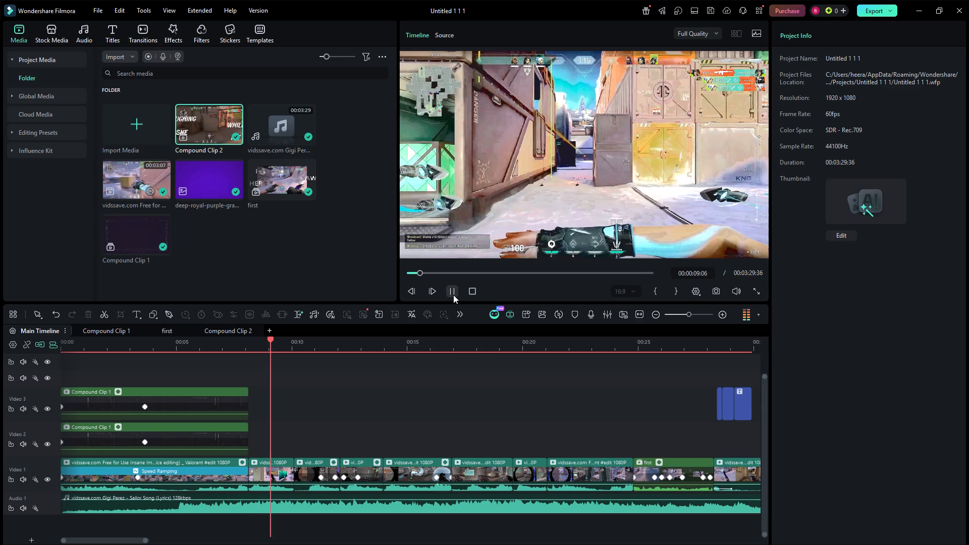
pyautogui.click(453, 295)
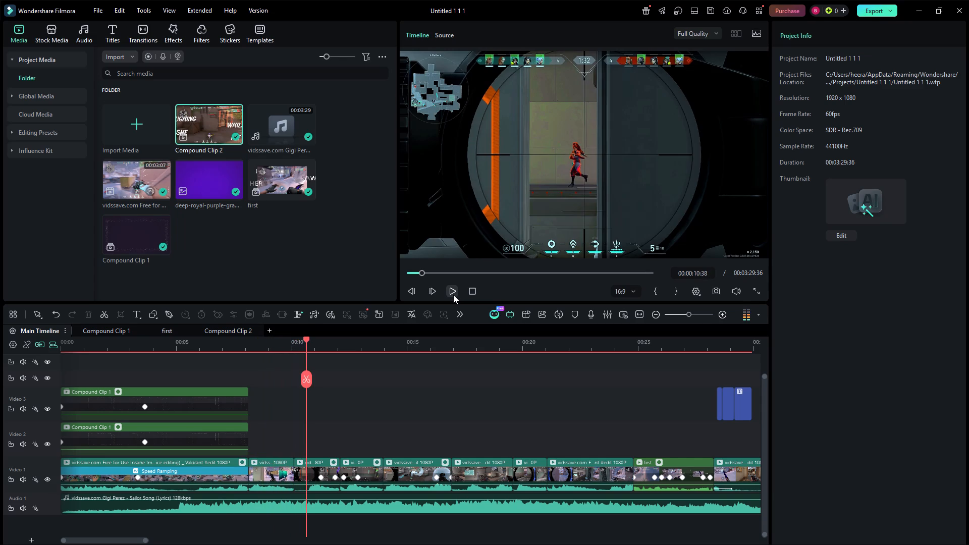
pyautogui.click(453, 295)
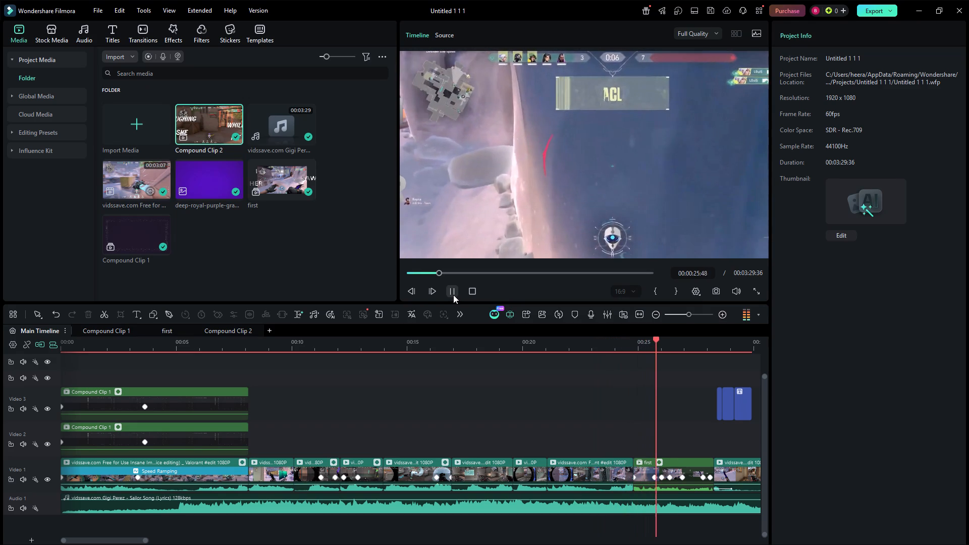
pyautogui.click(453, 295)
pyautogui.click(453, 295)
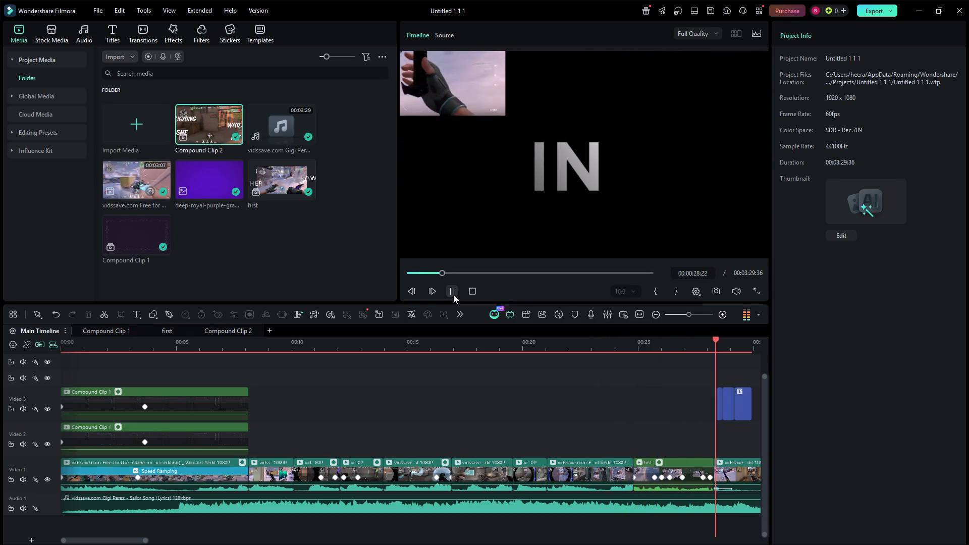
pyautogui.click(453, 295)
pyautogui.click(453, 295)
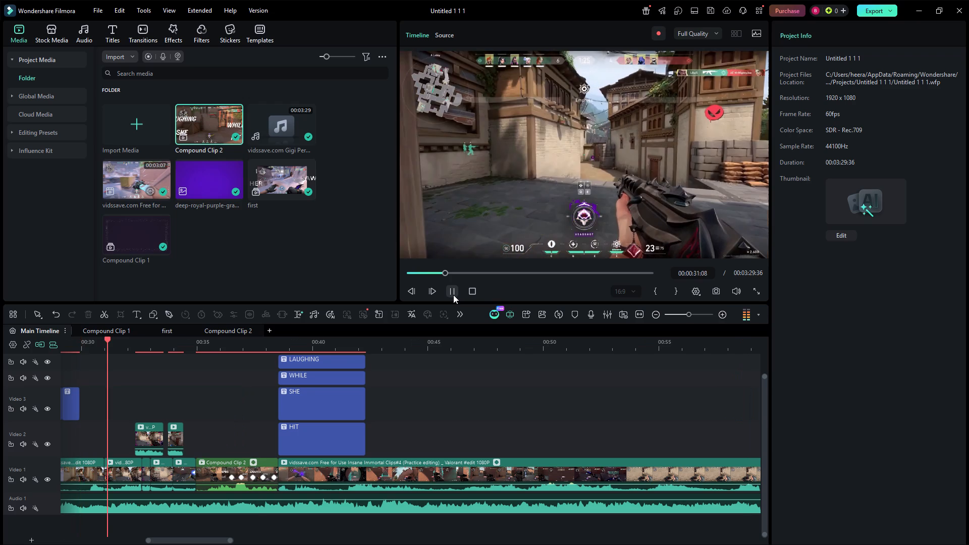
pyautogui.click(453, 295)
pyautogui.click(453, 295)
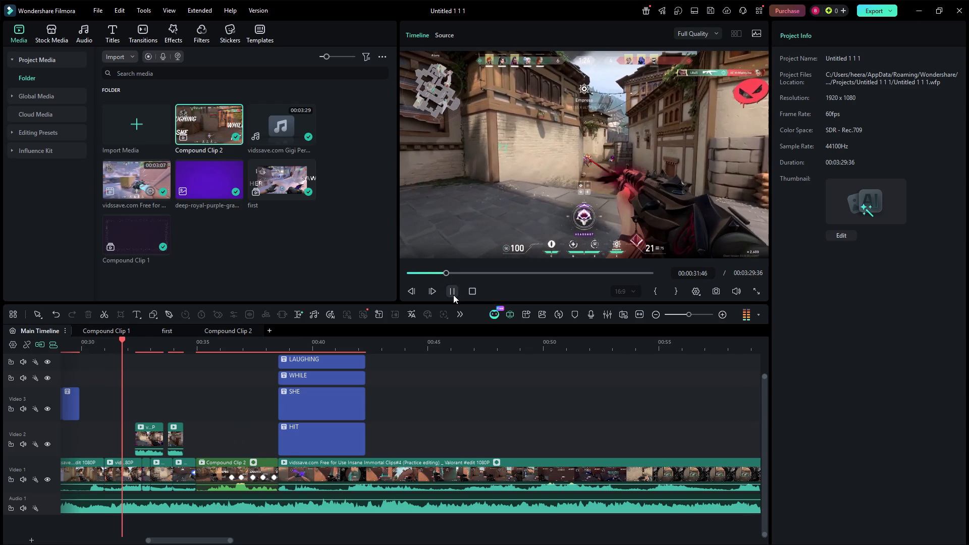
pyautogui.click(453, 295)
pyautogui.click(453, 295)
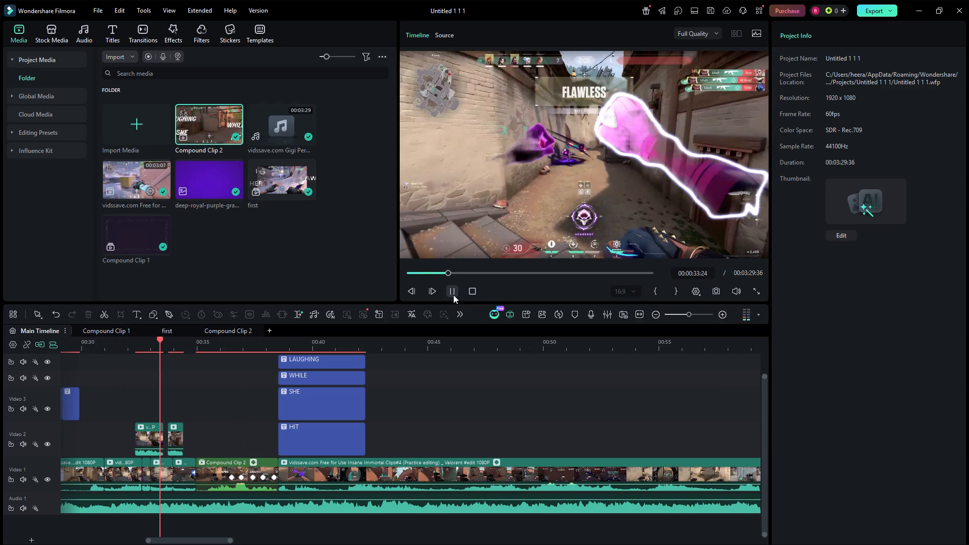
pyautogui.click(453, 295)
pyautogui.click(453, 295)
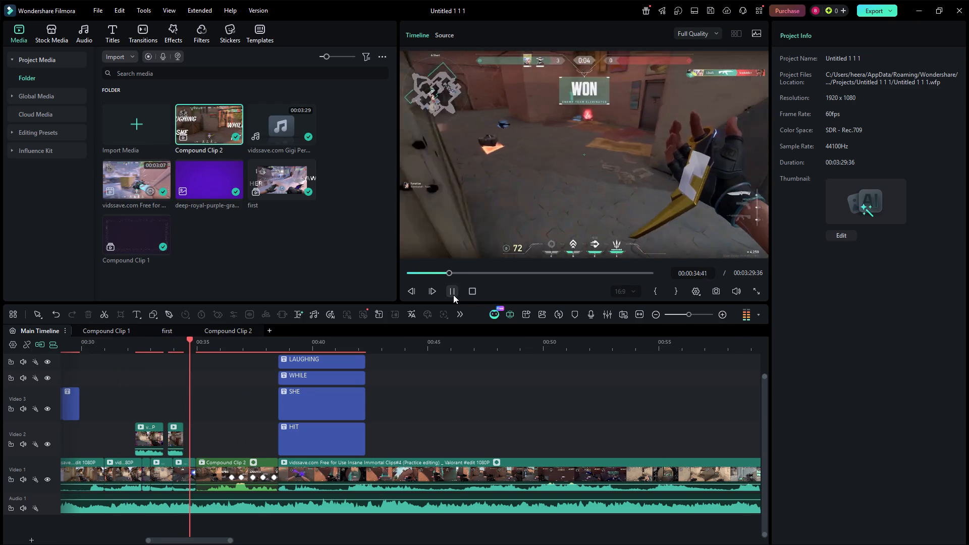
pyautogui.click(453, 295)
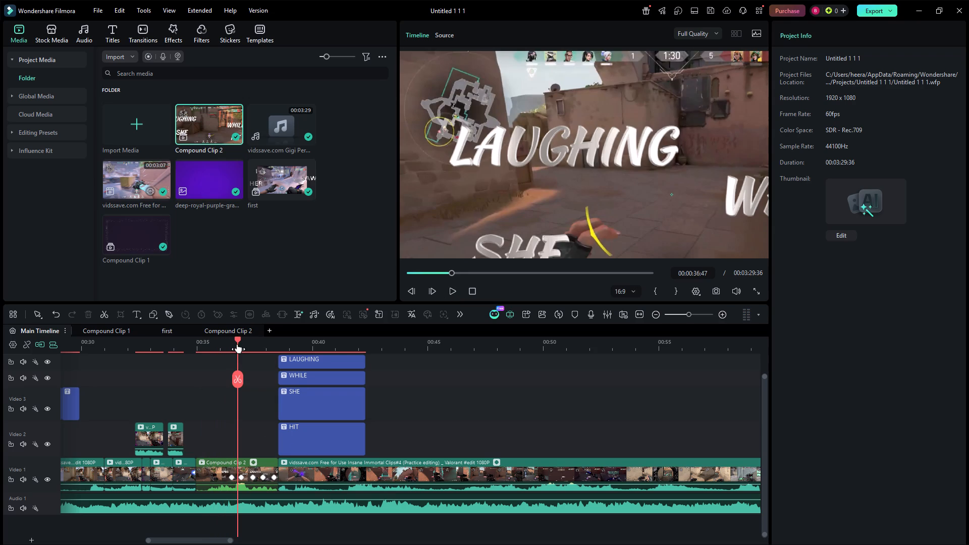
# Examine the short Video 1 clip before Compound Clip 2 at 00:00:34:26, looking through its animation, audio and video settings.
pyautogui.moveTo(237, 344); pyautogui.dragTo(180, 367)
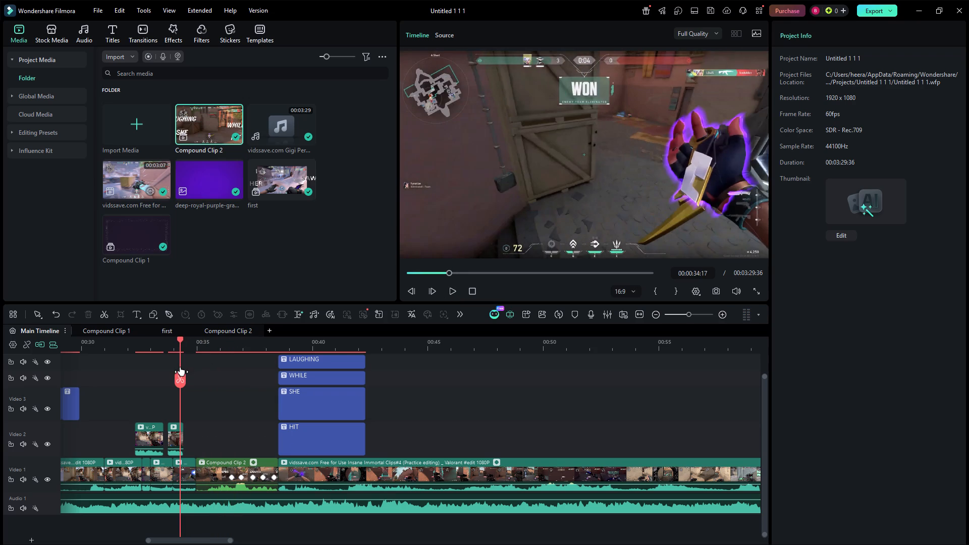
pyautogui.moveTo(180, 367); pyautogui.dragTo(183, 369)
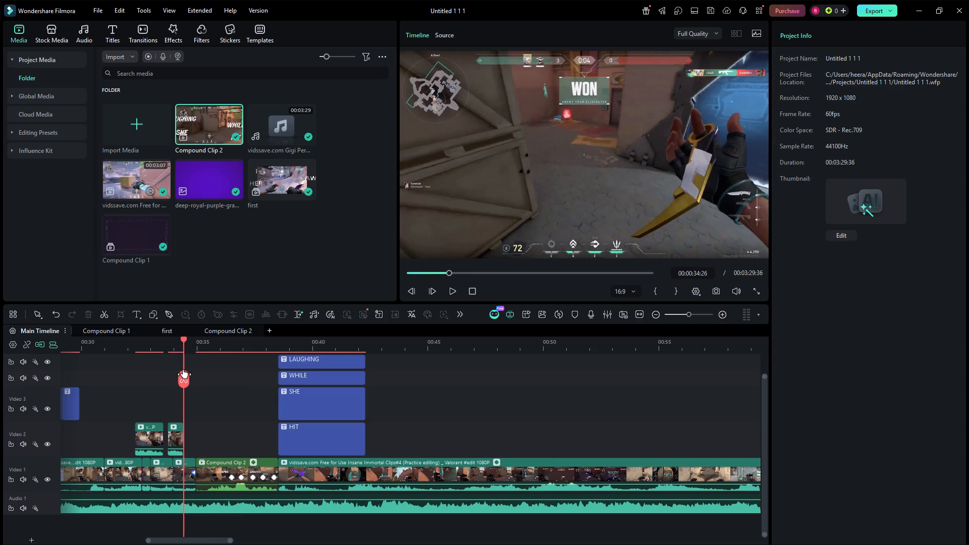
pyautogui.moveTo(183, 369); pyautogui.dragTo(184, 373)
pyautogui.click(187, 486)
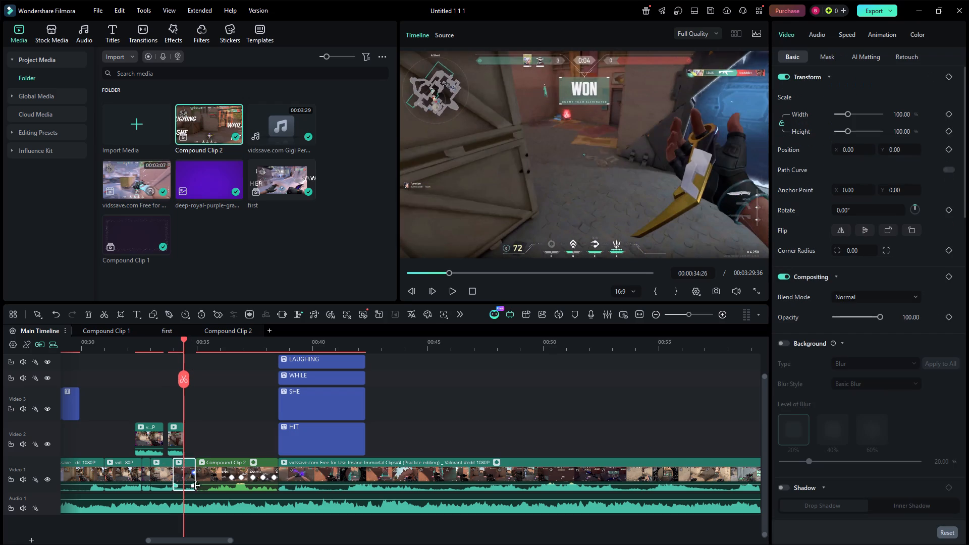
pyautogui.click(865, 39)
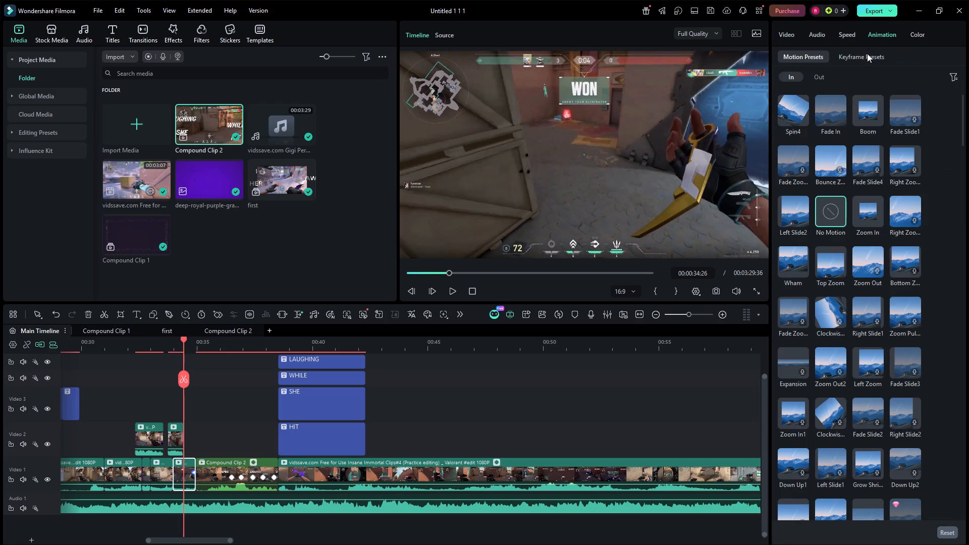
pyautogui.click(829, 33)
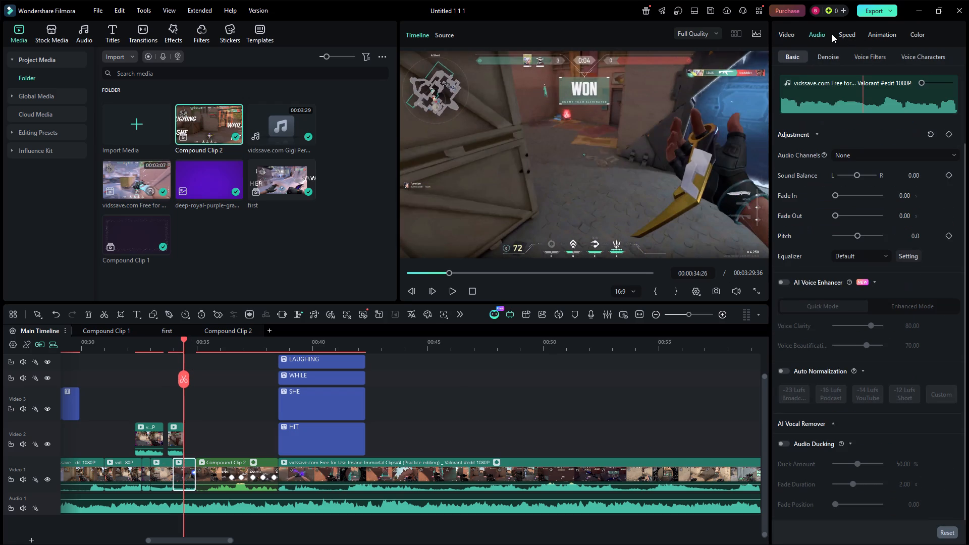
pyautogui.click(855, 32)
pyautogui.click(881, 31)
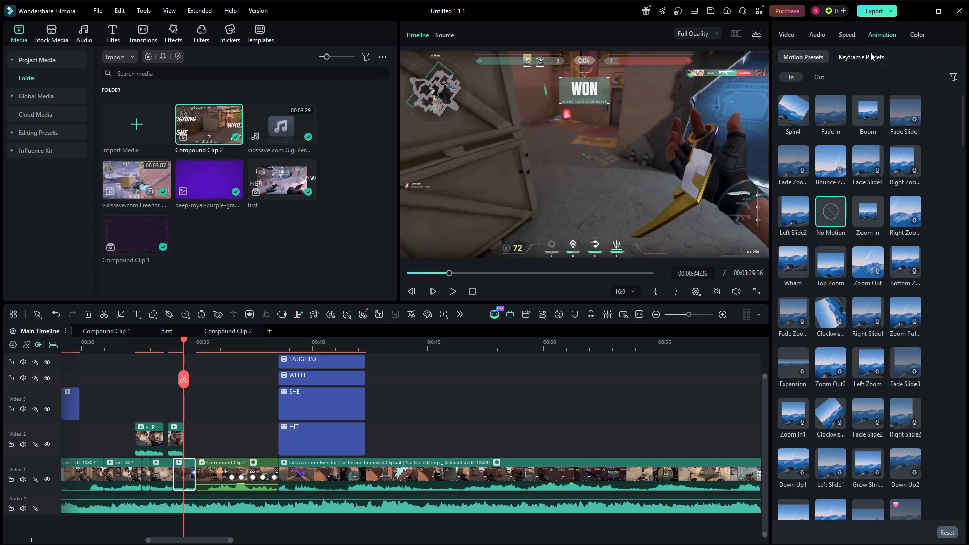
pyautogui.click(868, 52)
pyautogui.click(825, 58)
pyautogui.click(792, 37)
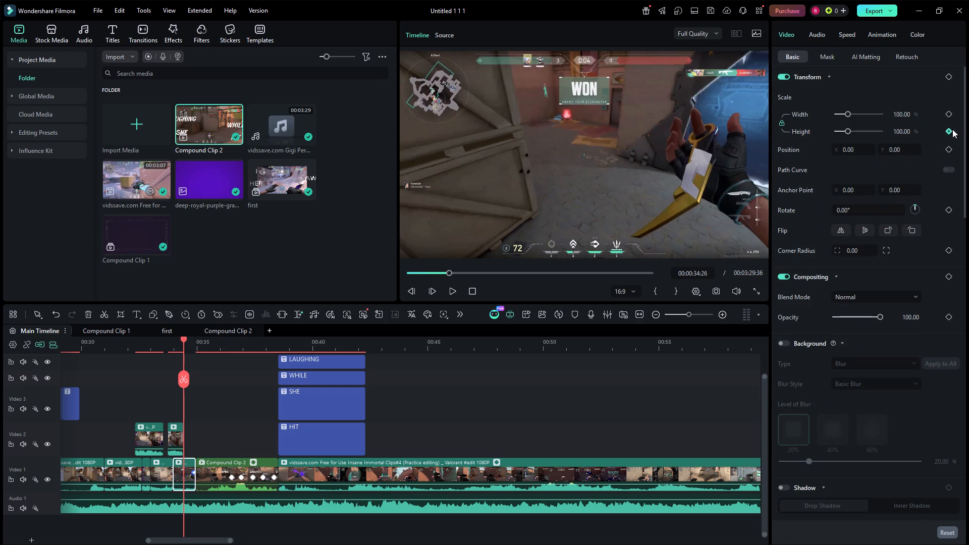
pyautogui.moveTo(962, 118); pyautogui.dragTo(968, 257)
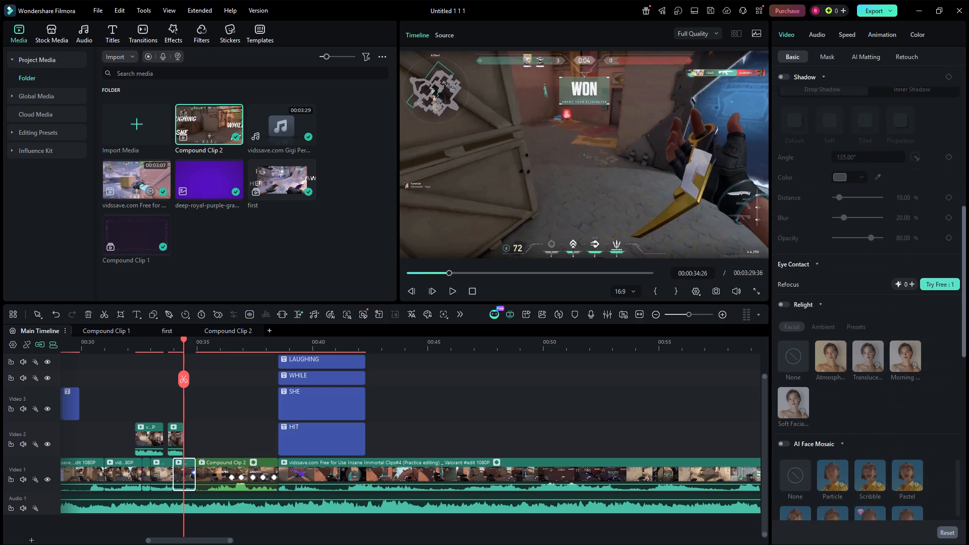
pyautogui.moveTo(968, 257); pyautogui.dragTo(968, 290)
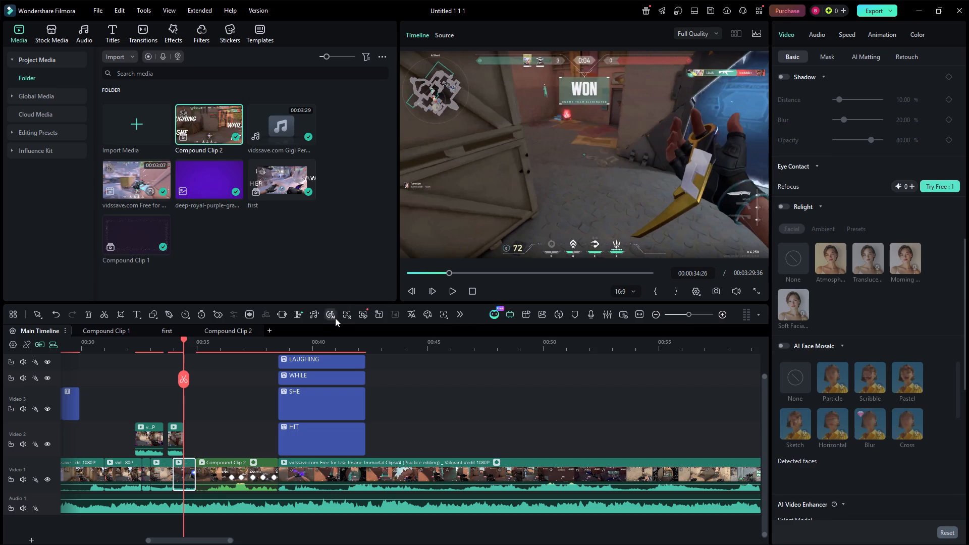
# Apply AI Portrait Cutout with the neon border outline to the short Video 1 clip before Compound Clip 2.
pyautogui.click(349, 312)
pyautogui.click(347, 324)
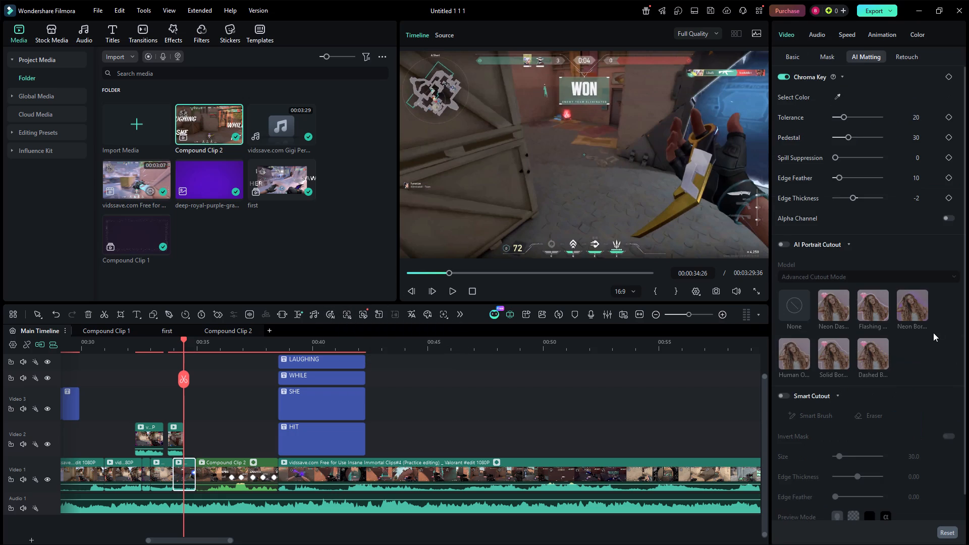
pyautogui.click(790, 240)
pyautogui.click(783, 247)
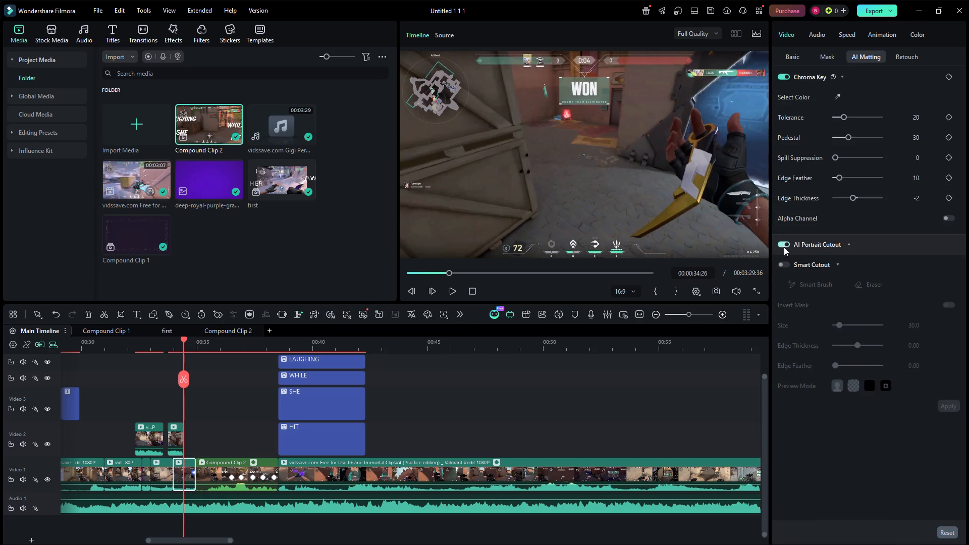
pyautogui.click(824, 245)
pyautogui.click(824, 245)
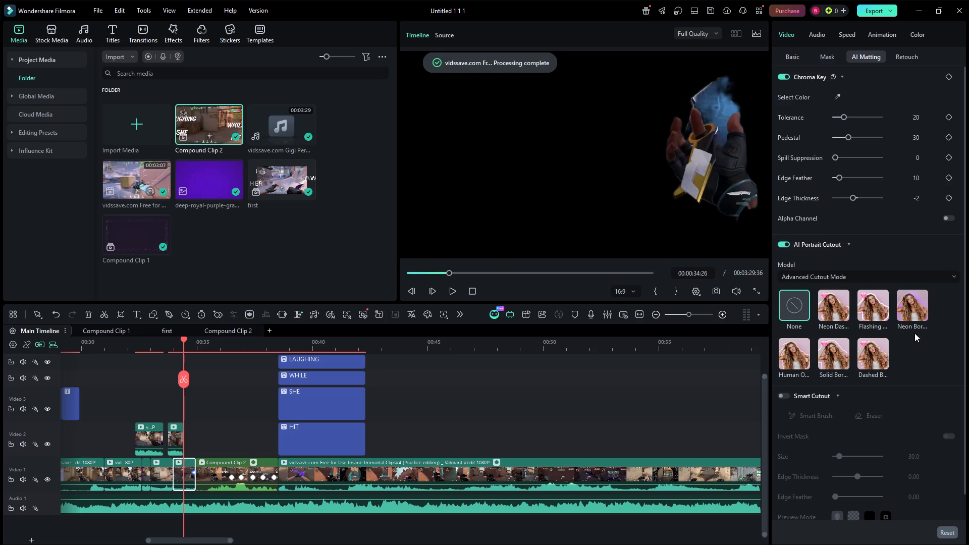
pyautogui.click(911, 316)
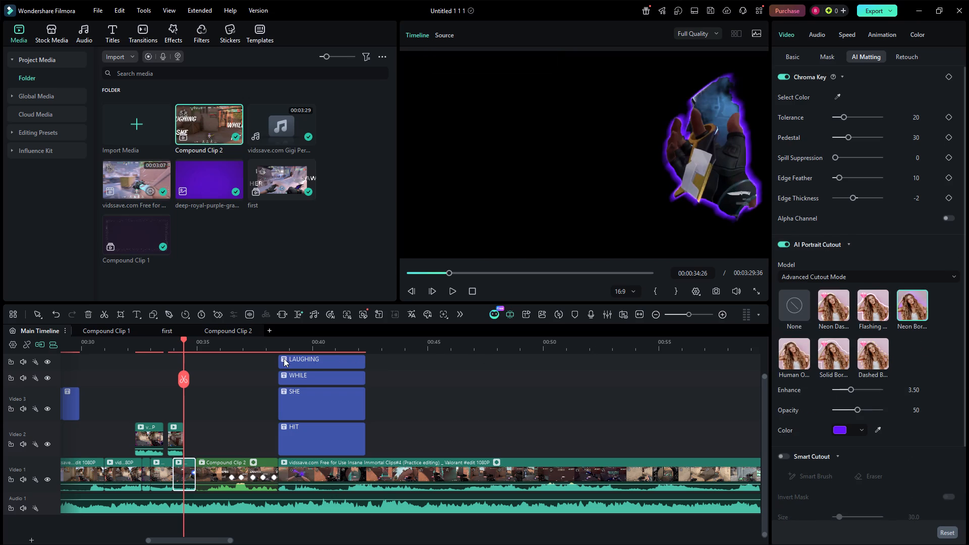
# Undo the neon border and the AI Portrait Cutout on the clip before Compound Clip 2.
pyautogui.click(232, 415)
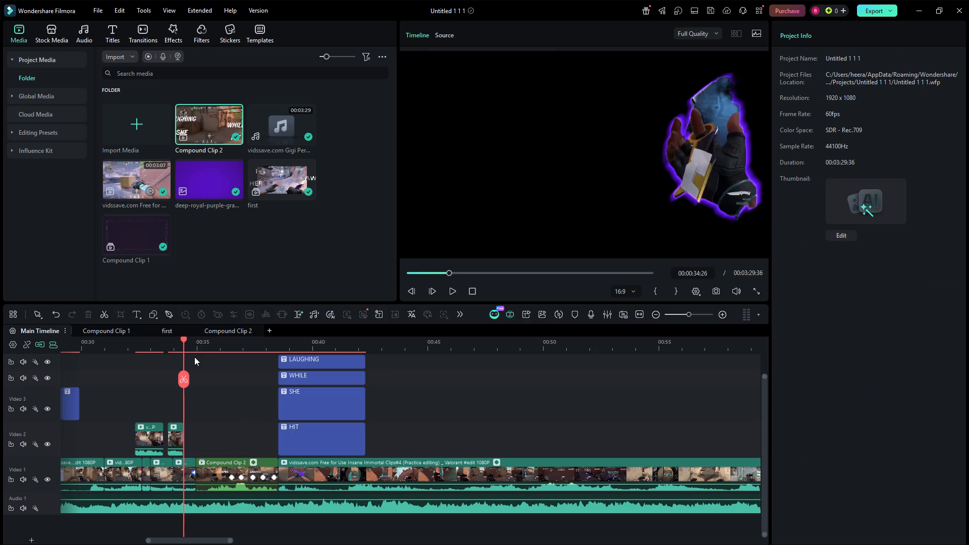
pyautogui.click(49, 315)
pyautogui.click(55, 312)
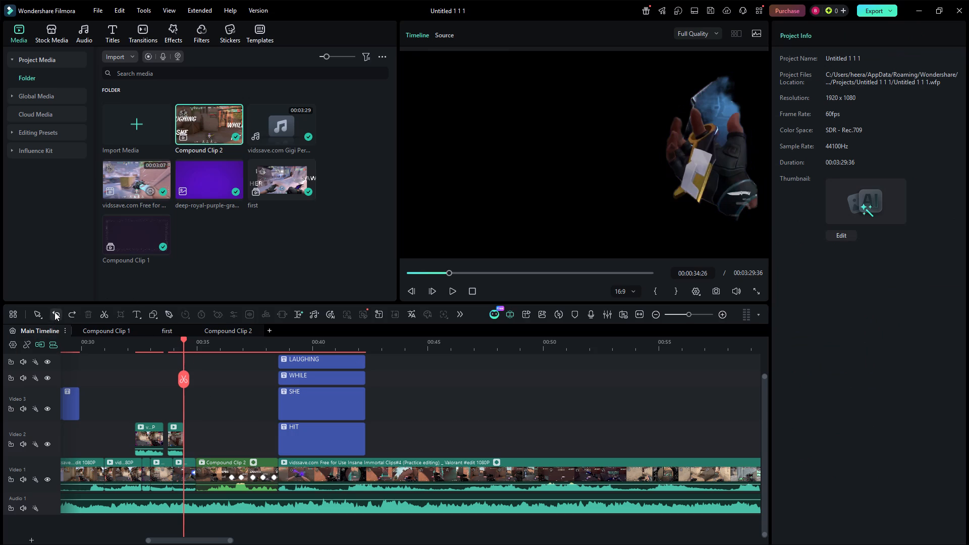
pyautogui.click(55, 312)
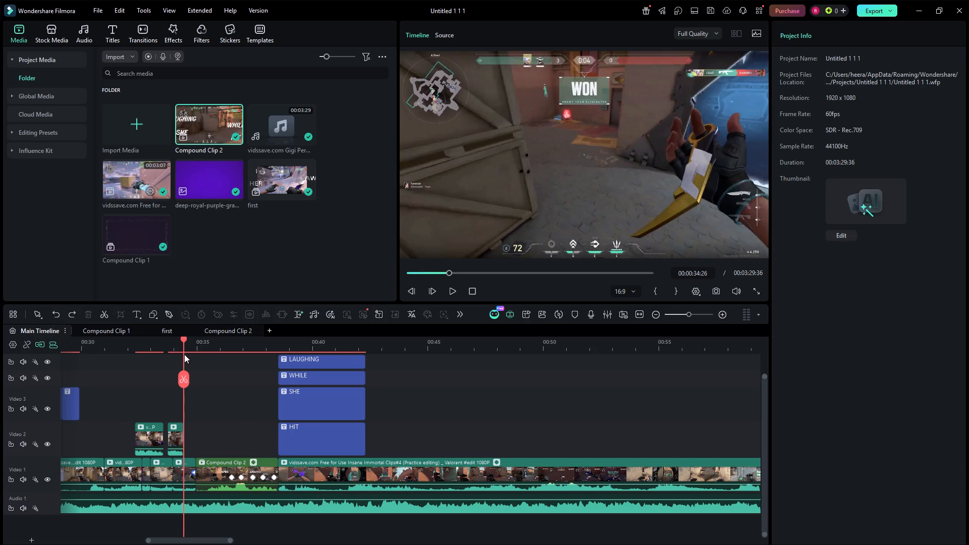
# Scrub from the glowing hand cutout through Compound Clip 2 and the LAUGHING, WHILE, SHE and HIT titles to review the edit.
pyautogui.moveTo(184, 351); pyautogui.dragTo(175, 350)
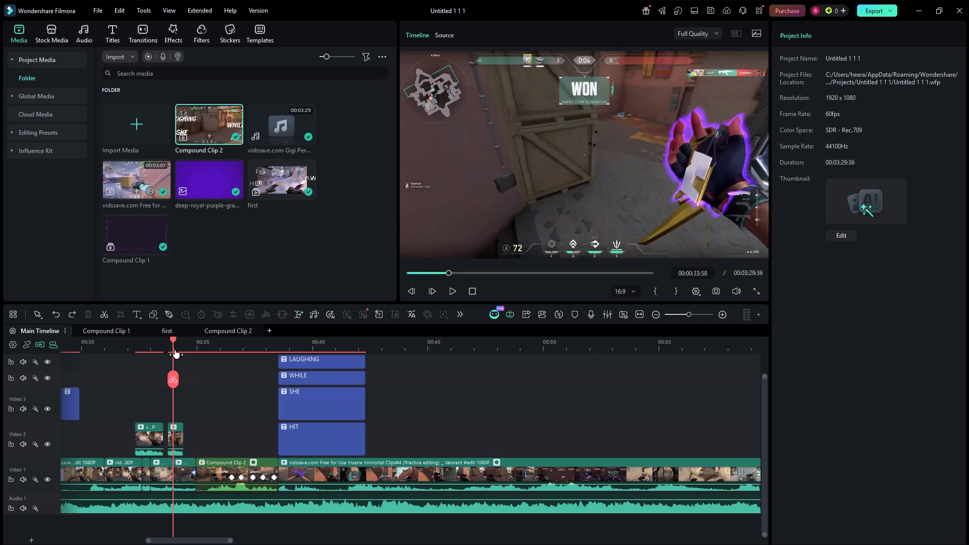
pyautogui.moveTo(175, 350); pyautogui.dragTo(209, 347)
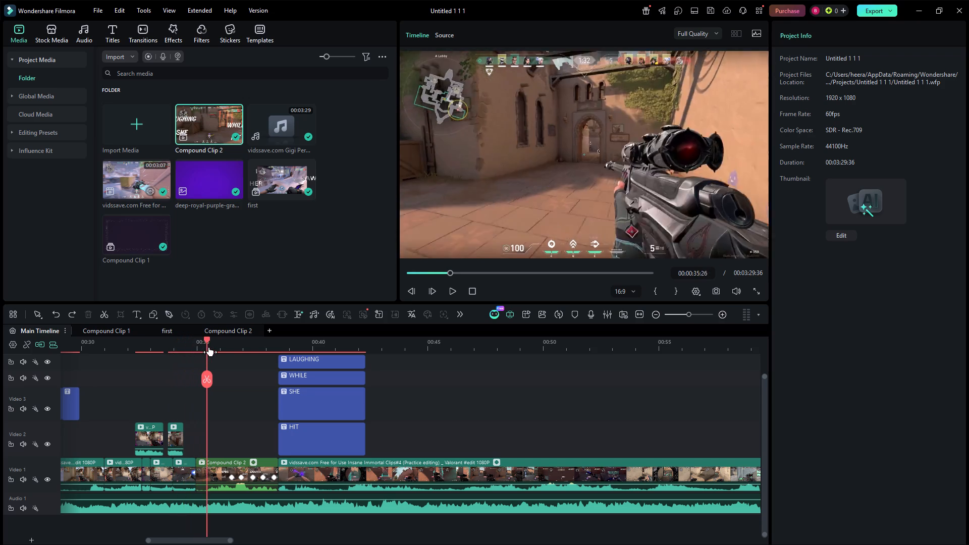
pyautogui.moveTo(209, 347); pyautogui.dragTo(252, 345)
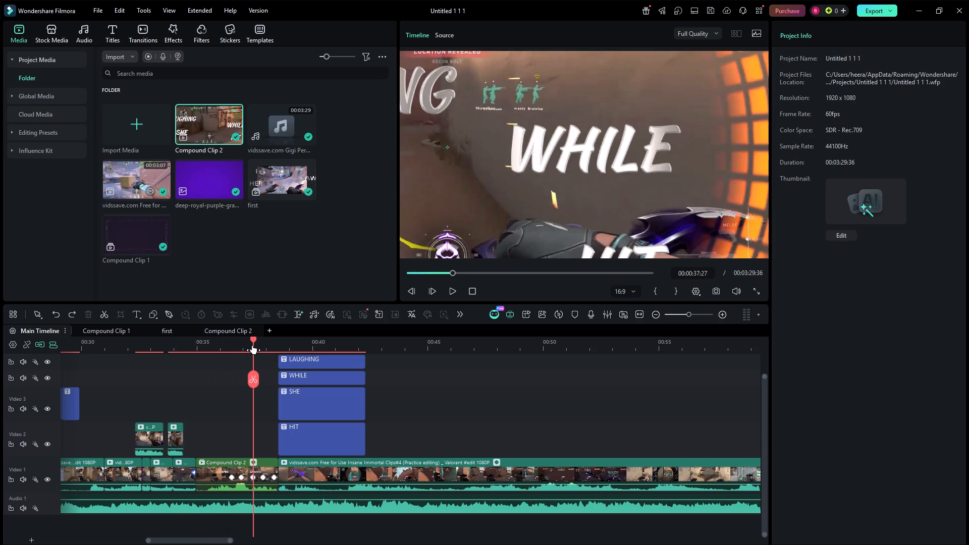
pyautogui.moveTo(252, 345); pyautogui.dragTo(301, 343)
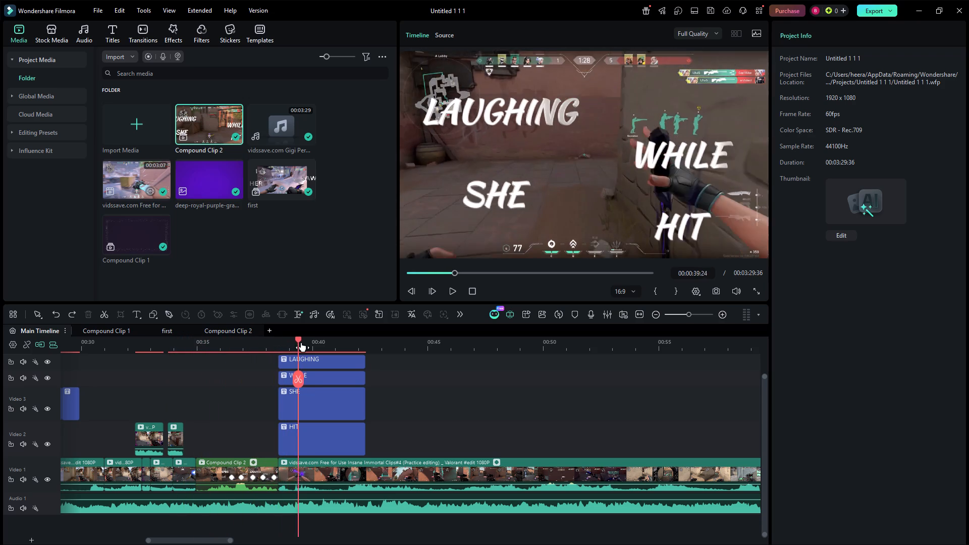
pyautogui.moveTo(301, 343); pyautogui.dragTo(364, 342)
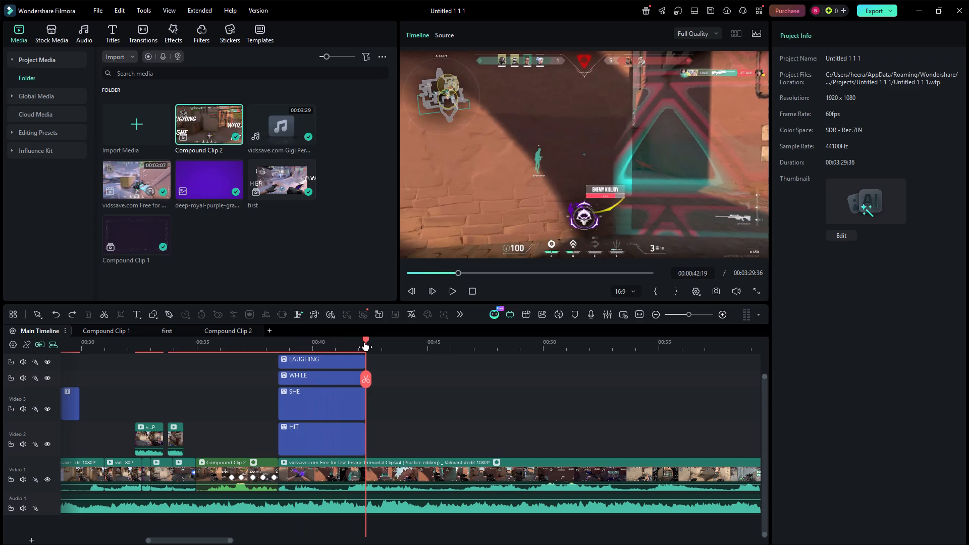
pyautogui.moveTo(364, 342); pyautogui.dragTo(277, 351)
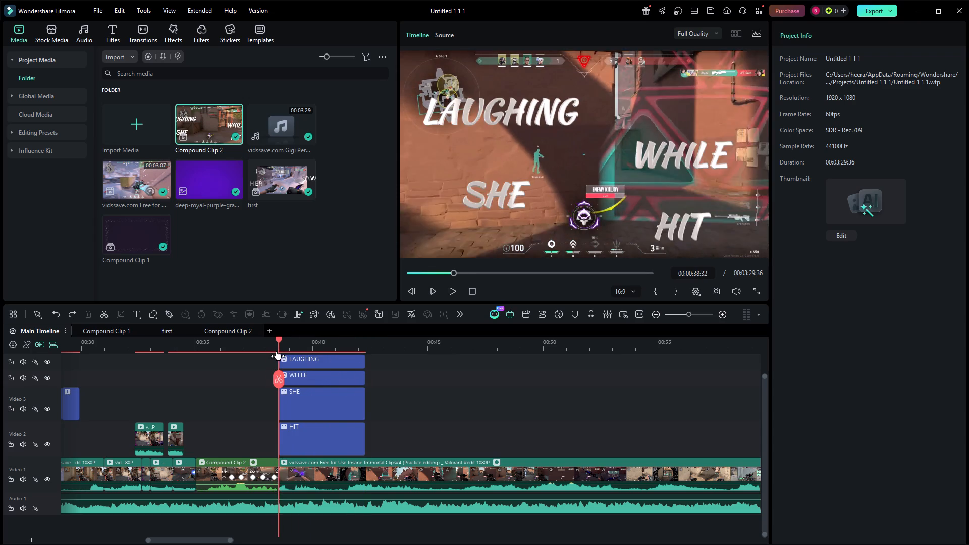
pyautogui.moveTo(277, 351); pyautogui.dragTo(319, 355)
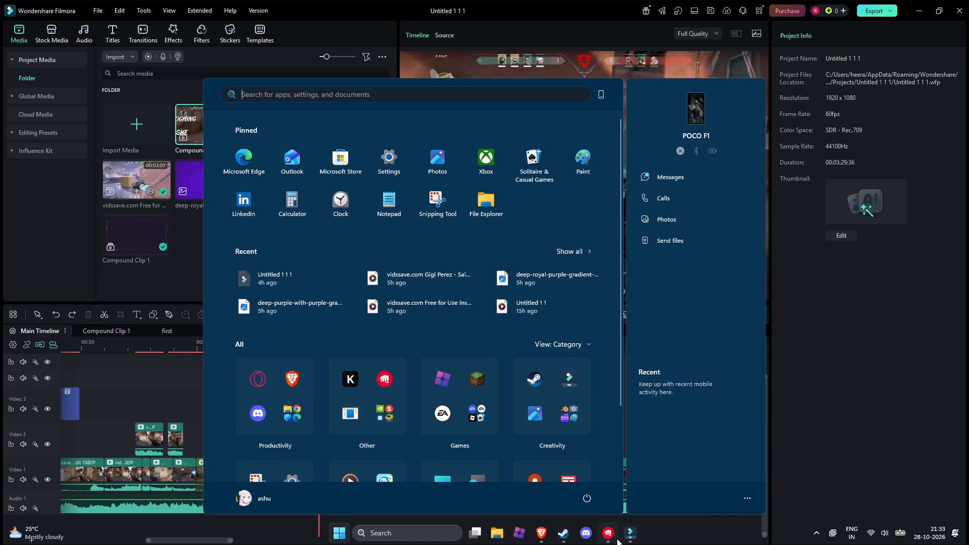
# Close the montage project, saving its changes.
pyautogui.click(852, 384)
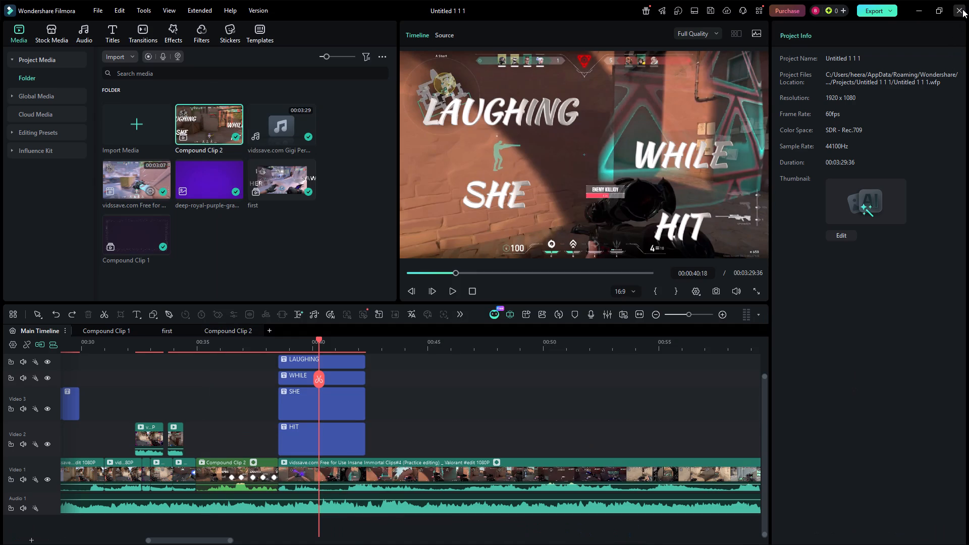
pyautogui.click(962, 9)
pyautogui.click(534, 286)
pyautogui.click(397, 259)
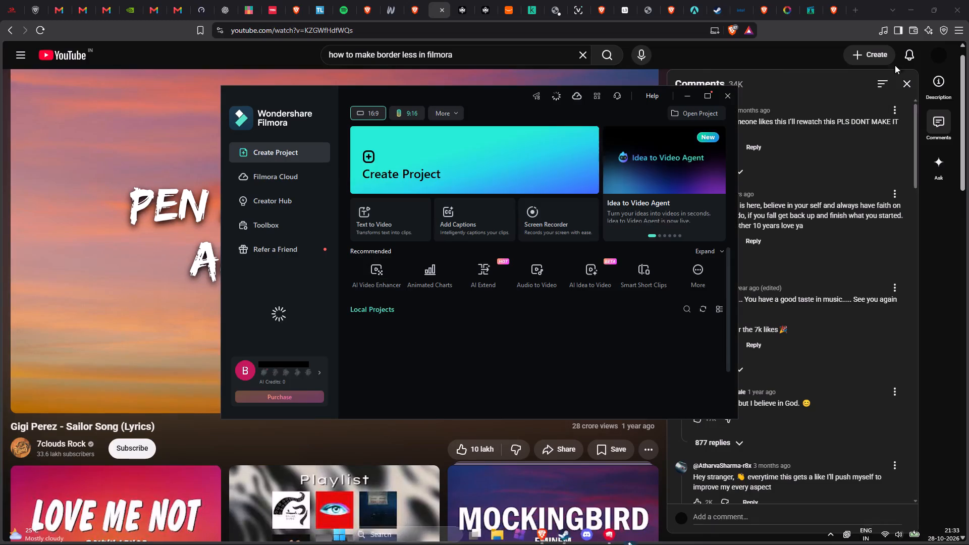
# Clear the browser window away and quit Filmora, leaving the task in progress to continue offline.
pyautogui.click(911, 4)
pyautogui.click(722, 101)
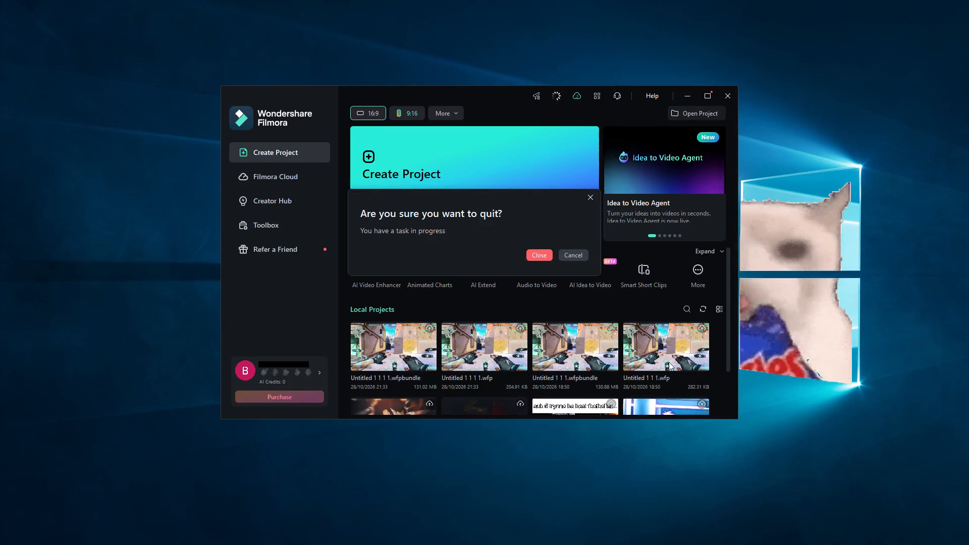
pyautogui.click(550, 257)
pyautogui.click(580, 251)
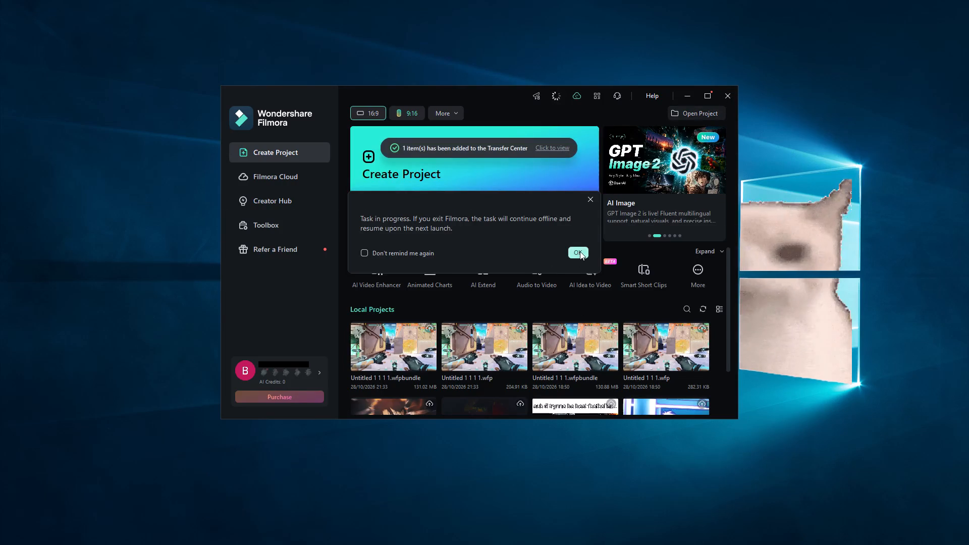
# Show the hidden system tray icons.
pyautogui.click(830, 533)
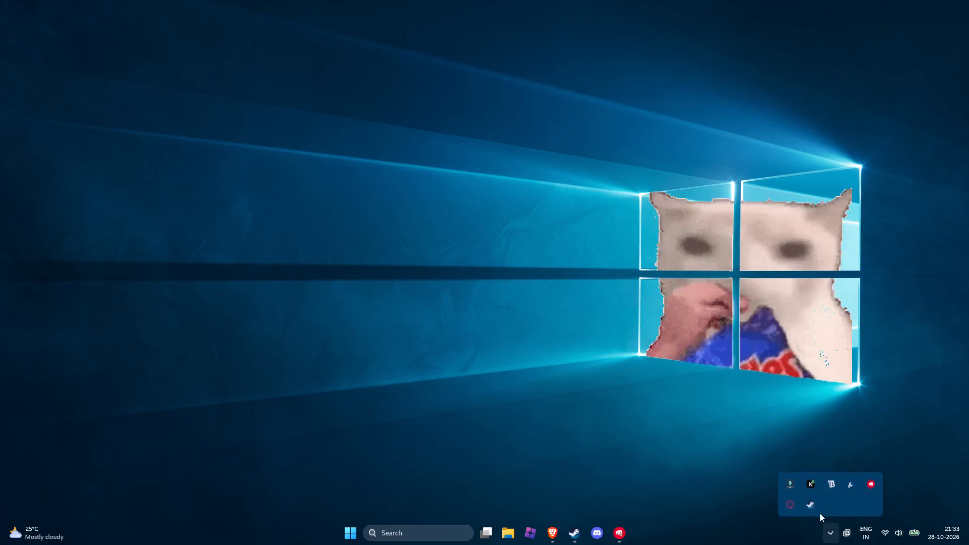